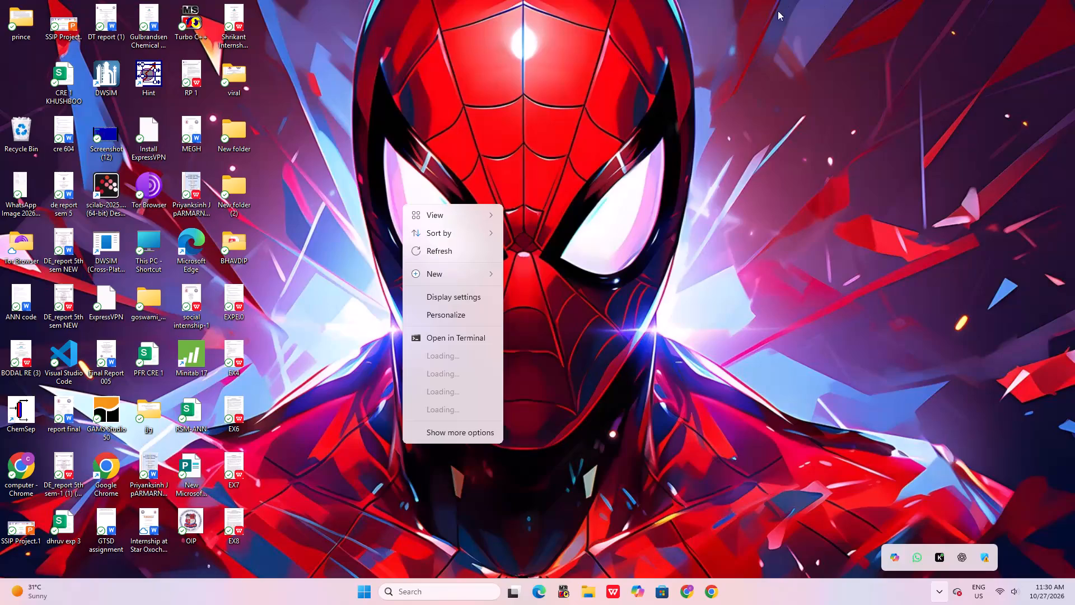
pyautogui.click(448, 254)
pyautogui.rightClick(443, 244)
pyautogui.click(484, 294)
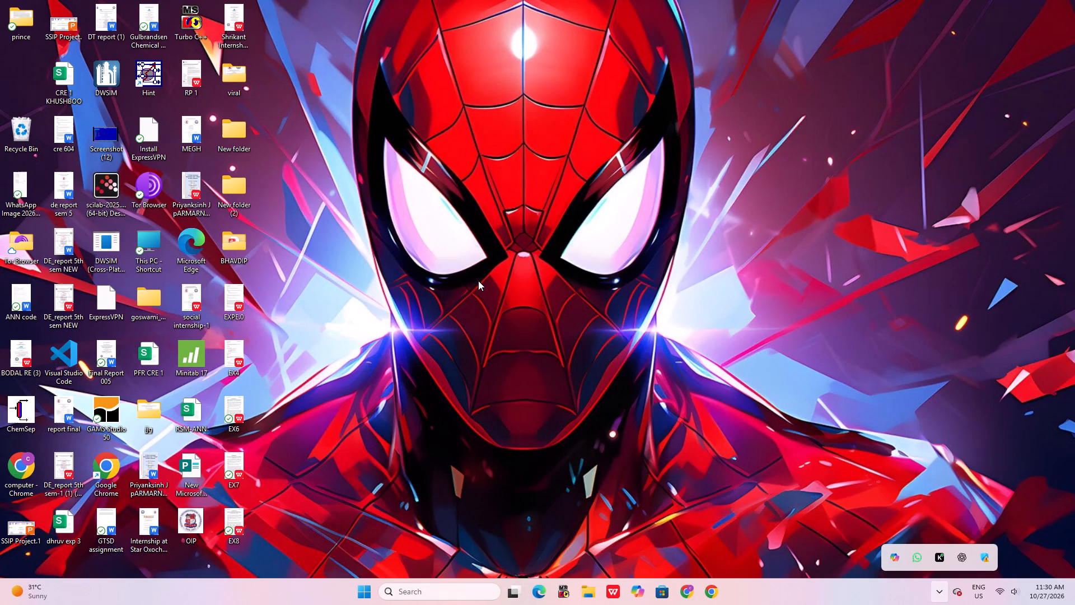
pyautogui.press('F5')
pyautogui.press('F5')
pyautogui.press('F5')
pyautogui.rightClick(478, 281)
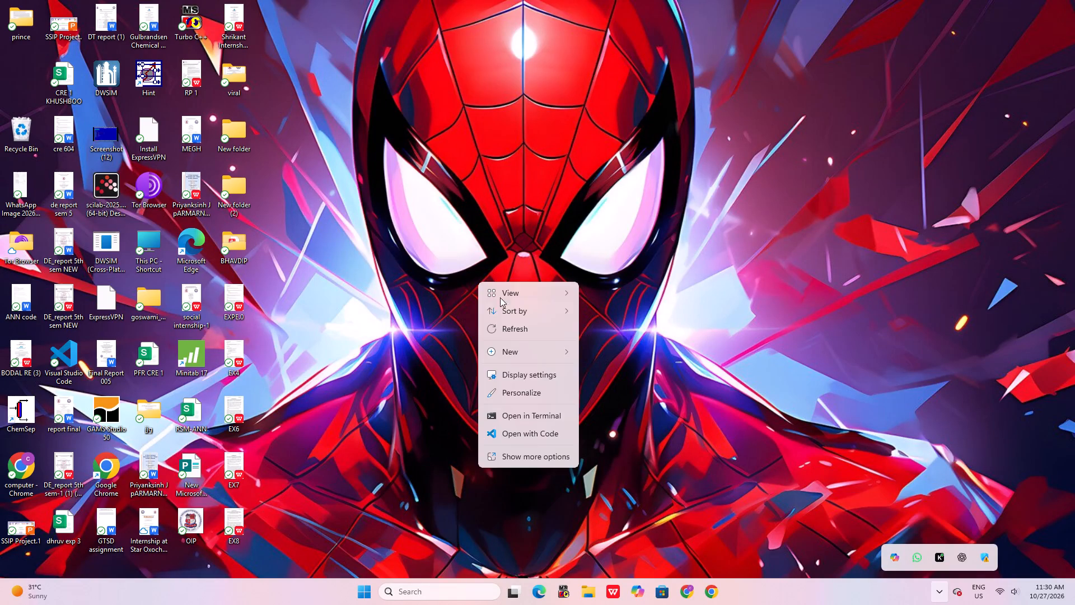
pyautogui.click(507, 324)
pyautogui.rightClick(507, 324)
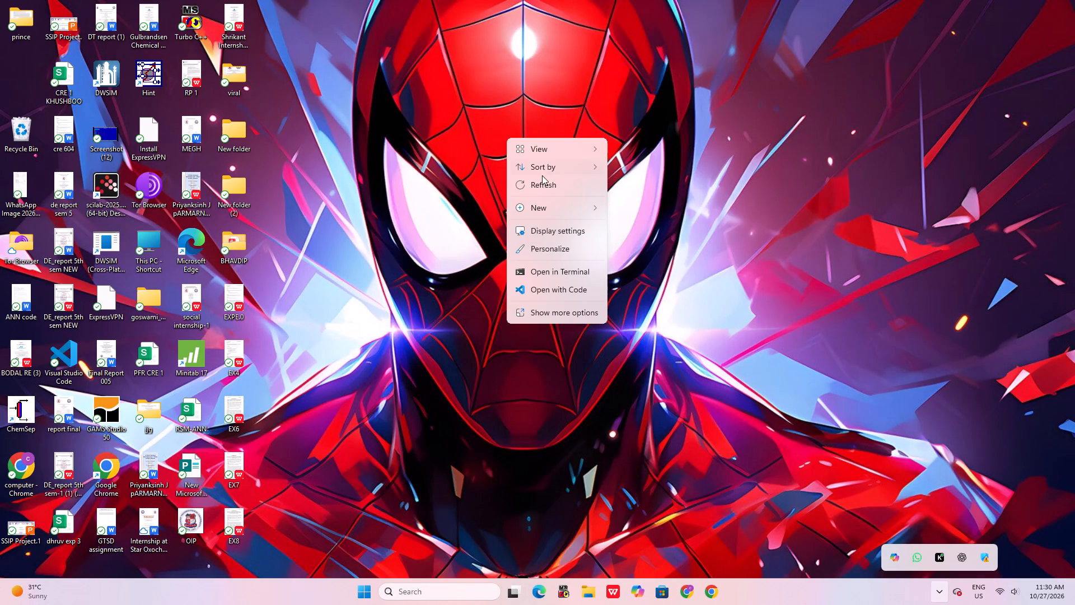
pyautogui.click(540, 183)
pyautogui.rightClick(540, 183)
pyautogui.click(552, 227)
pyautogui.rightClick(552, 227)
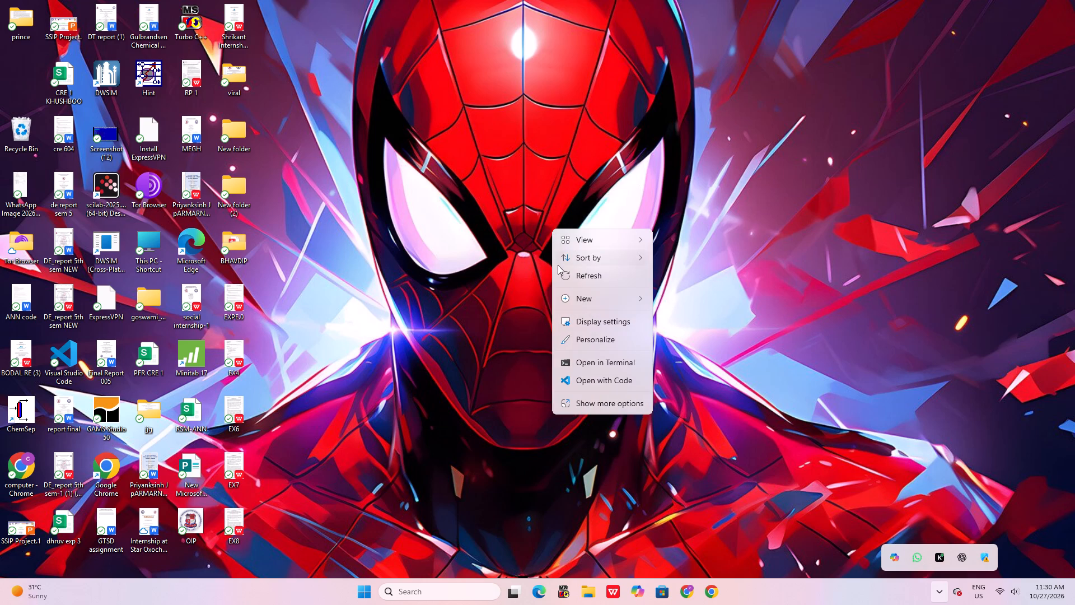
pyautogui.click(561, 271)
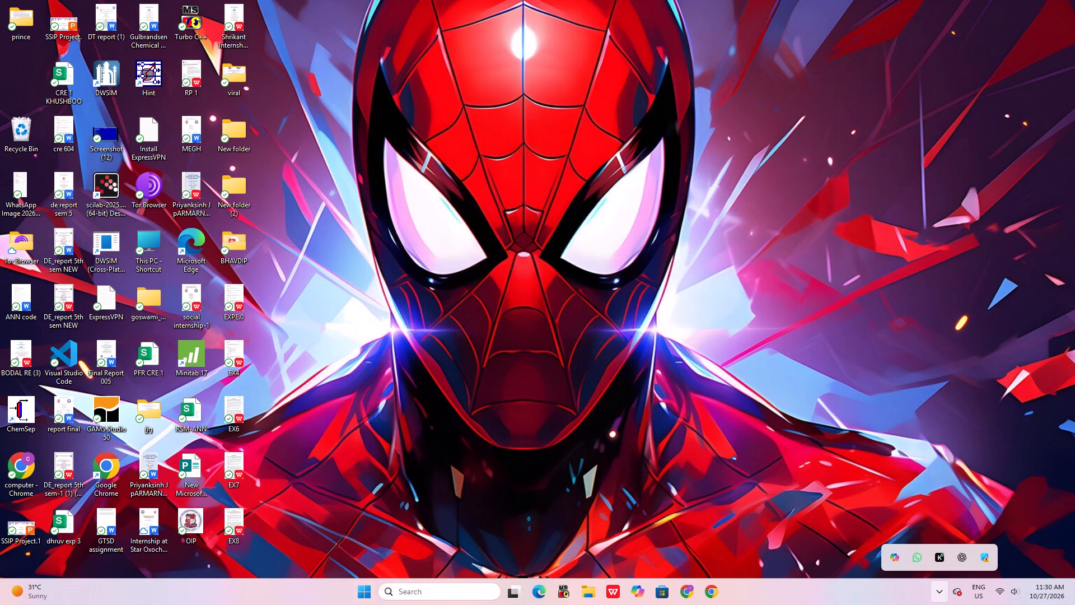
# Open Excel and create a new blank workbook.
pyautogui.moveTo(377, 593); pyautogui.dragTo(372, 593)
pyautogui.click(367, 593)
pyautogui.moveTo(379, 174); pyautogui.dragTo(372, 175)
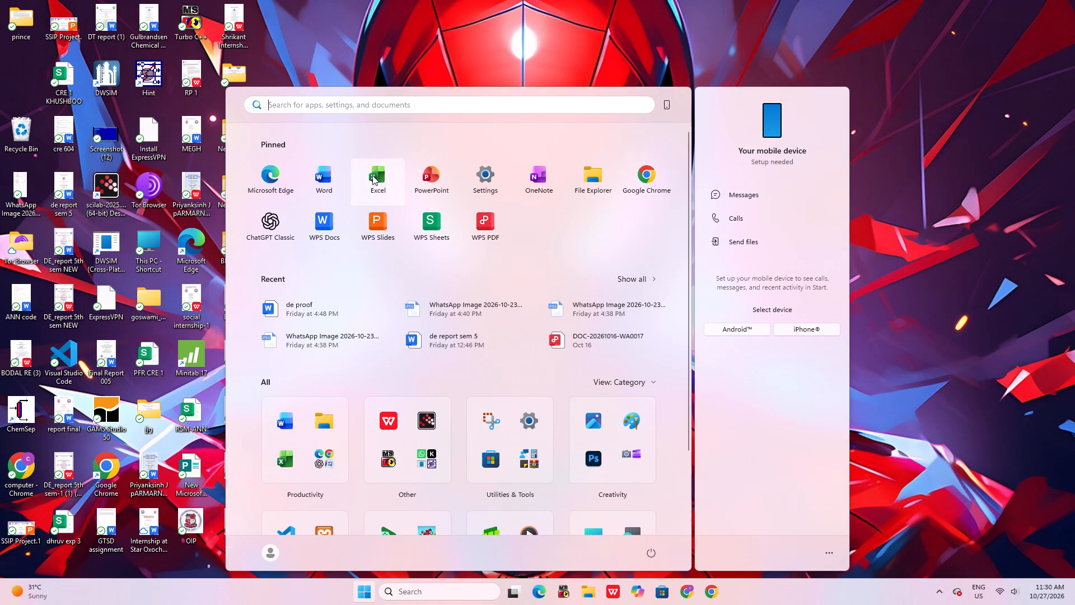
pyautogui.moveTo(376, 173); pyautogui.dragTo(385, 166)
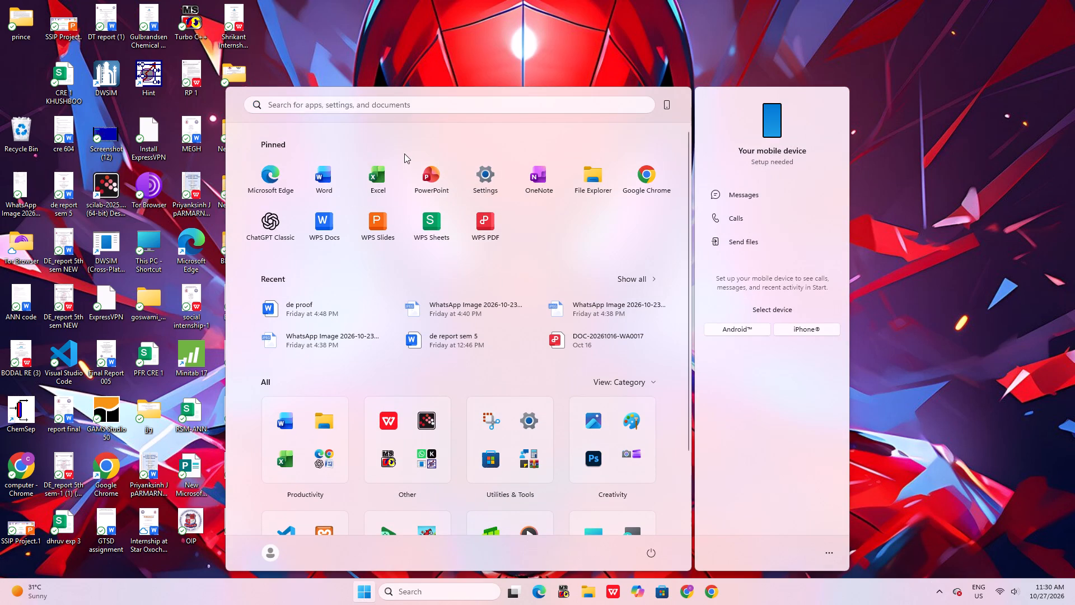
pyautogui.click(394, 166)
pyautogui.moveTo(394, 166); pyautogui.dragTo(383, 166)
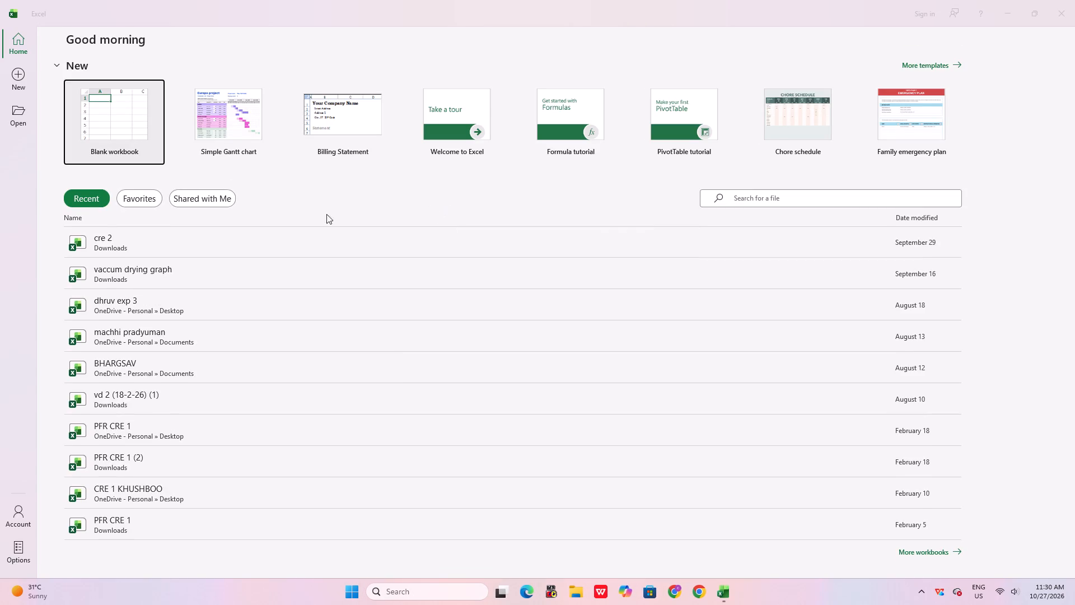
pyautogui.press('Return')
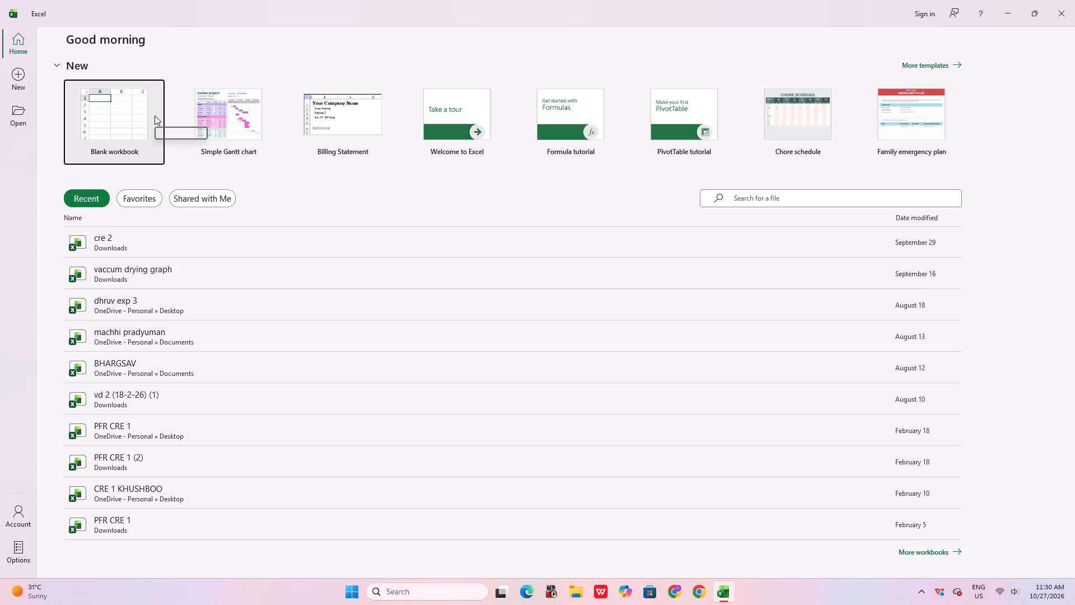
pyautogui.press('Return')
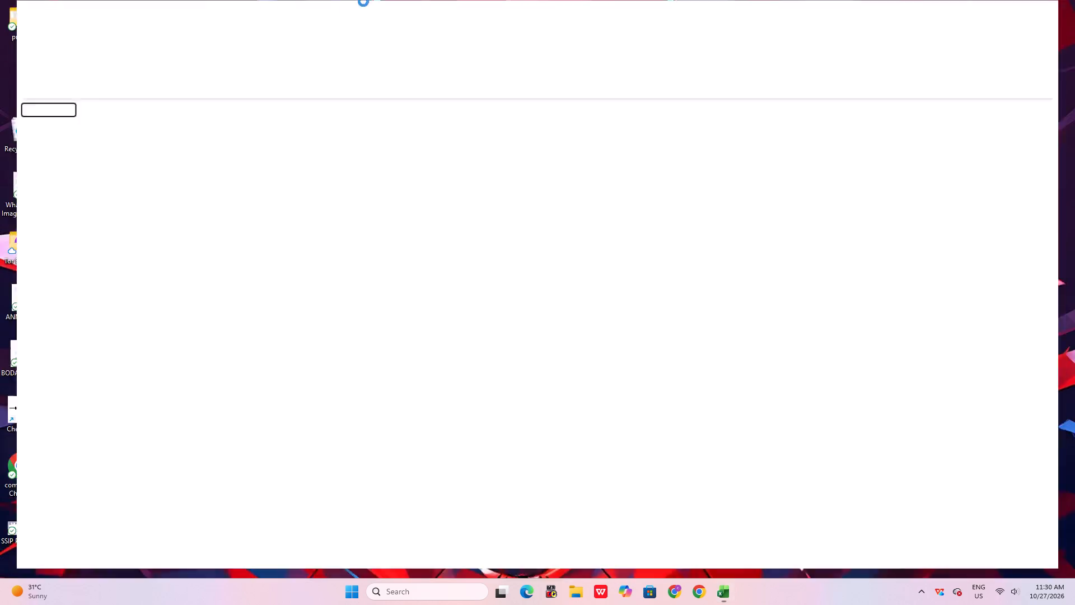
# Enter the row 2 headers: "stream" in A2, "t in" in B2, "t out" in C2 and "cp" in D2.
pyautogui.click(62, 146)
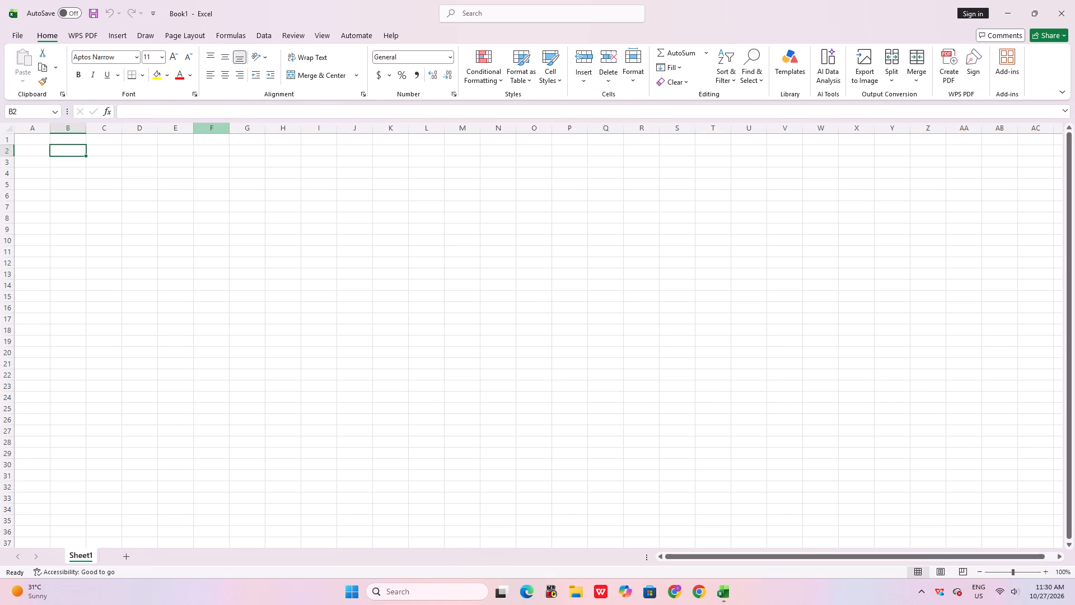
pyautogui.write('t')
pyautogui.press('space')
pyautogui.write('in')
pyautogui.press('Right')
pyautogui.write('t out')
pyautogui.press('Right')
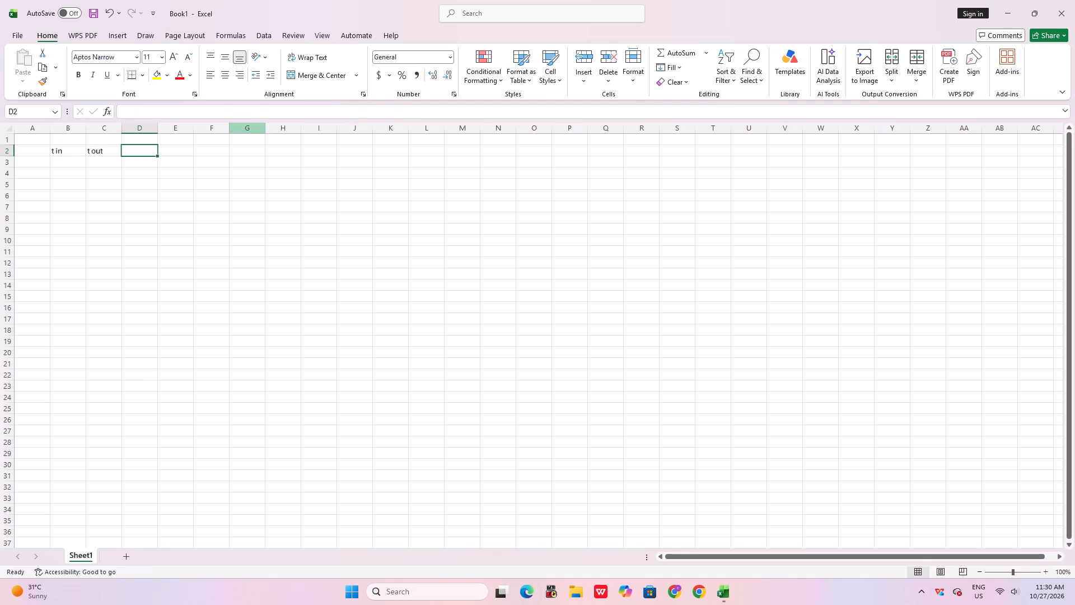
pyautogui.write('cp')
pyautogui.press('Left')
pyautogui.press('Left')
pyautogui.press('Left')
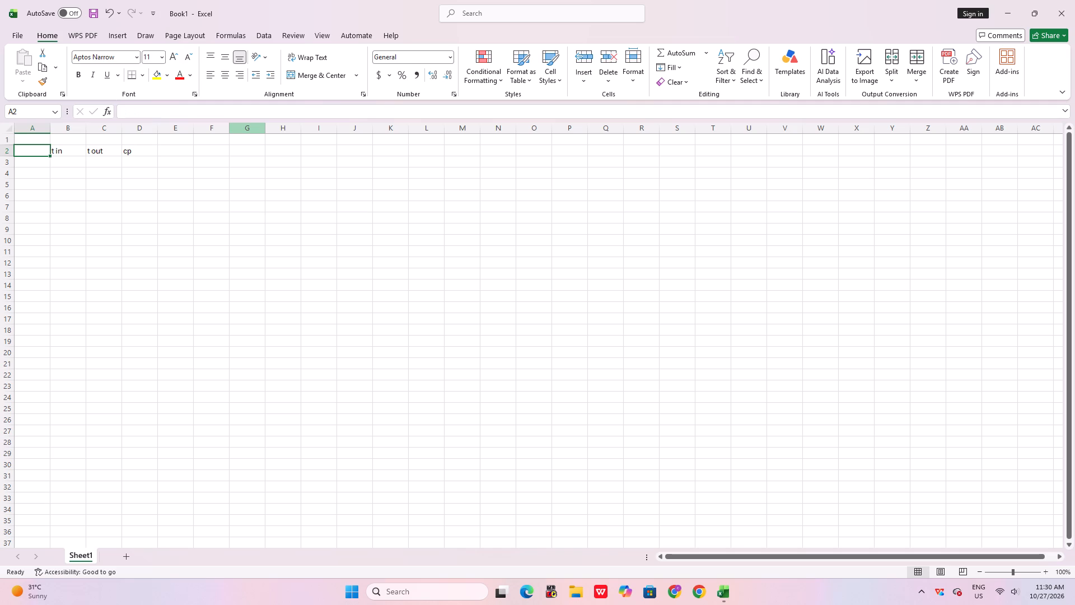
pyautogui.write('stream')
pyautogui.press('Down')
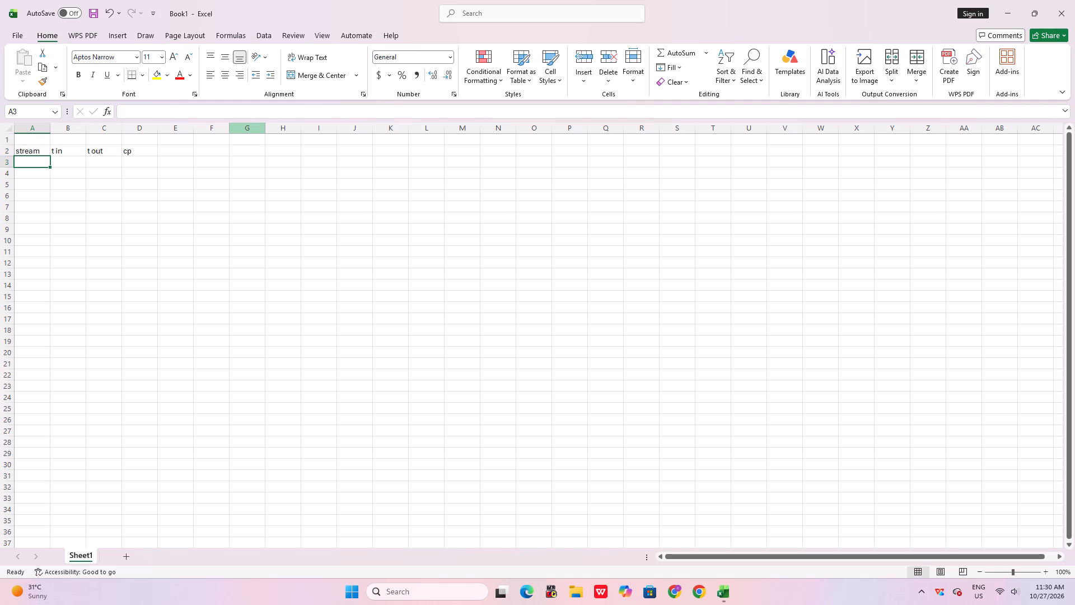
# List the stream names c1, c2, h1 and h2 in cells A3 to A6 under the stream header.
pyautogui.write('c1')
pyautogui.press('Down')
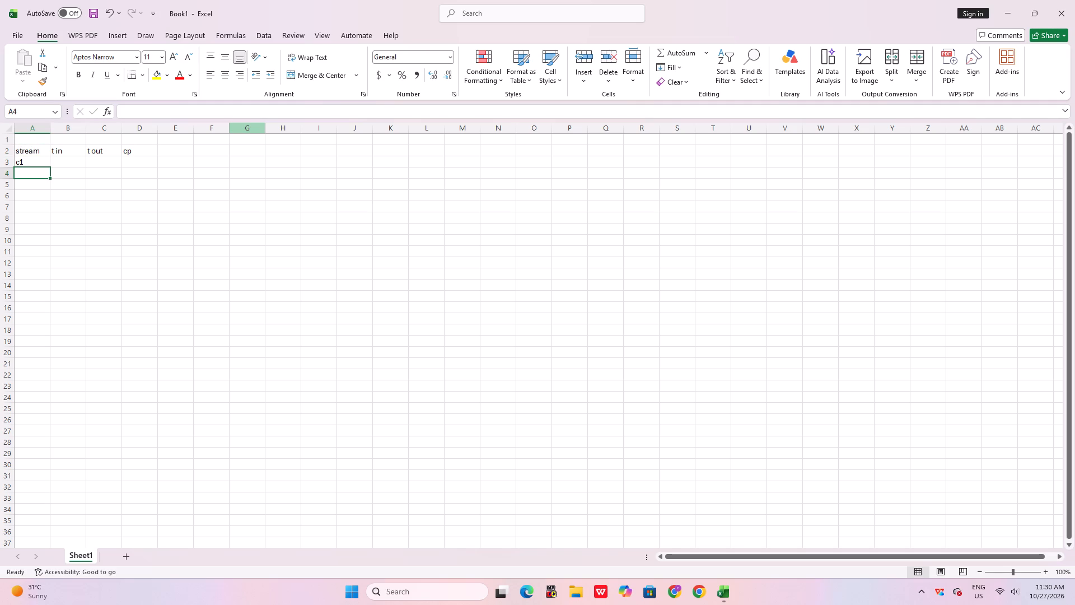
pyautogui.write('c2')
pyautogui.press('Down')
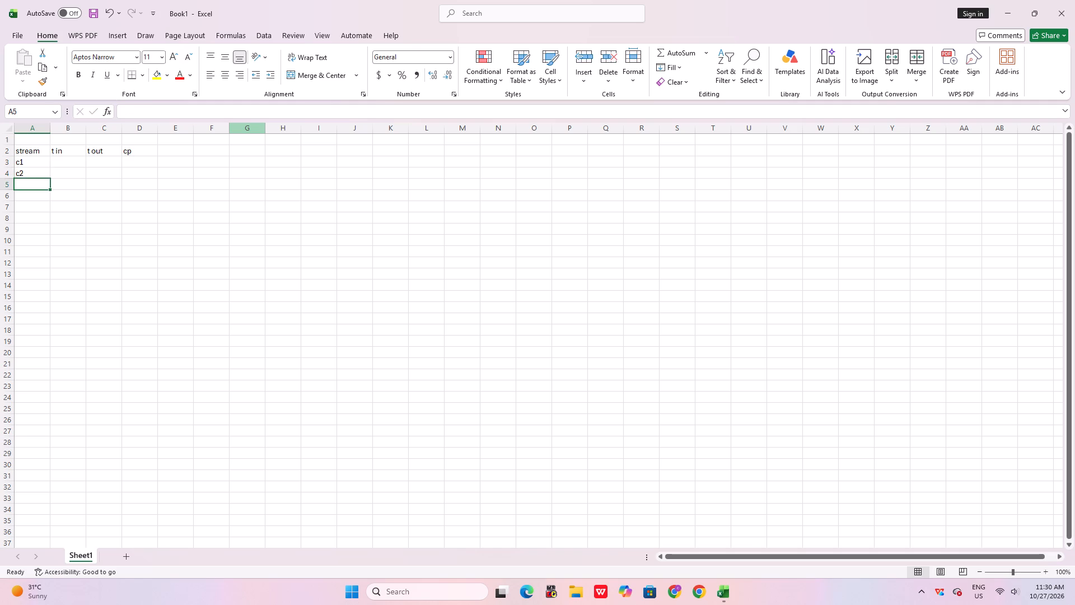
pyautogui.press('c')
pyautogui.press('BackSpace')
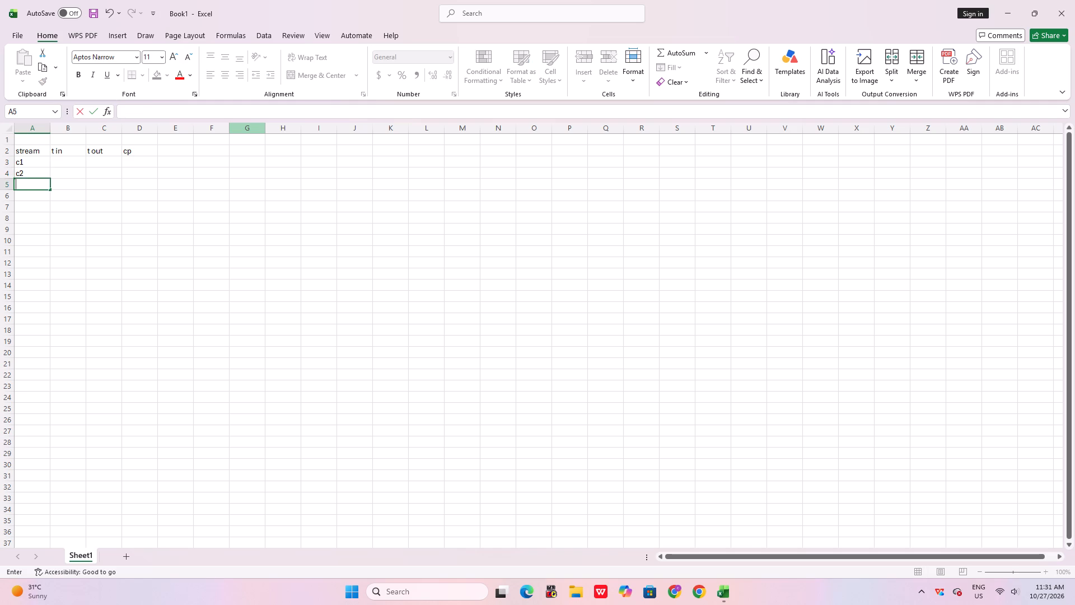
pyautogui.write('h1')
pyautogui.press('Down')
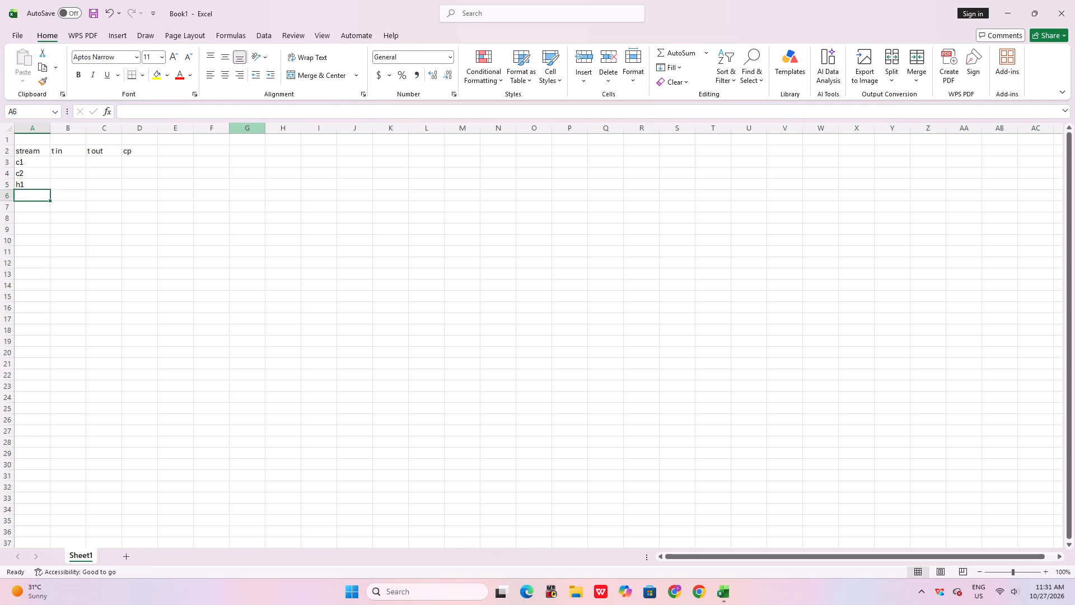
pyautogui.write('h2')
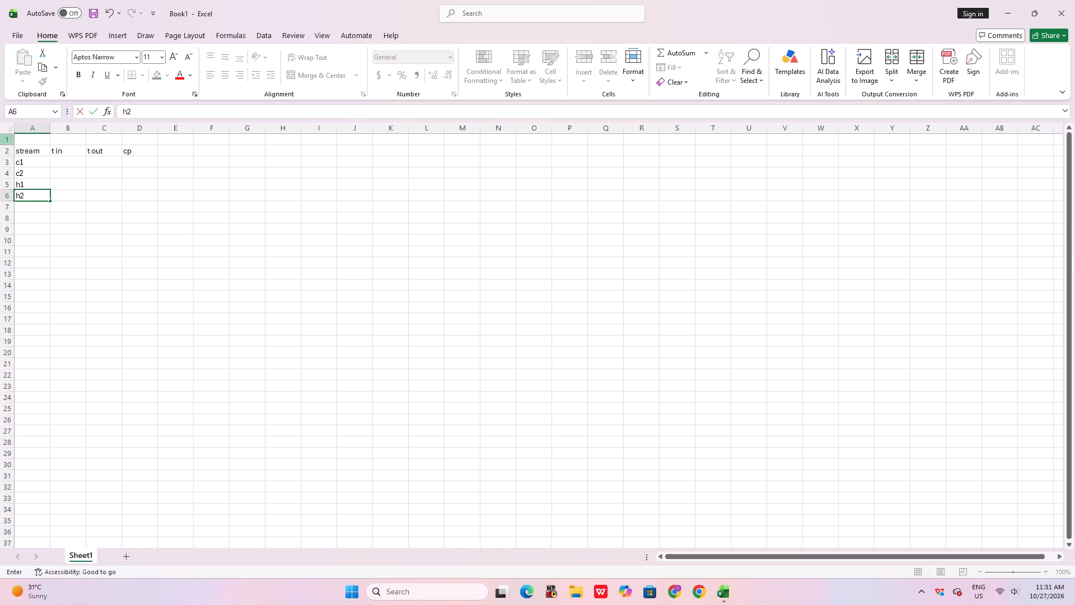
pyautogui.click(35, 148)
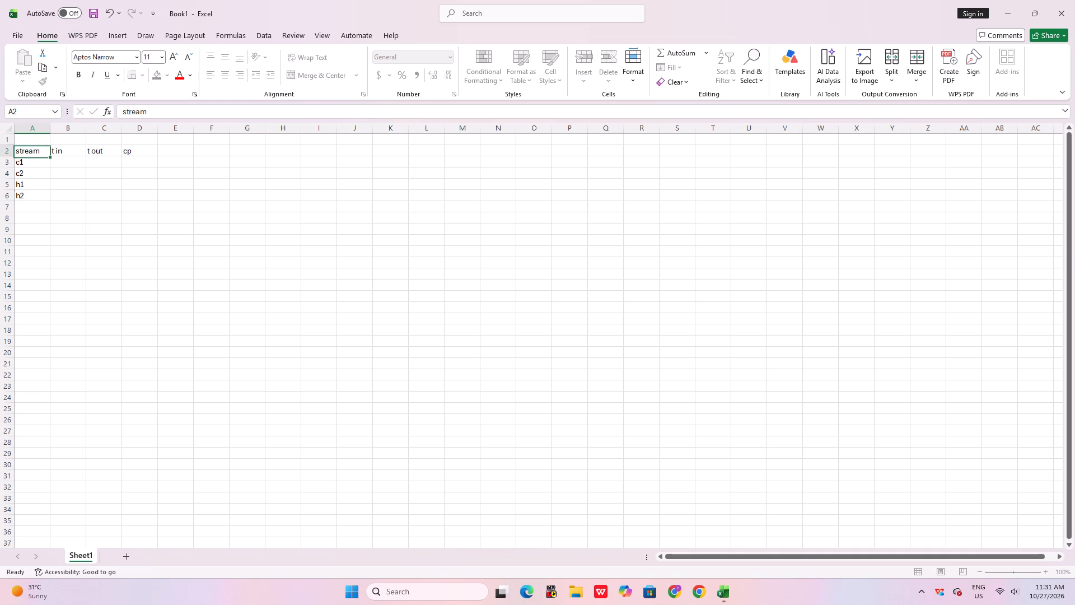
# Enter the t in values 120, 180, 260 and 250 in B3 to B6 for streams c1, c2, h1 and h2.
pyautogui.click(59, 164)
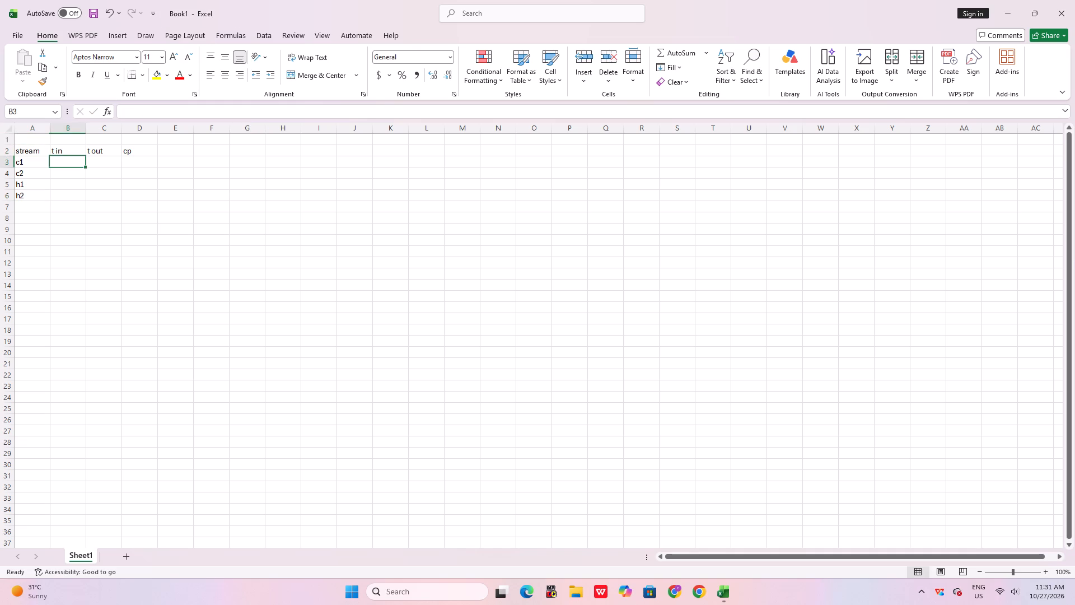
pyautogui.write('120')
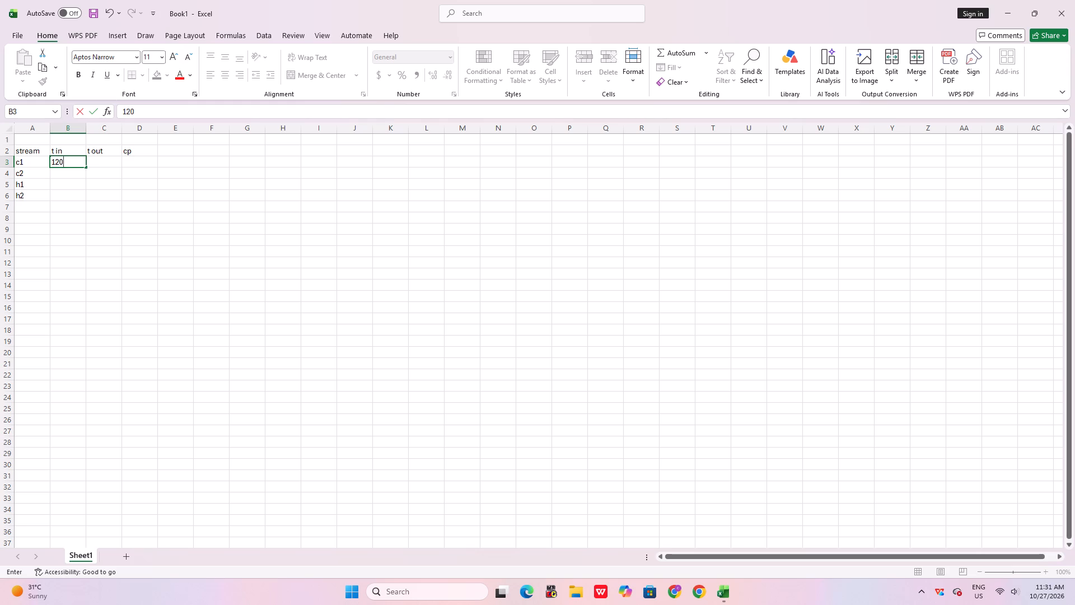
pyautogui.click(54, 169)
pyautogui.write('180')
pyautogui.click(78, 183)
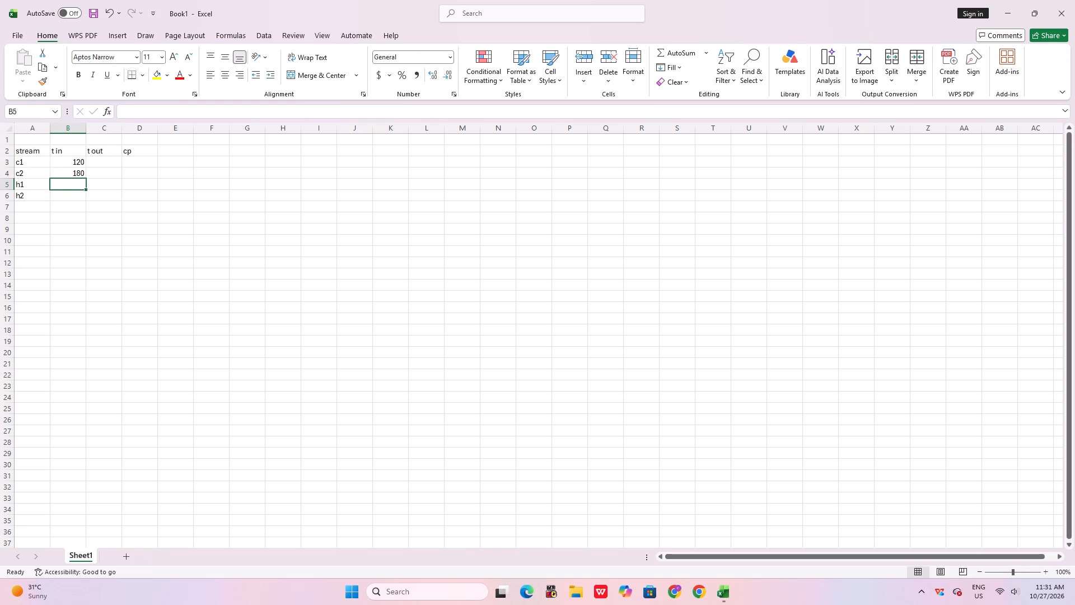
pyautogui.write('260')
pyautogui.click(69, 200)
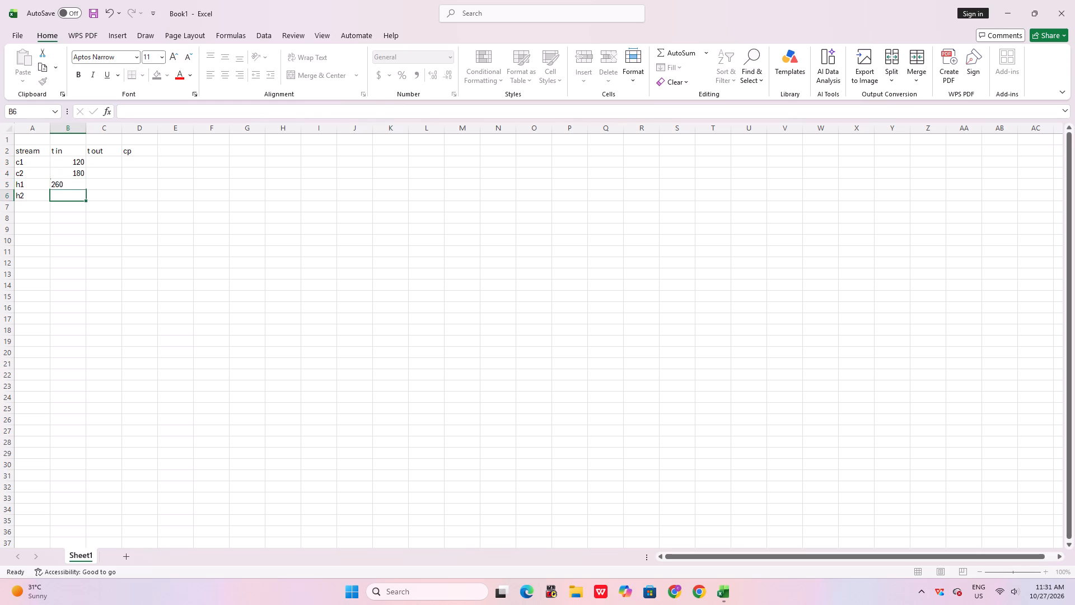
pyautogui.write('250')
# Enter the t out values 235, 240, 160 and 130 in C3 to C6 for streams c1, c2, h1 and h2.
pyautogui.click(112, 157)
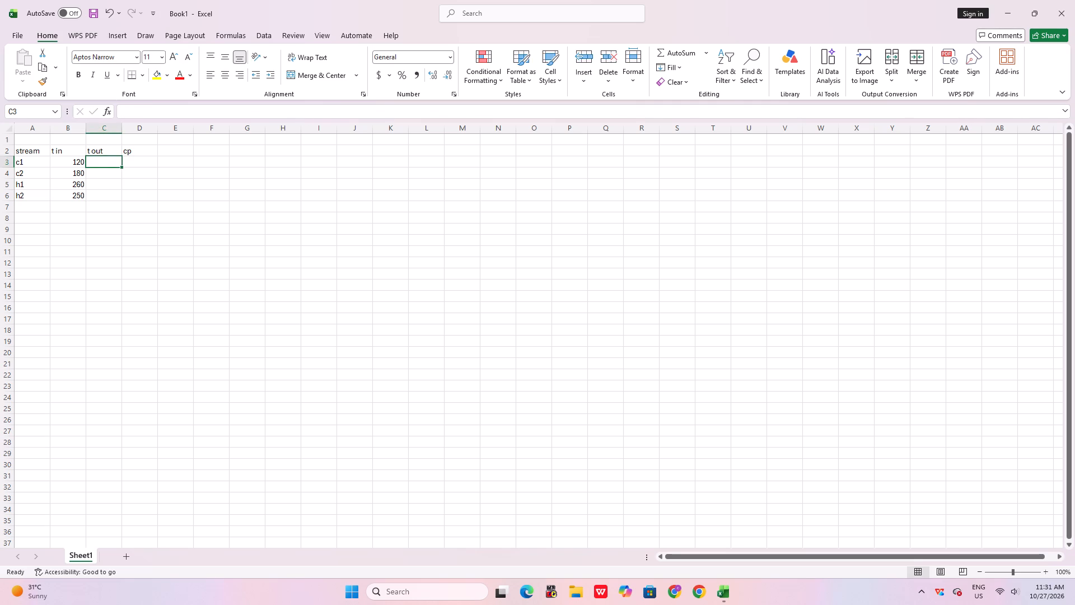
pyautogui.write('235')
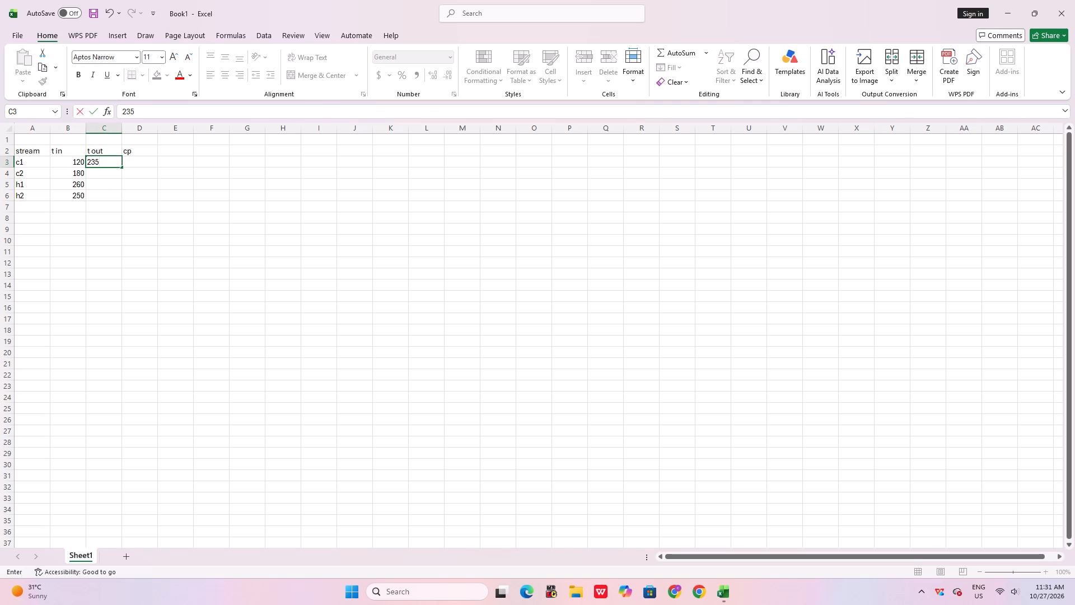
pyautogui.press('Down')
pyautogui.write('240')
pyautogui.press('Down')
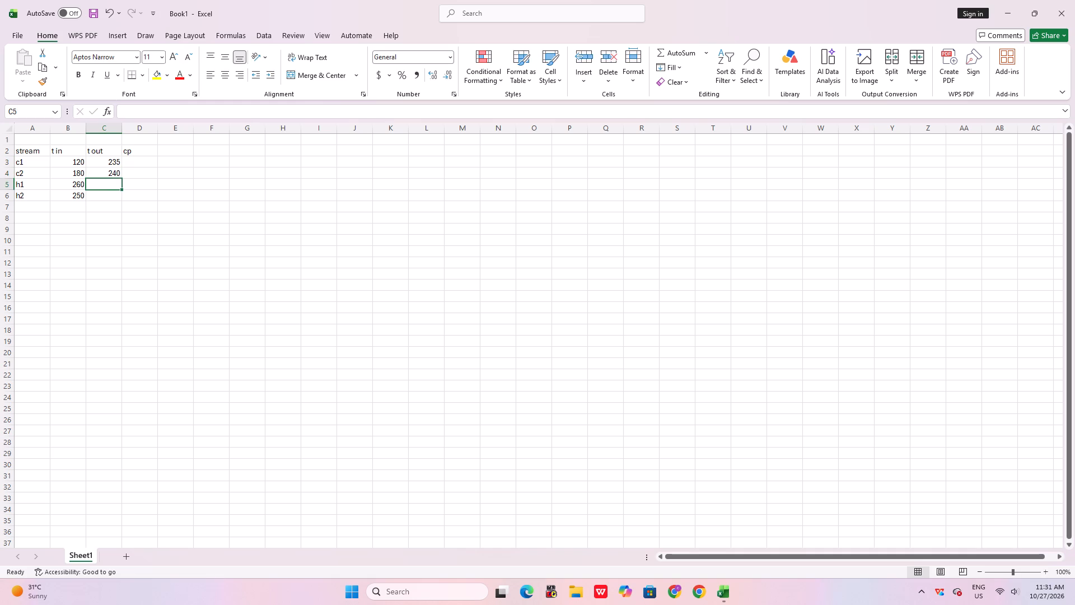
pyautogui.write('16')
pyautogui.press('0')
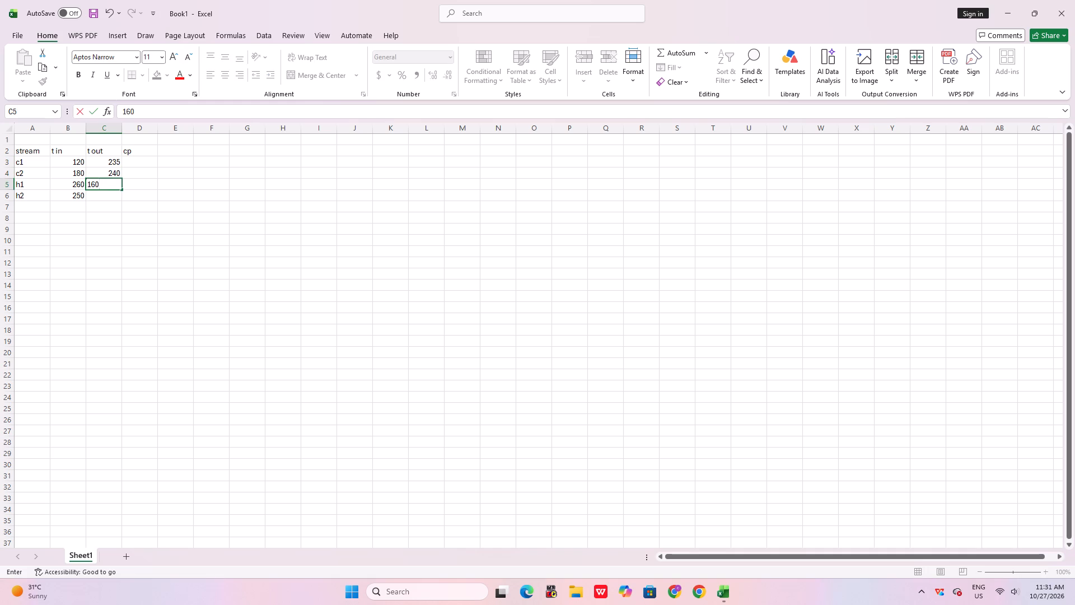
pyautogui.press('Down')
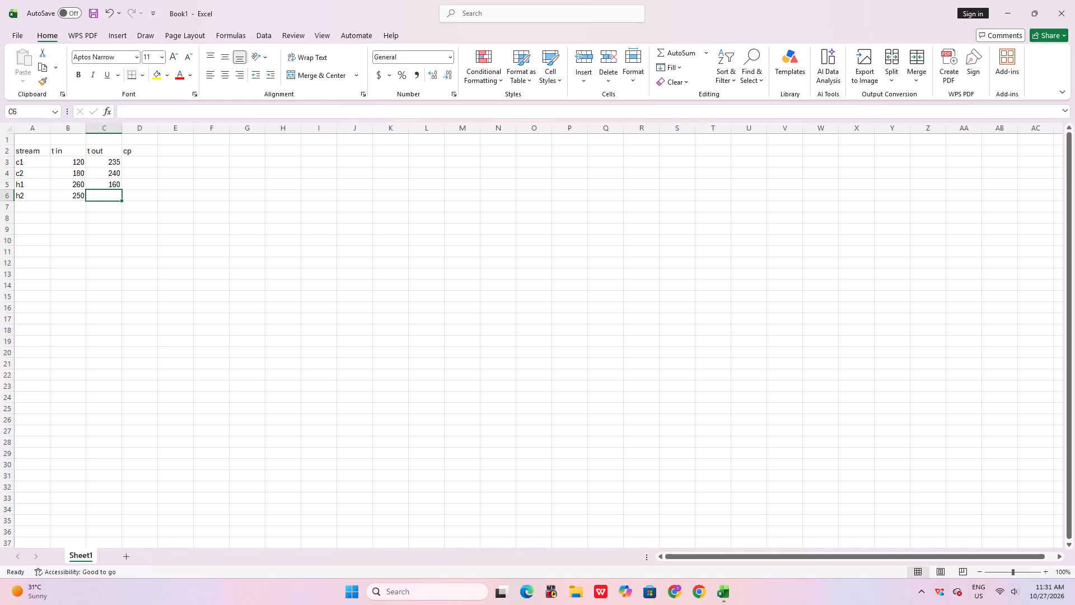
pyautogui.write('130')
pyautogui.press('Right')
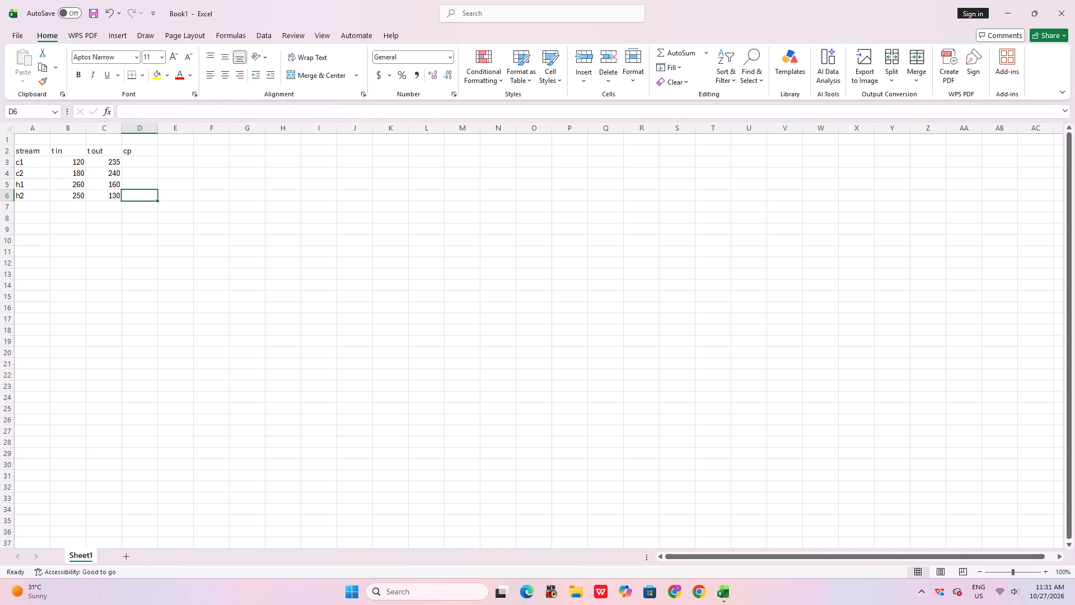
# Enter the cp values 20, 40, 30 and 15 in D3 to D6 for streams c1, c2, h1 and h2.
pyautogui.press('Up')
pyautogui.press('Up')
pyautogui.press('Up')
pyautogui.write('20')
pyautogui.press('Down')
pyautogui.write('403')
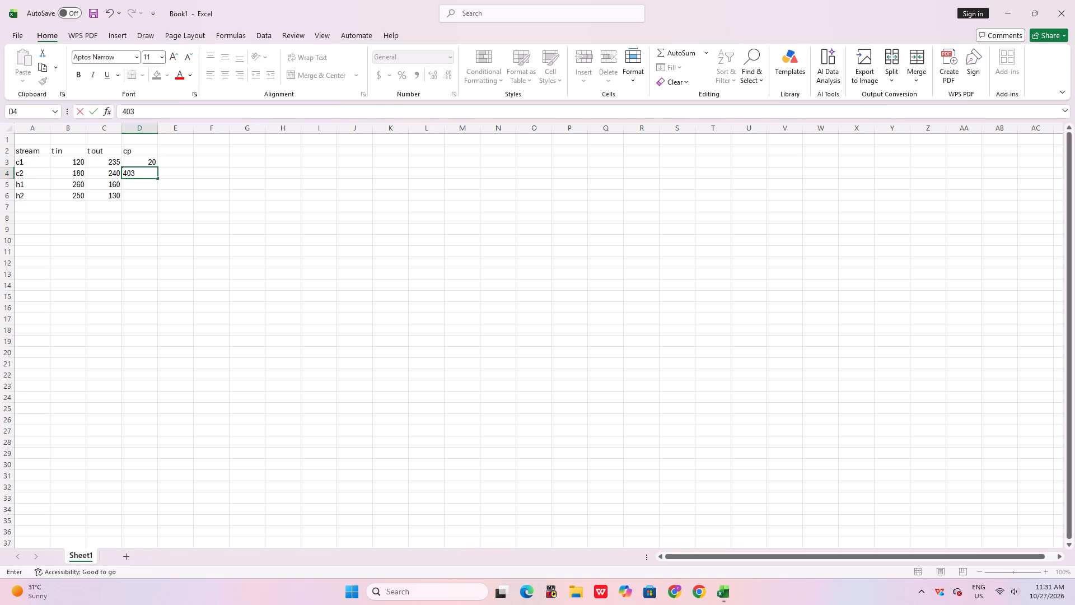
pyautogui.press('BackSpace')
pyautogui.press('Down')
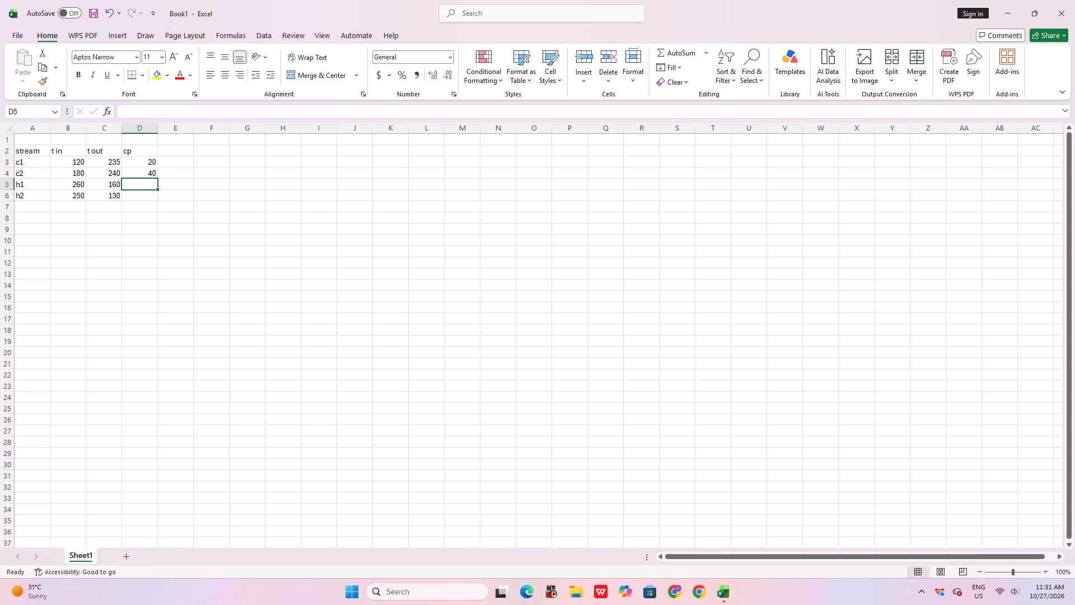
pyautogui.write('30')
pyautogui.press('Down')
pyautogui.write('15')
pyautogui.press('.')
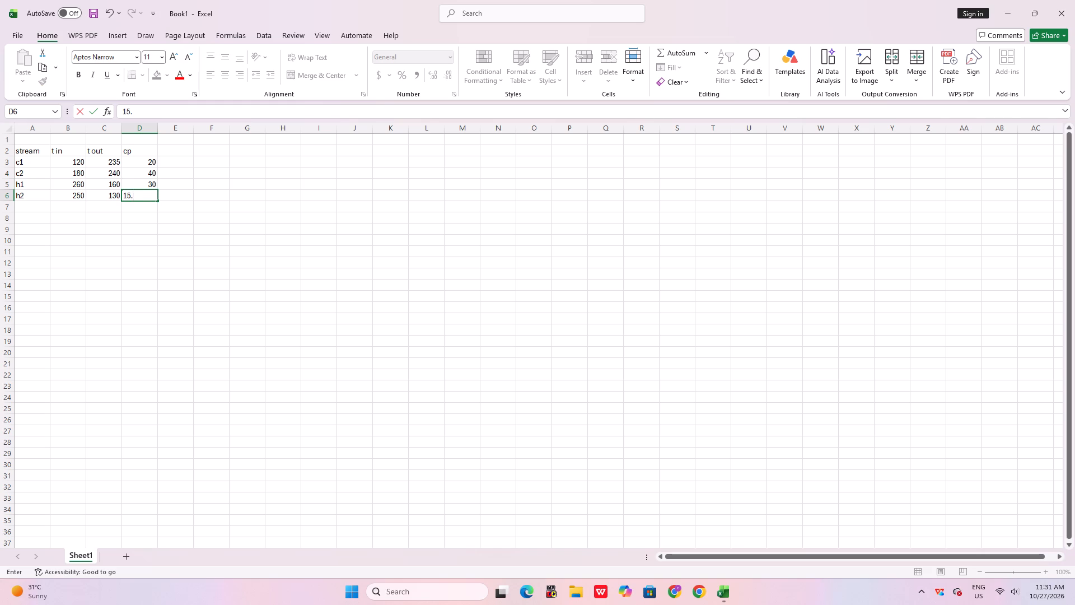
pyautogui.press('BackSpace')
pyautogui.press('Down')
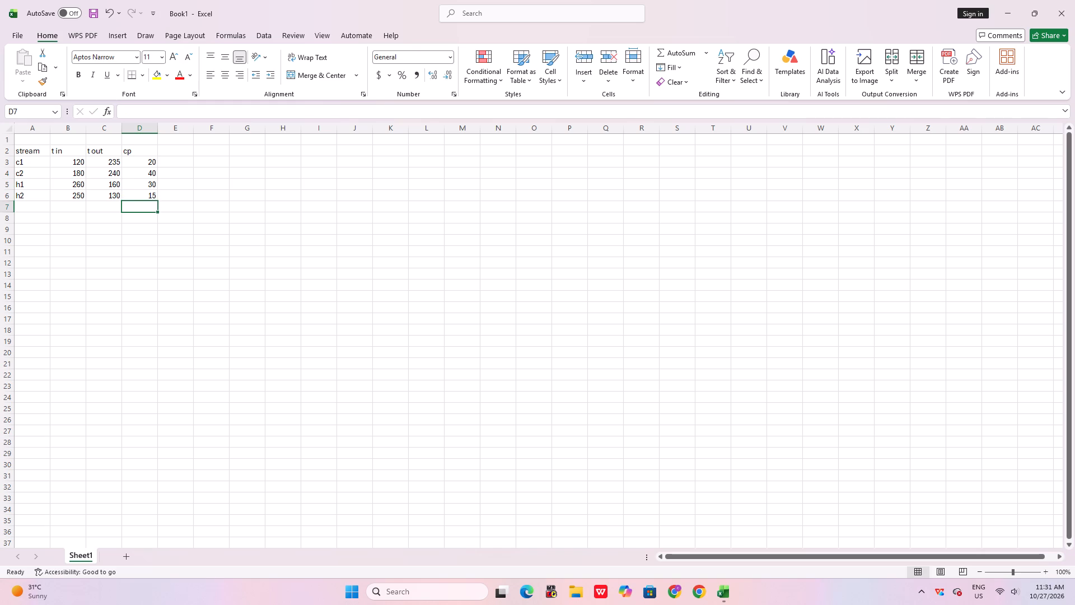
# Duplicate the stream data table from A2:D6 into a second table starting at cell B11.
pyautogui.moveTo(32, 150); pyautogui.dragTo(154, 196)
pyautogui.hotkey('ctrl', 'c')
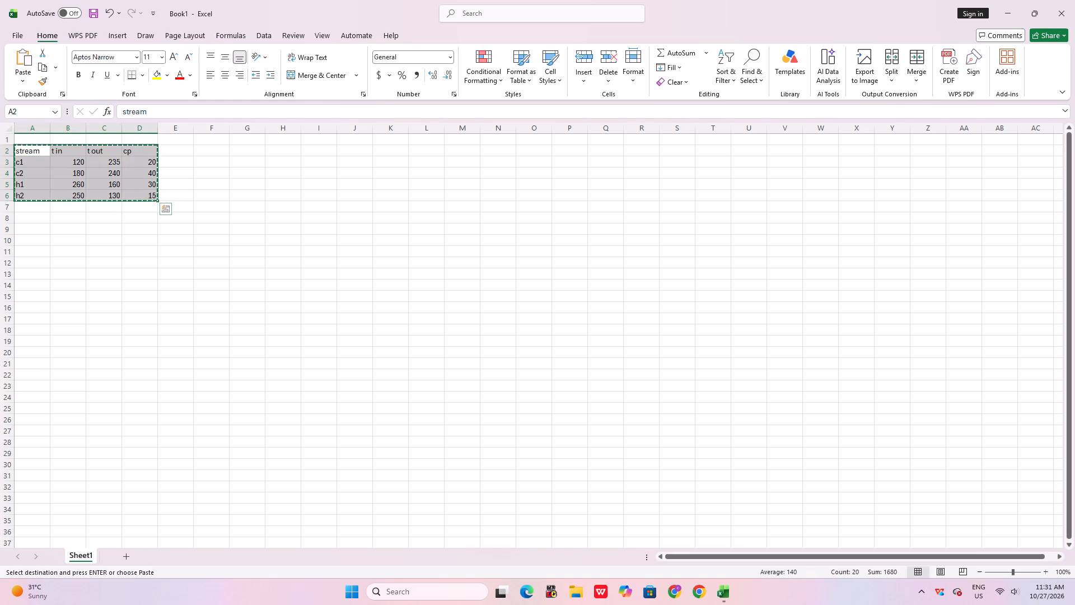
pyautogui.click(74, 230)
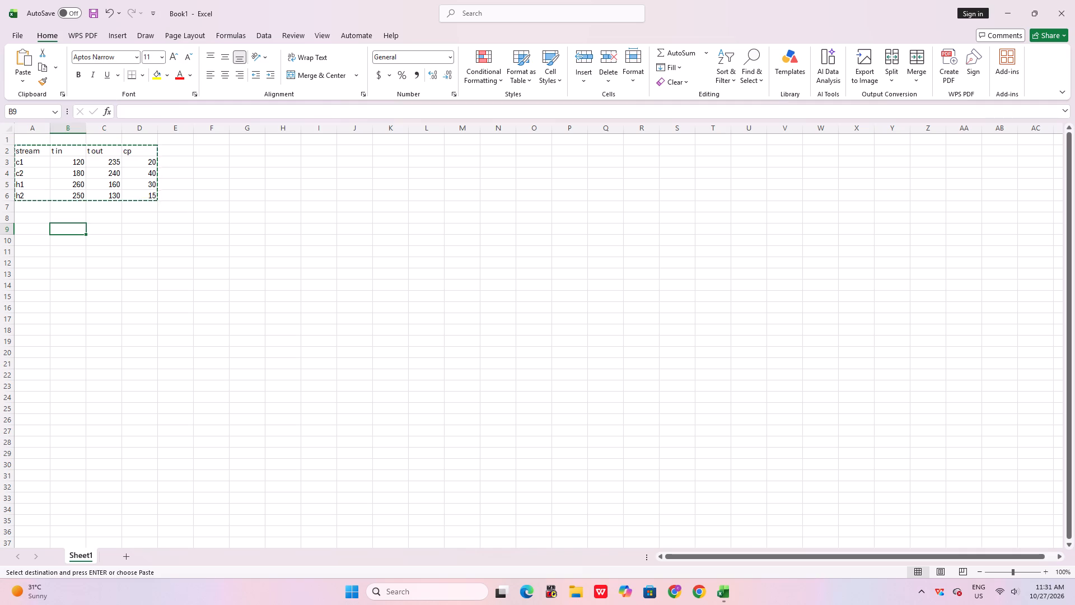
pyautogui.click(86, 248)
pyautogui.hotkey('ctrl', 'v')
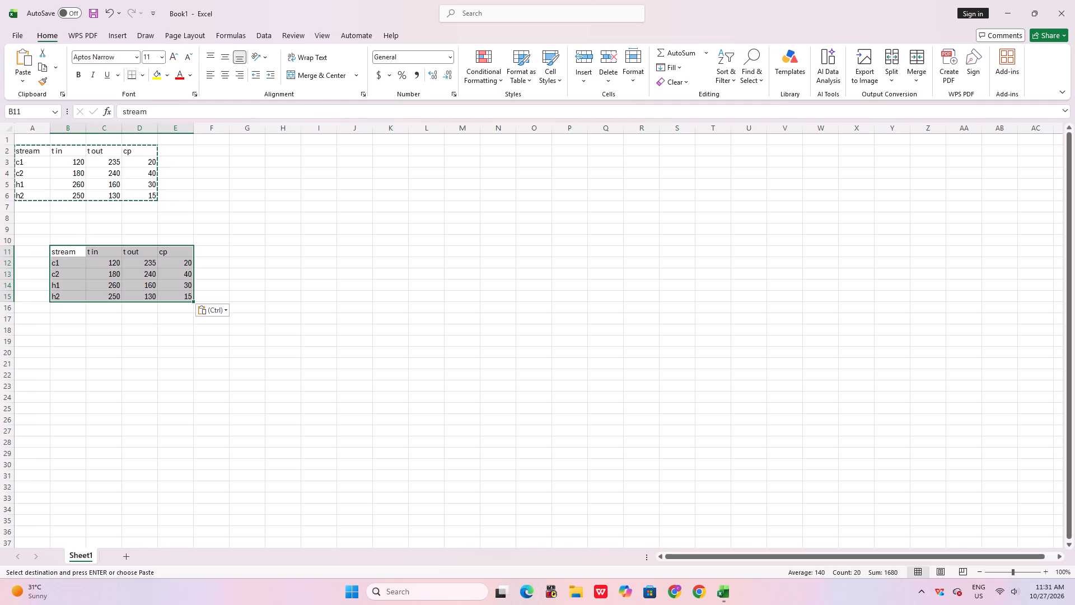
# Title the copied table "adjusted temp" in cell B10.
pyautogui.click(69, 241)
pyautogui.write('ad')
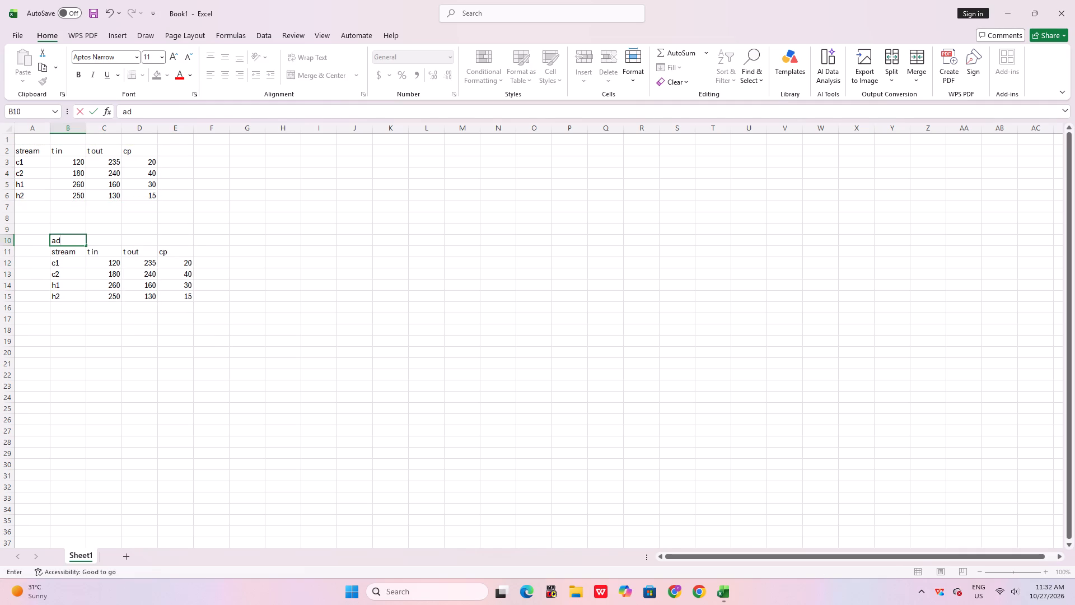
pyautogui.write('justed temp')
pyautogui.click(214, 306)
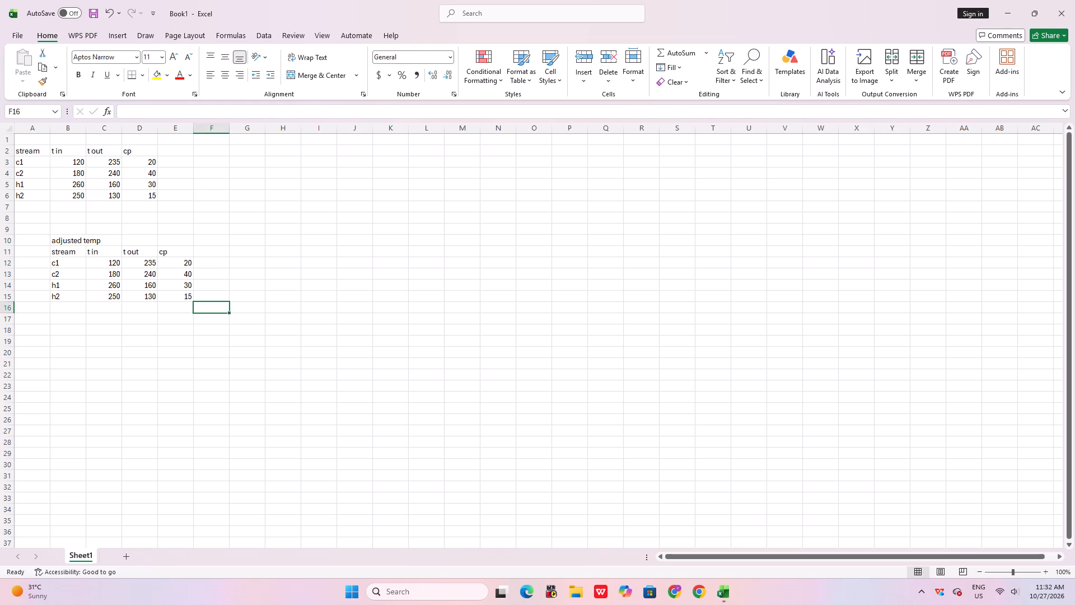
# Set the hot stream temperatures in the adjusted table: h1 t in 250 and t out 150, h2 t in 240 and t out 120.
pyautogui.click(121, 262)
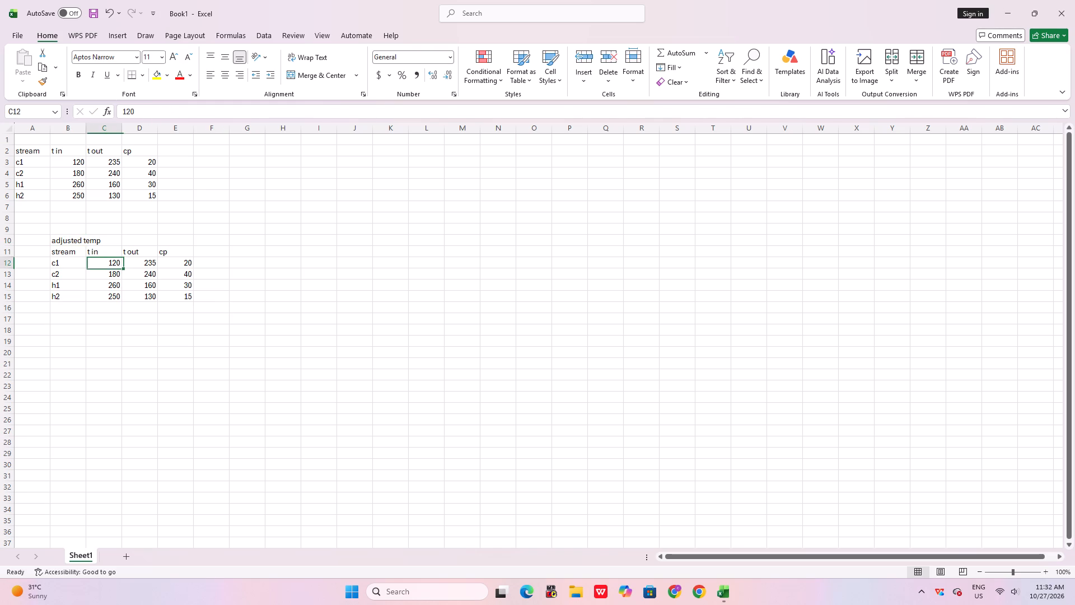
pyautogui.click(102, 287)
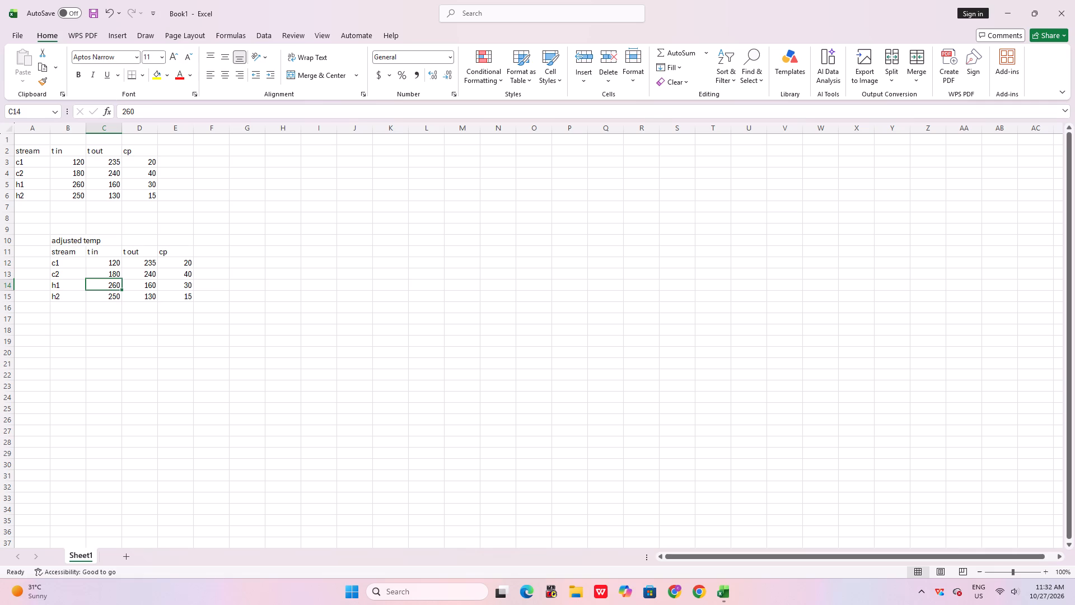
pyautogui.write('250')
pyautogui.press('Right')
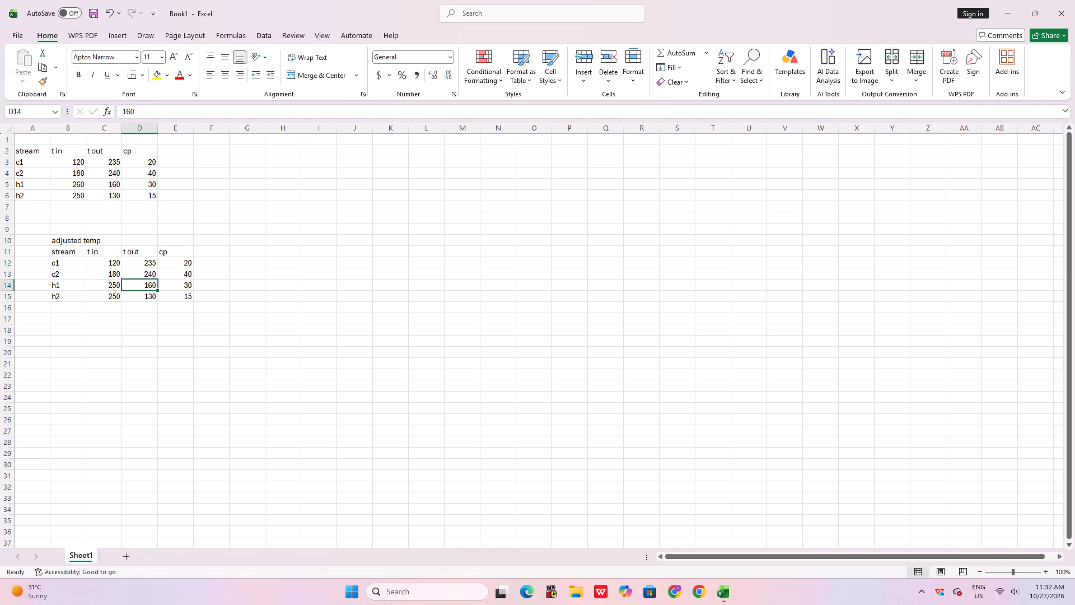
pyautogui.write('150')
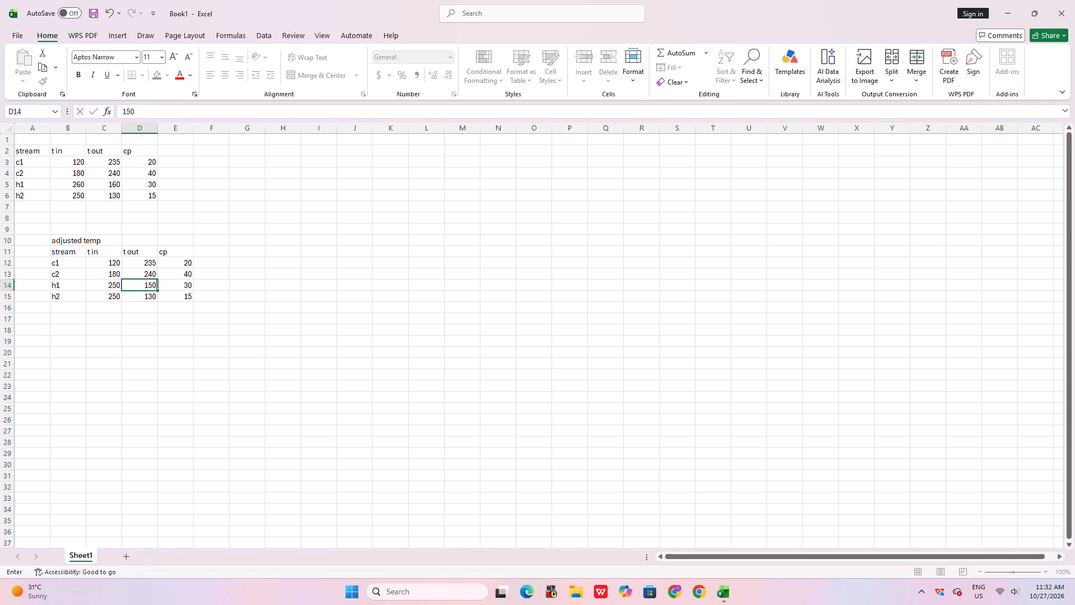
pyautogui.press('Down')
pyautogui.write('120')
pyautogui.press('Left')
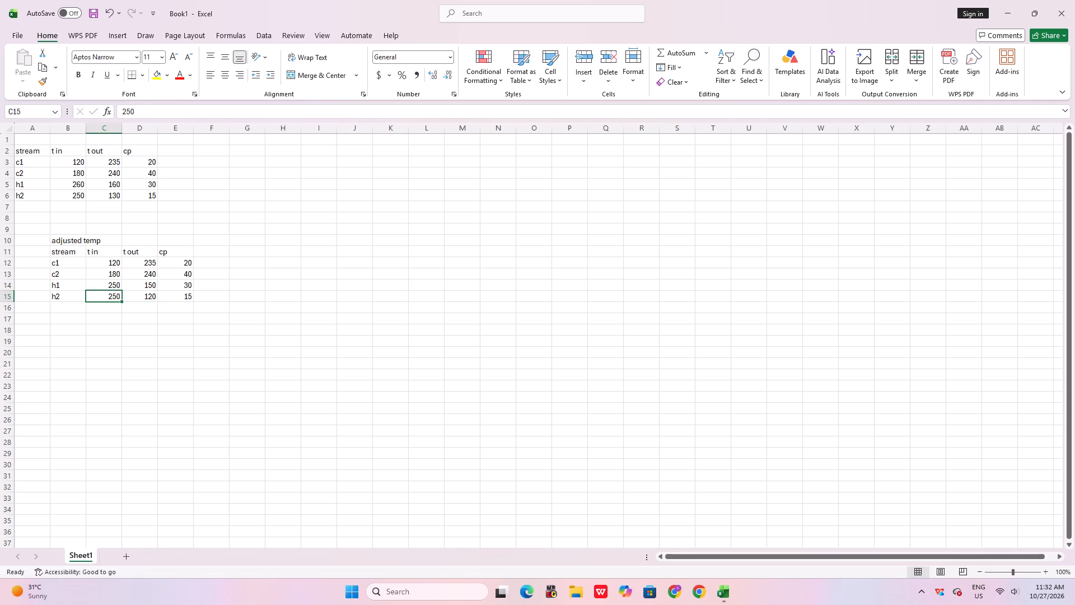
pyautogui.write('240')
pyautogui.press('Down')
# Start a descending list of adjusted temperatures in column H with 250, 240 and 235 in H4 to H6.
pyautogui.click(276, 176)
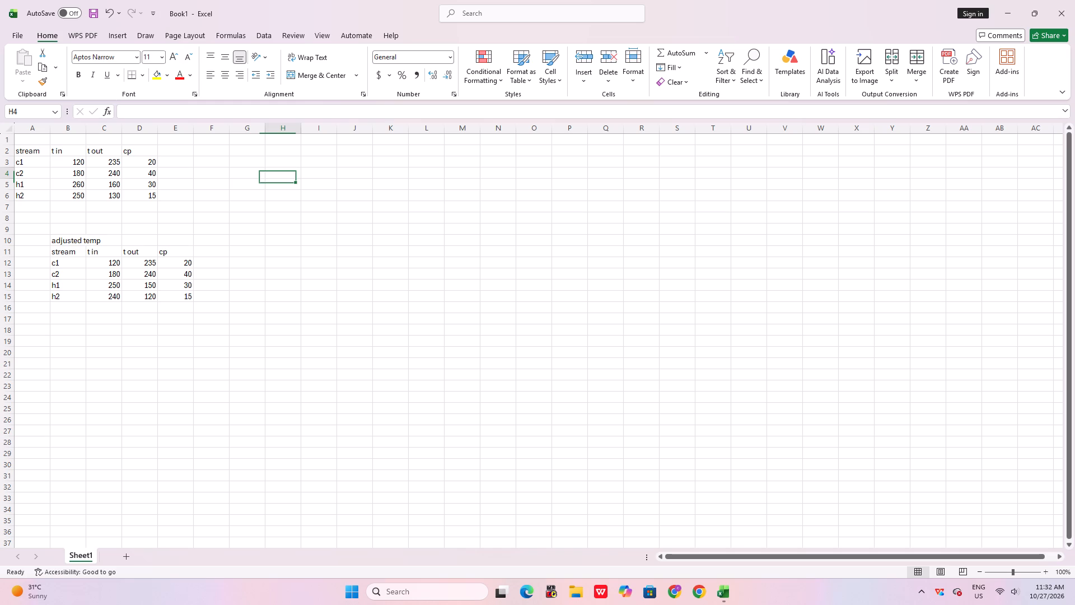
pyautogui.write('250')
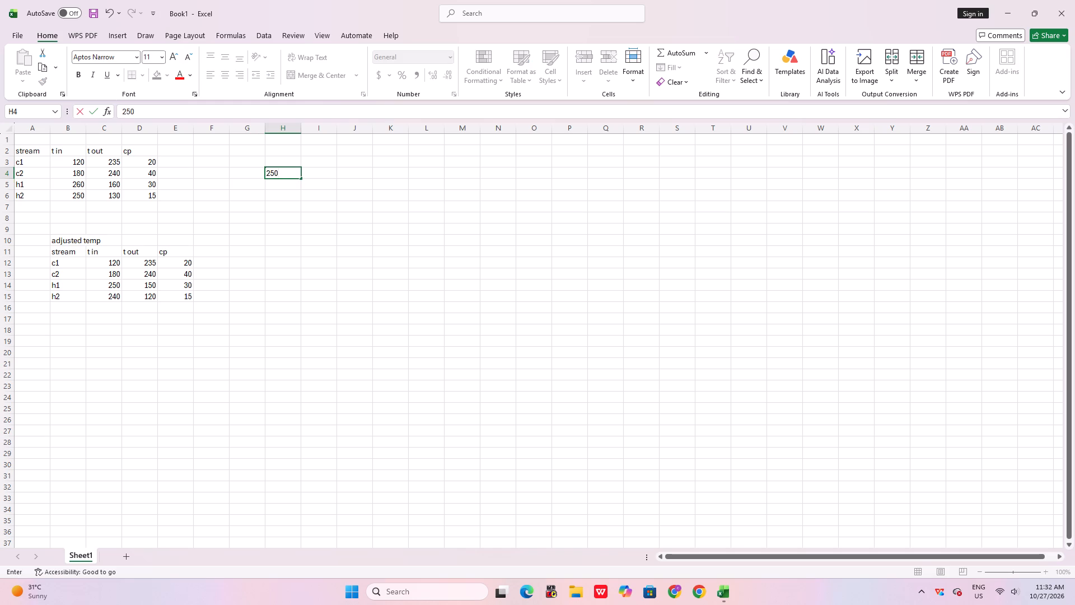
pyautogui.press('Down')
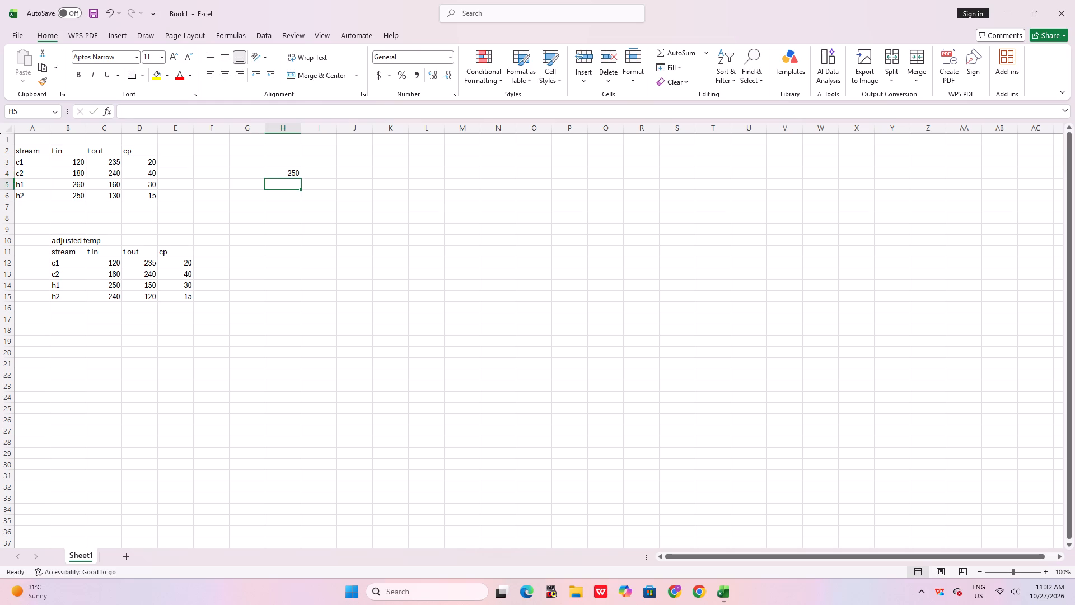
pyautogui.write('240')
pyautogui.press('Down')
pyautogui.write('235')
pyautogui.press('Down')
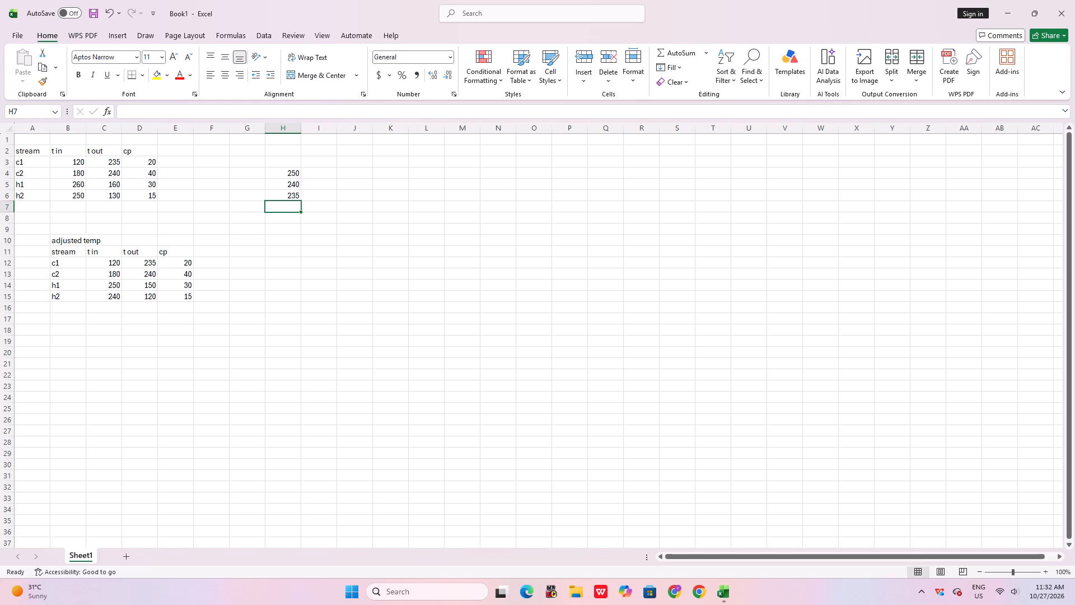
# Examine the t in, t out and cp columns of the adjusted table to identify the next lower temperatures for the list.
pyautogui.click(98, 282)
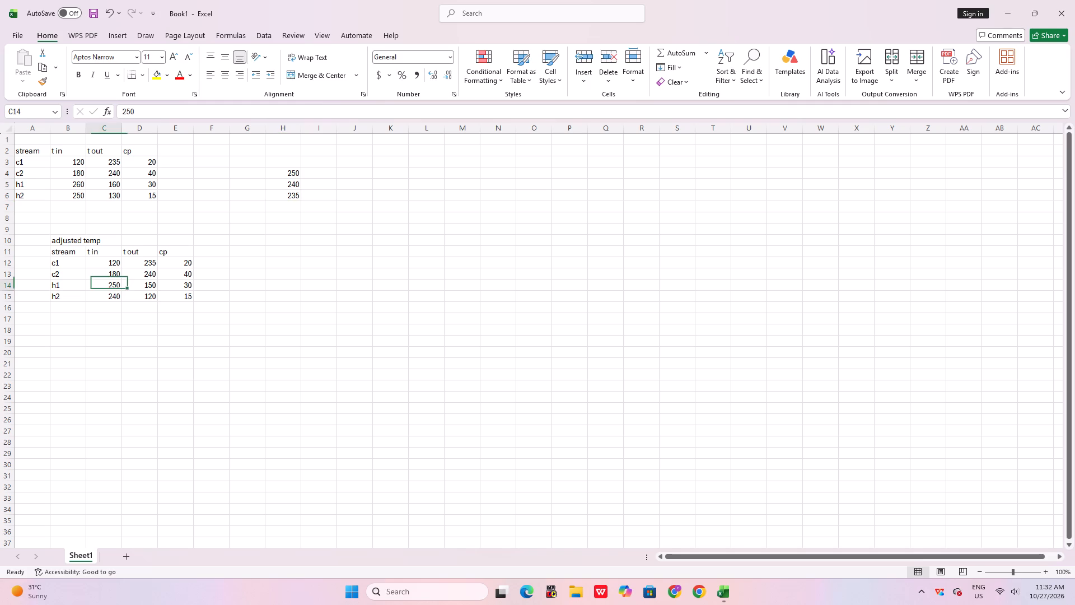
pyautogui.click(107, 299)
pyautogui.click(111, 286)
pyautogui.click(307, 274)
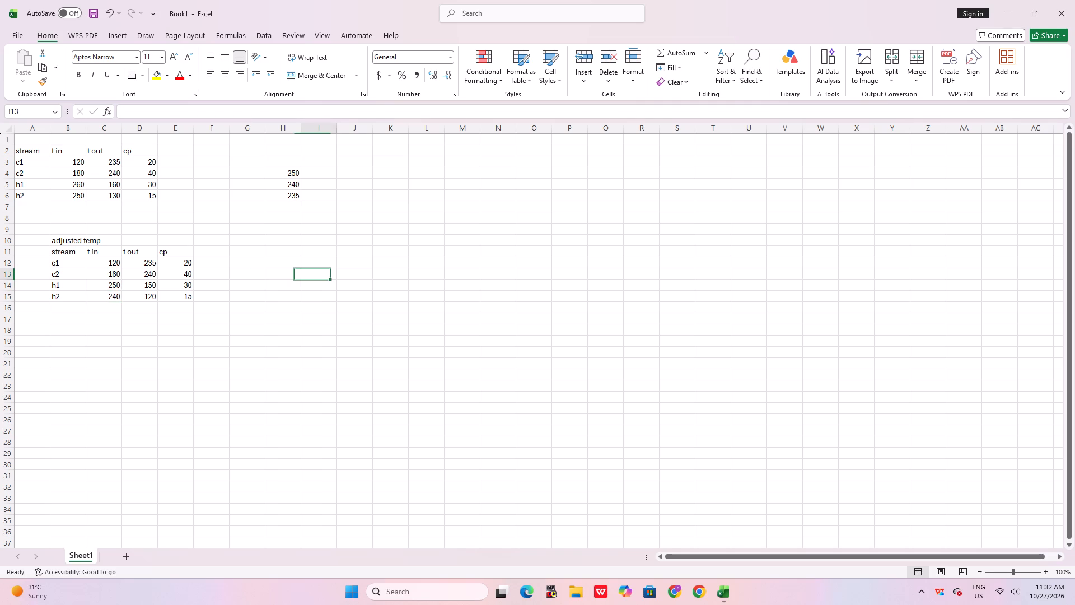
pyautogui.click(117, 289)
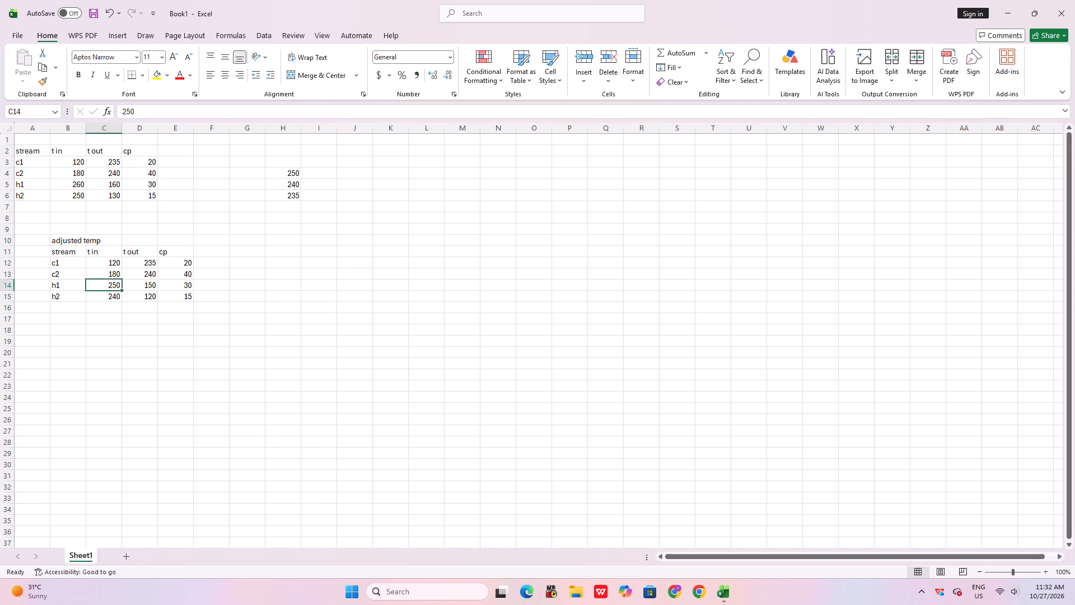
pyautogui.click(131, 260)
pyautogui.keyDown('alt'); pyautogui.moveTo(131, 260); pyautogui.dragTo(149, 302); pyautogui.keyUp('alt')
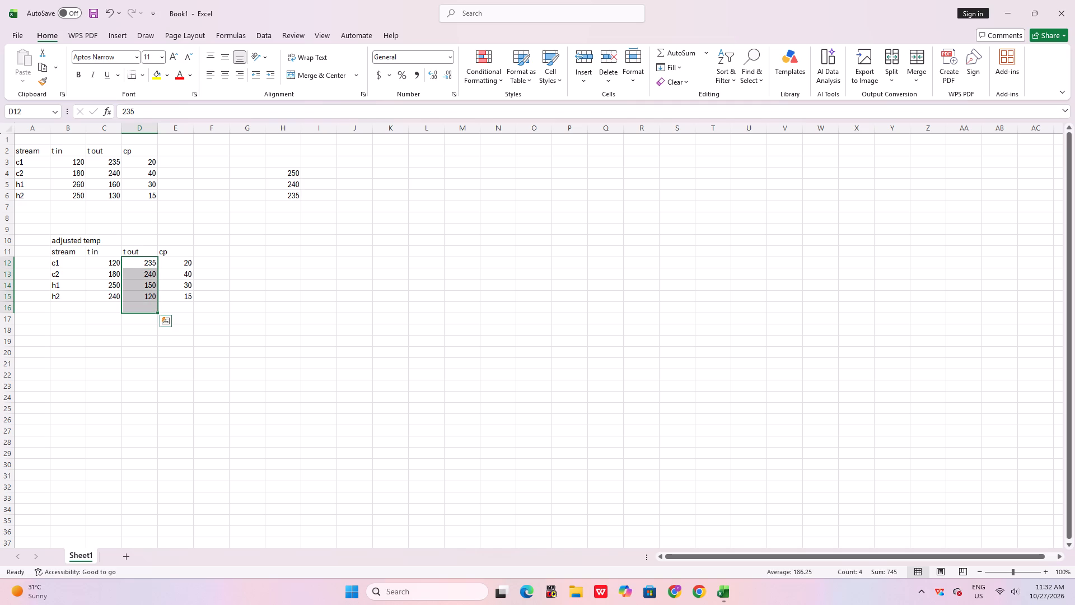
pyautogui.keyDown('alt'); pyautogui.moveTo(179, 259); pyautogui.dragTo(181, 298); pyautogui.keyUp('alt')
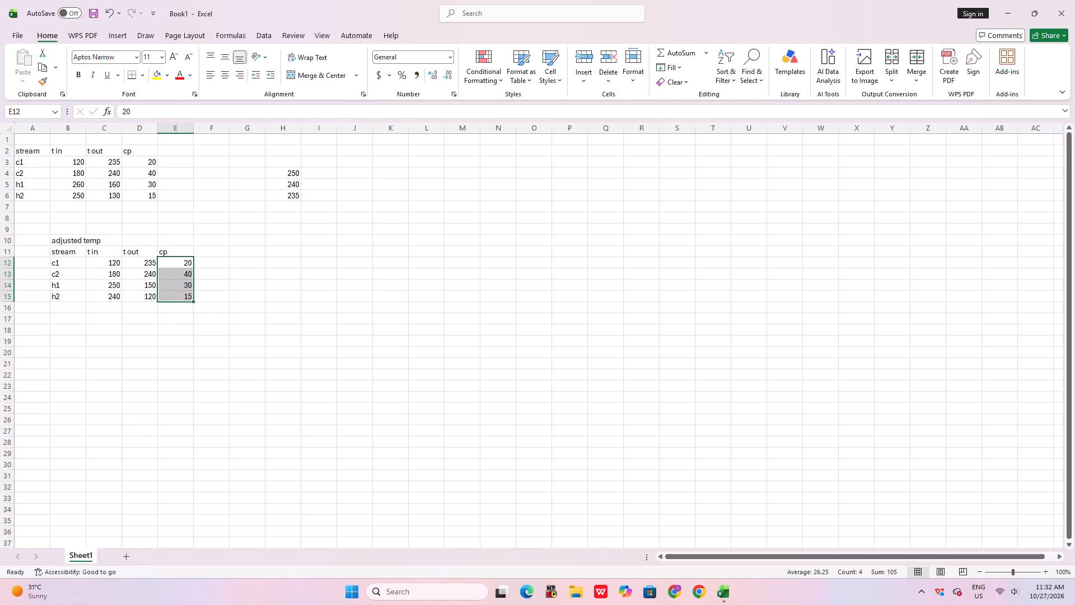
pyautogui.click(148, 260)
pyautogui.keyDown('shift'); pyautogui.moveTo(148, 260); pyautogui.dragTo(148, 261); pyautogui.keyUp('shift')
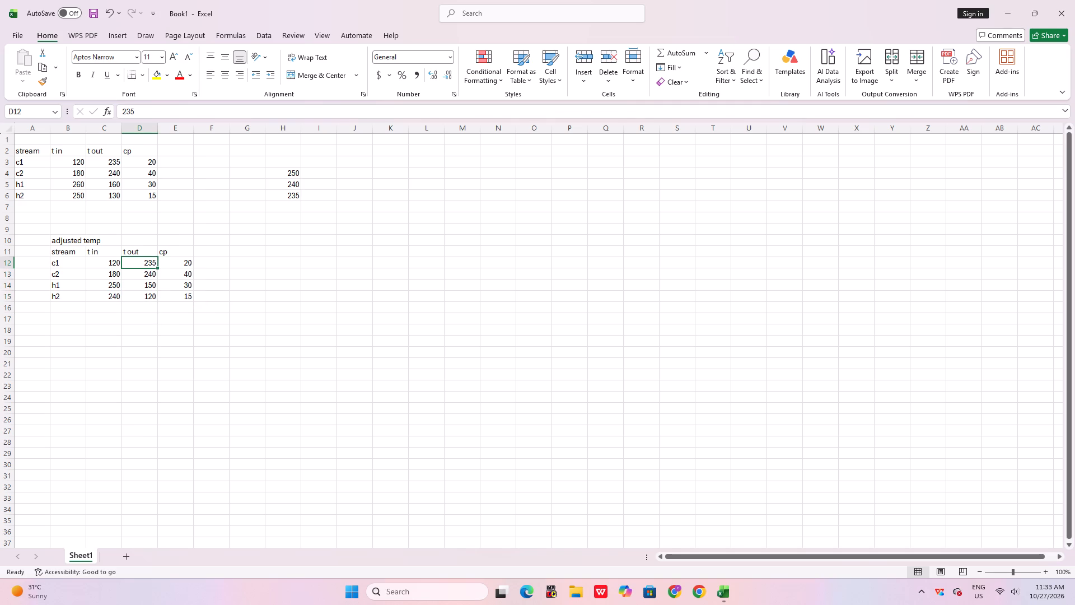
pyautogui.keyDown('shift'); pyautogui.moveTo(148, 261); pyautogui.dragTo(155, 296); pyautogui.keyUp('shift')
pyautogui.keyDown('shift'); pyautogui.moveTo(172, 257); pyautogui.dragTo(172, 297); pyautogui.keyUp('shift')
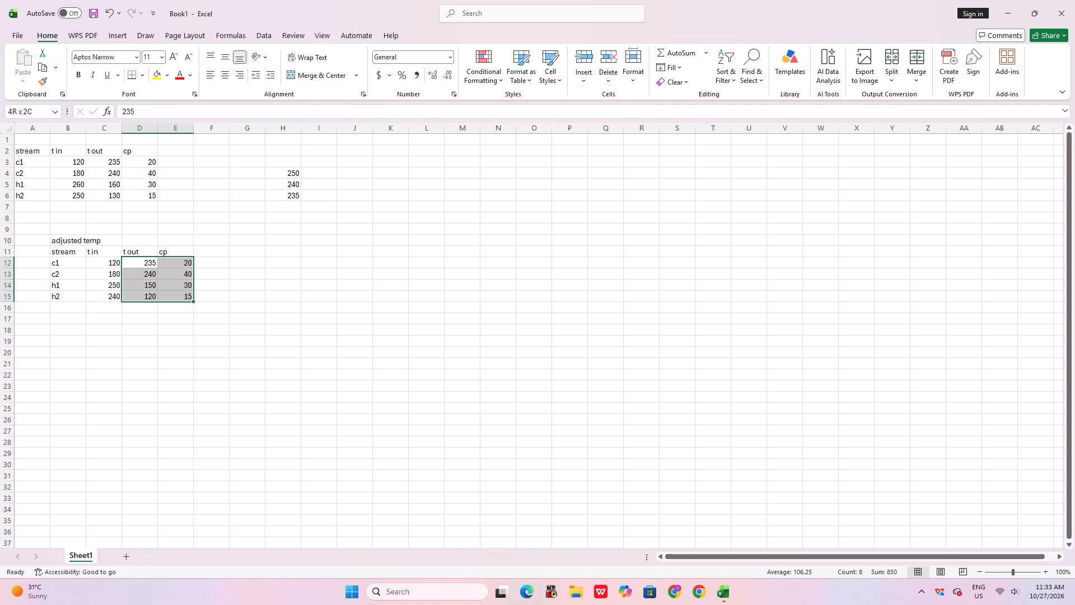
pyautogui.keyDown('shift'); pyautogui.moveTo(242, 203); pyautogui.dragTo(243, 254); pyautogui.keyUp('shift')
pyautogui.click(276, 351)
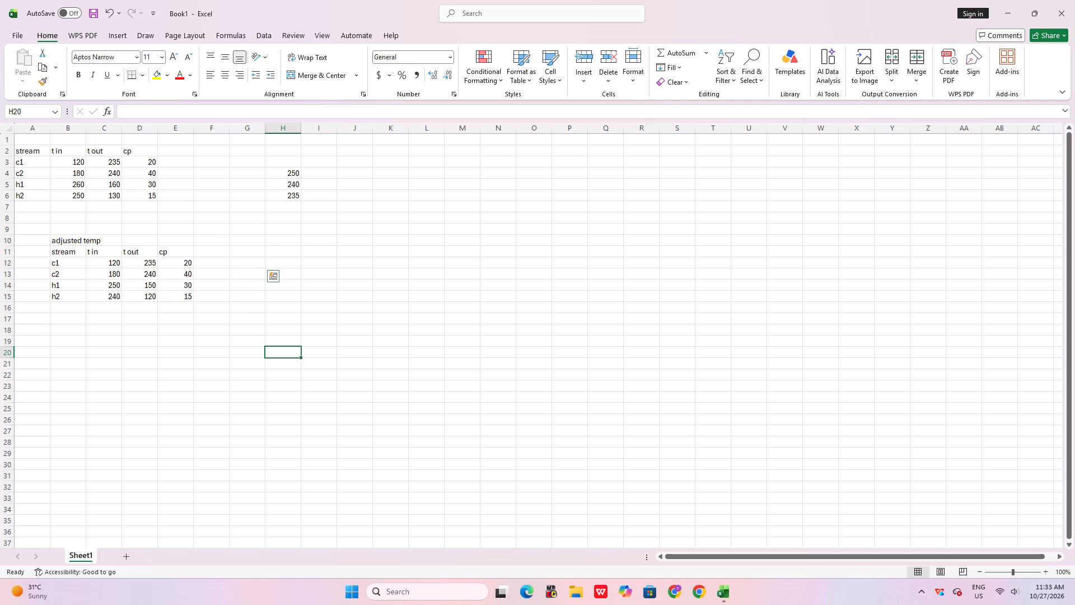
pyautogui.click(339, 398)
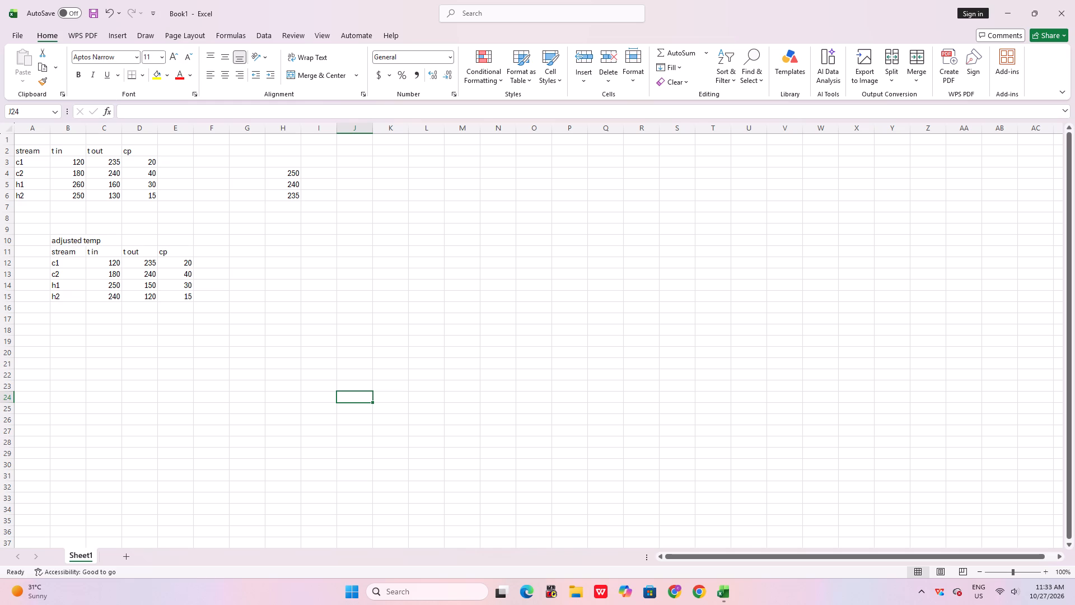
pyautogui.keyDown('alt'); pyautogui.moveTo(96, 261); pyautogui.dragTo(107, 301); pyautogui.keyUp('alt')
pyautogui.keyDown('alt'); pyautogui.moveTo(128, 262); pyautogui.dragTo(130, 294); pyautogui.keyUp('alt')
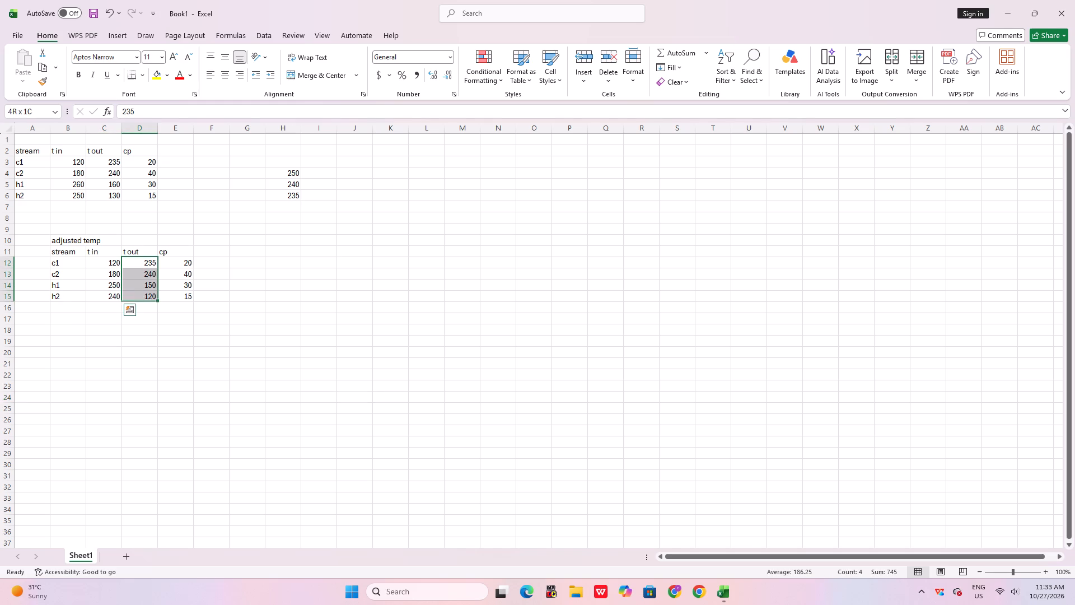
pyautogui.keyDown('alt'); pyautogui.moveTo(130, 294); pyautogui.dragTo(130, 295); pyautogui.keyUp('alt')
pyautogui.click(235, 257)
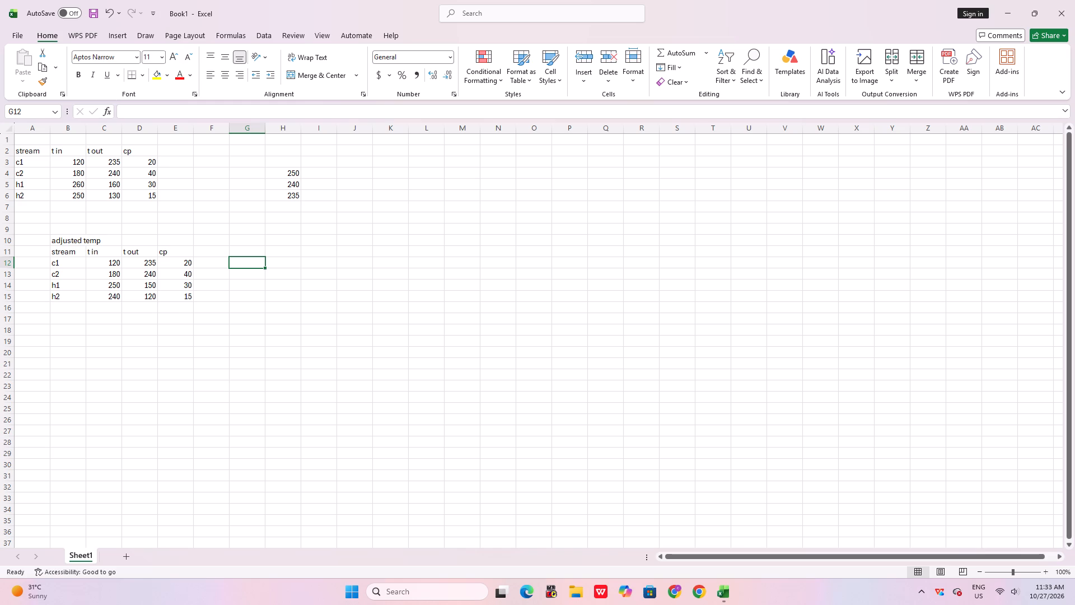
pyautogui.moveTo(103, 262); pyautogui.dragTo(111, 298)
pyautogui.keyDown('alt'); pyautogui.moveTo(132, 262); pyautogui.dragTo(134, 269); pyautogui.keyUp('alt')
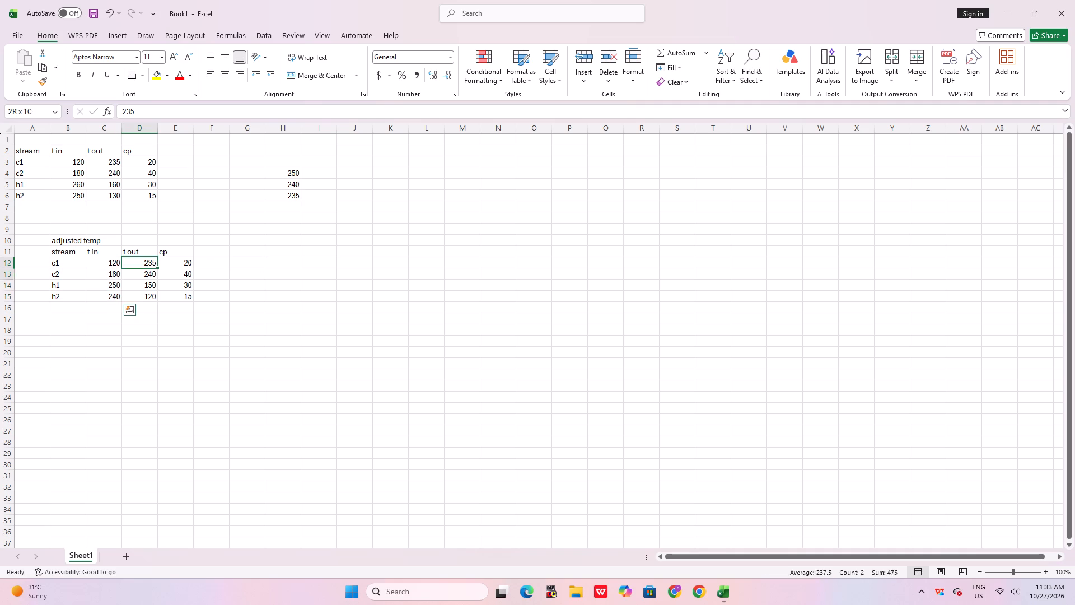
pyautogui.keyDown('alt'); pyautogui.moveTo(134, 269); pyautogui.dragTo(137, 302); pyautogui.keyUp('alt')
pyautogui.keyDown('alt'); pyautogui.moveTo(182, 259); pyautogui.dragTo(183, 306); pyautogui.keyUp('alt')
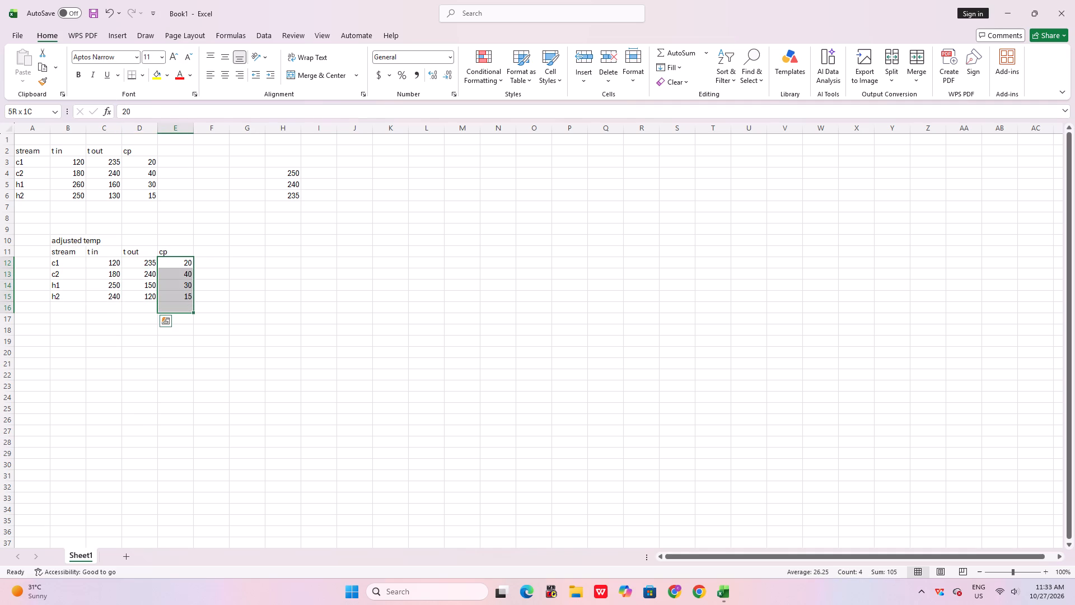
pyautogui.keyDown('alt'); pyautogui.moveTo(183, 306); pyautogui.dragTo(97, 295); pyautogui.keyUp('alt')
pyautogui.click(405, 282)
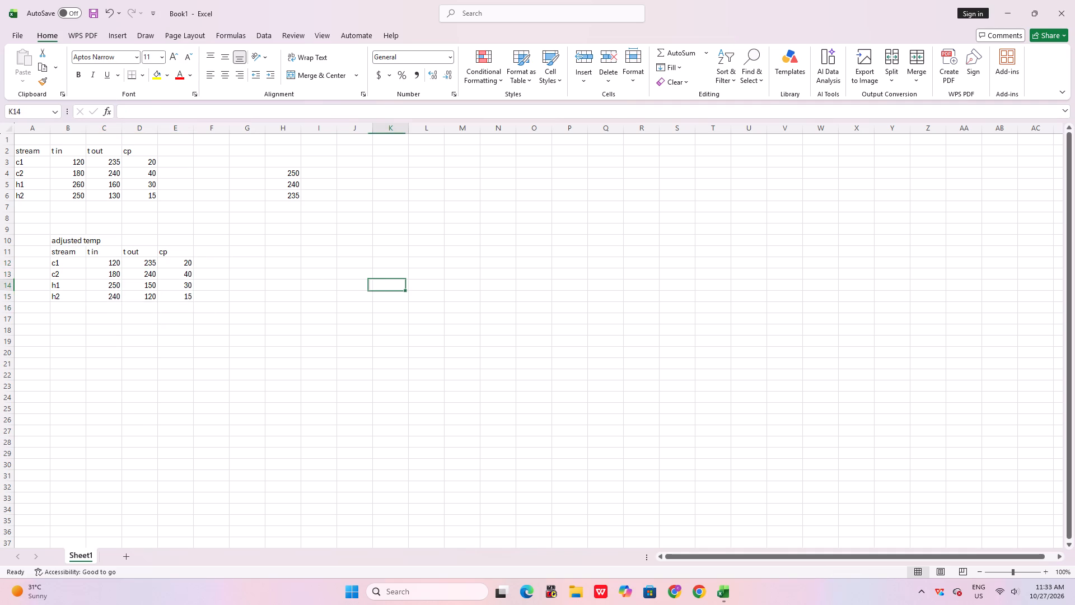
# Complete the descending temperature list in column H with 180, 150 and 120 in H7 to H9.
pyautogui.click(287, 206)
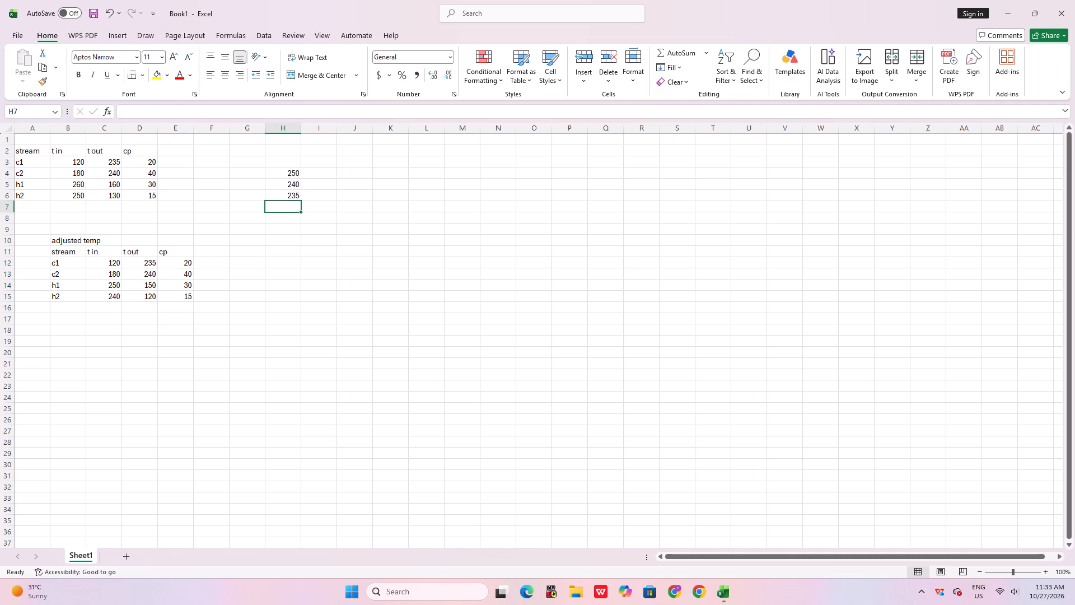
pyautogui.write('180')
pyautogui.press('Down')
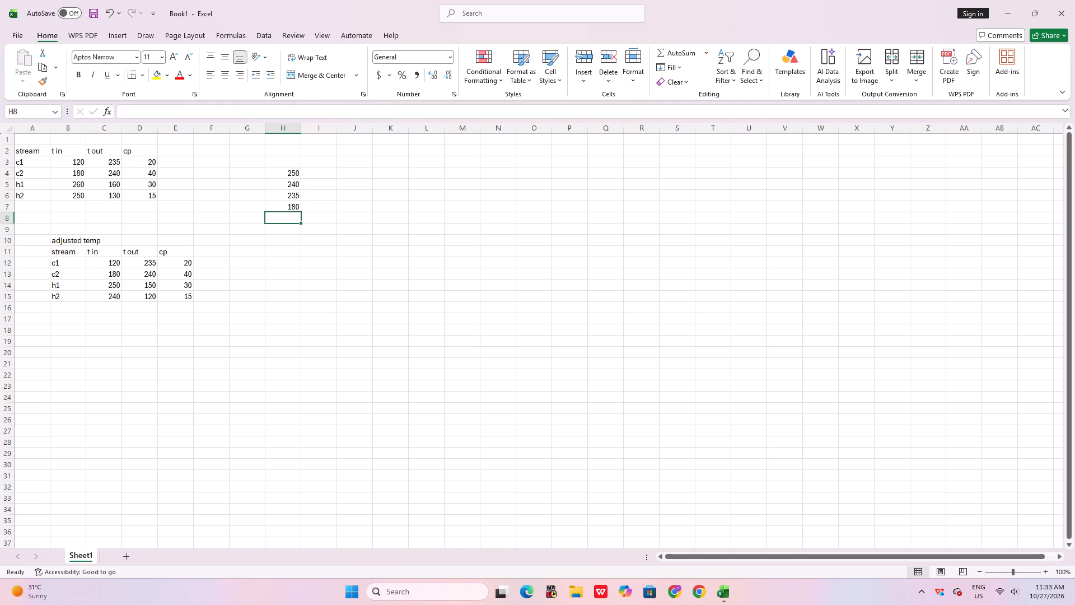
pyautogui.write('150')
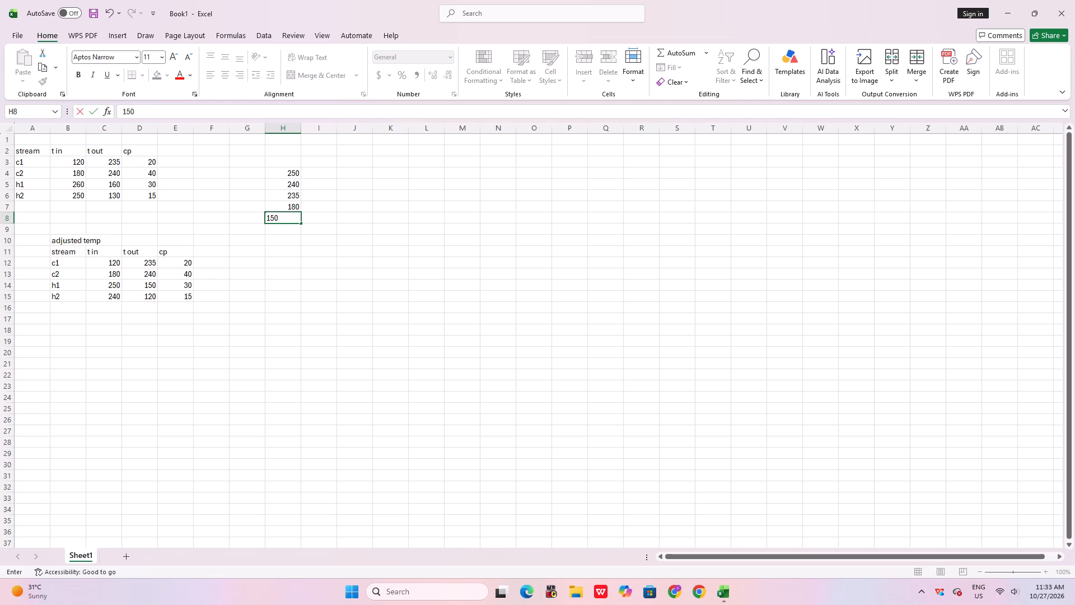
pyautogui.press('Down')
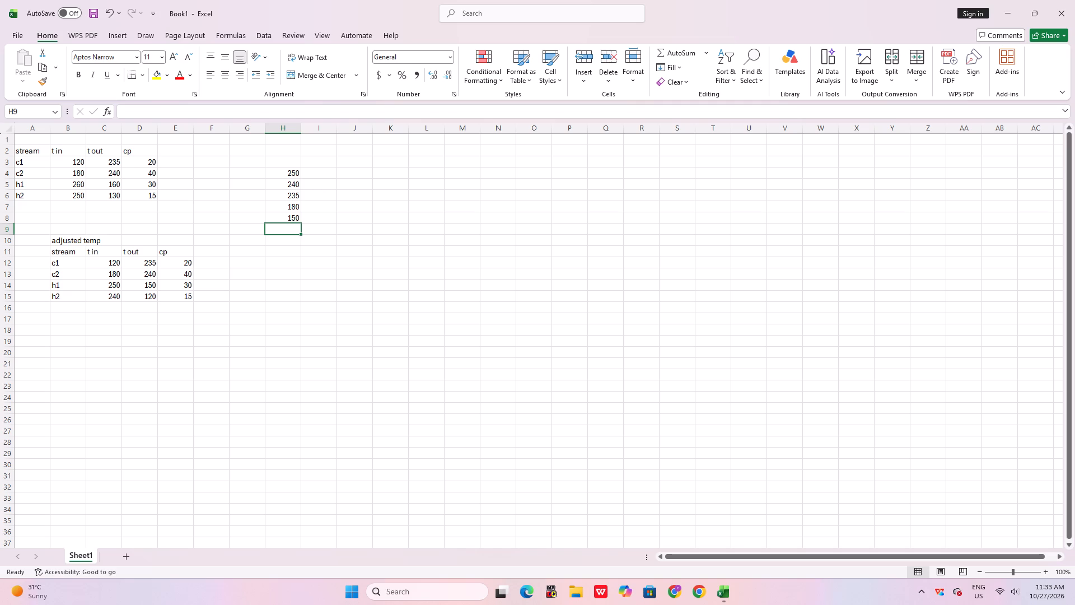
pyautogui.write('120')
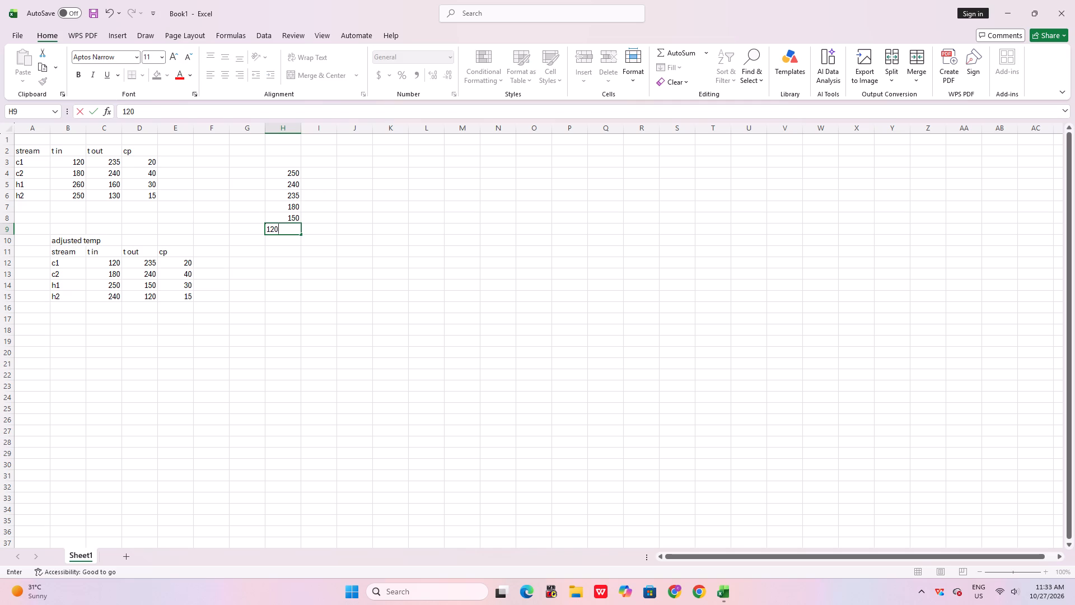
pyautogui.press('Down')
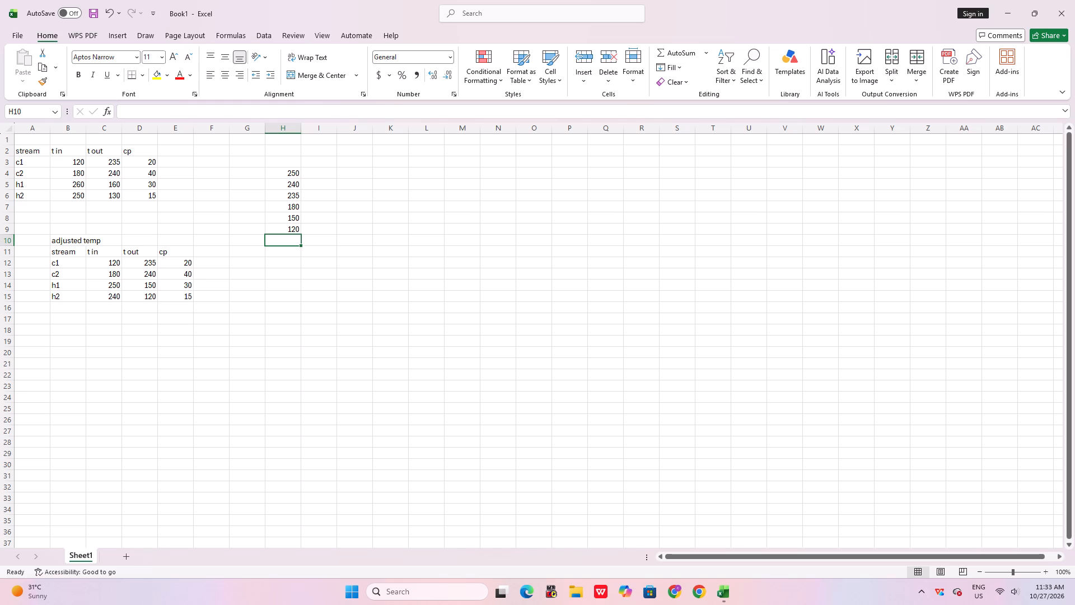
# Start an interval table below the adjusted table: header T in B17, with 250, 240 and 235 in B18, B20 and B22.
pyautogui.click(58, 324)
pyautogui.click(78, 330)
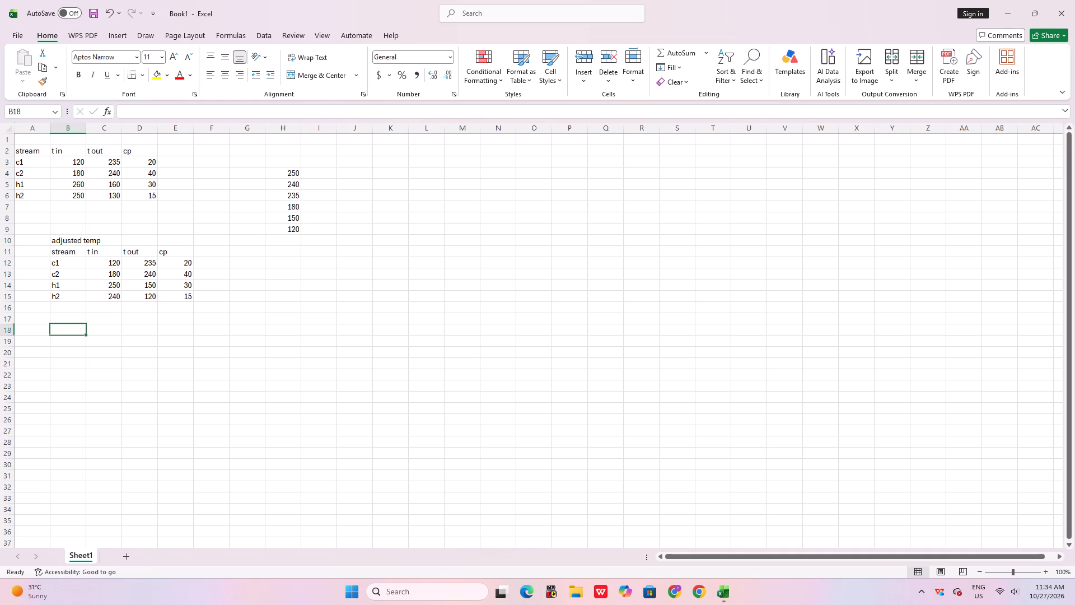
pyautogui.click(282, 171)
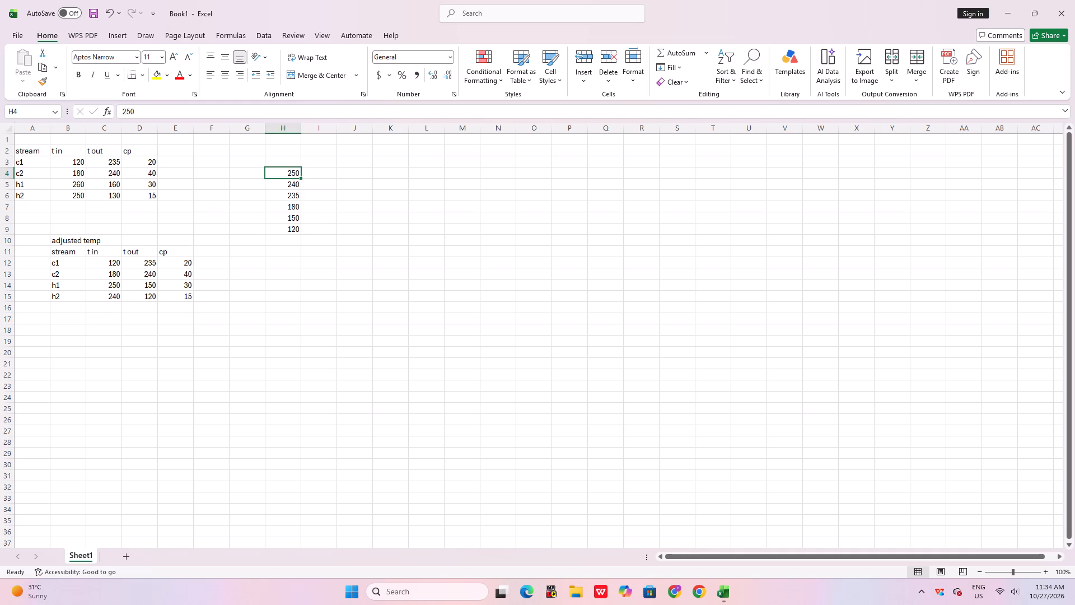
pyautogui.click(72, 322)
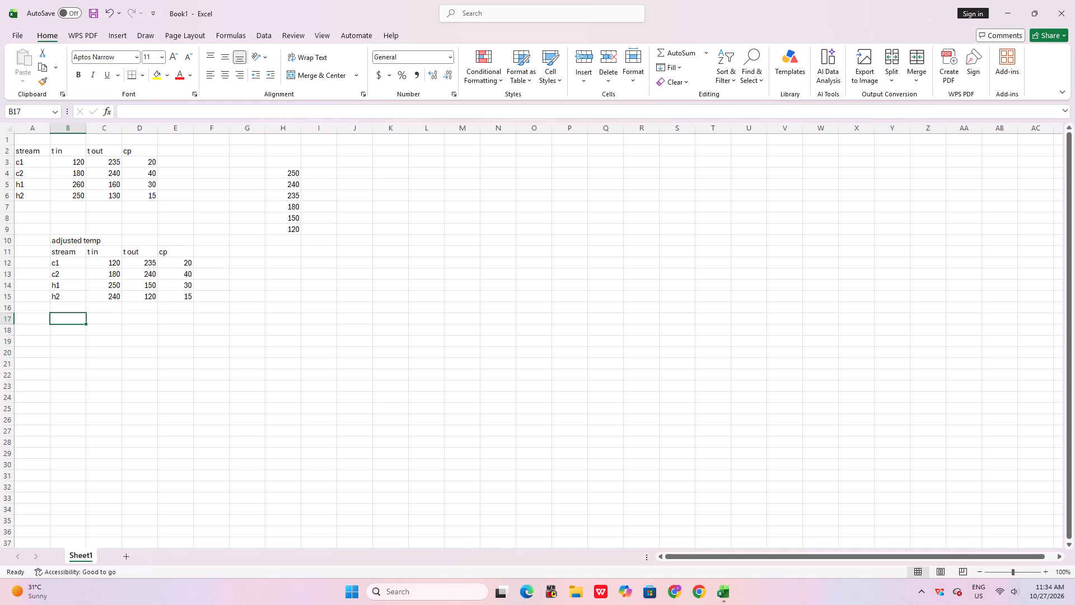
pyautogui.press('Down')
pyautogui.write('250')
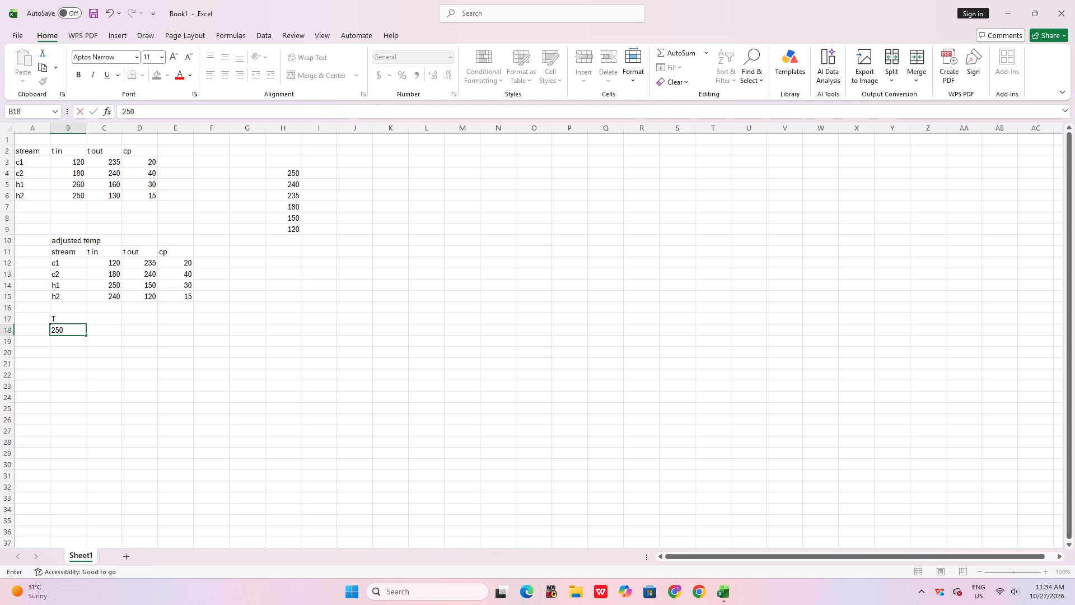
pyautogui.press('Down')
pyautogui.press('Down')
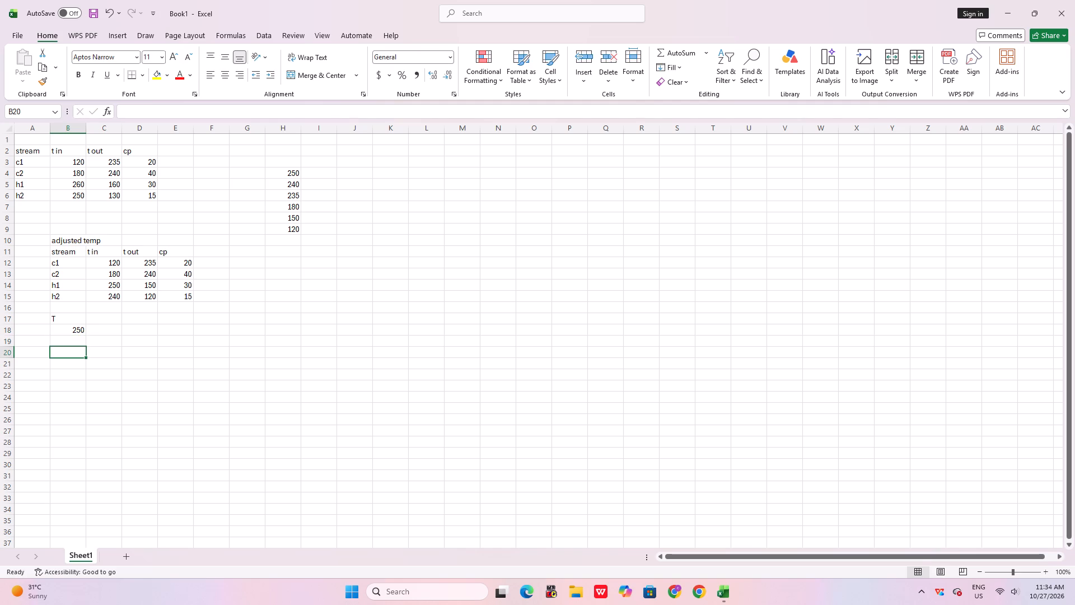
pyautogui.write('240')
pyautogui.press('Down')
pyautogui.press('Down')
pyautogui.write('235')
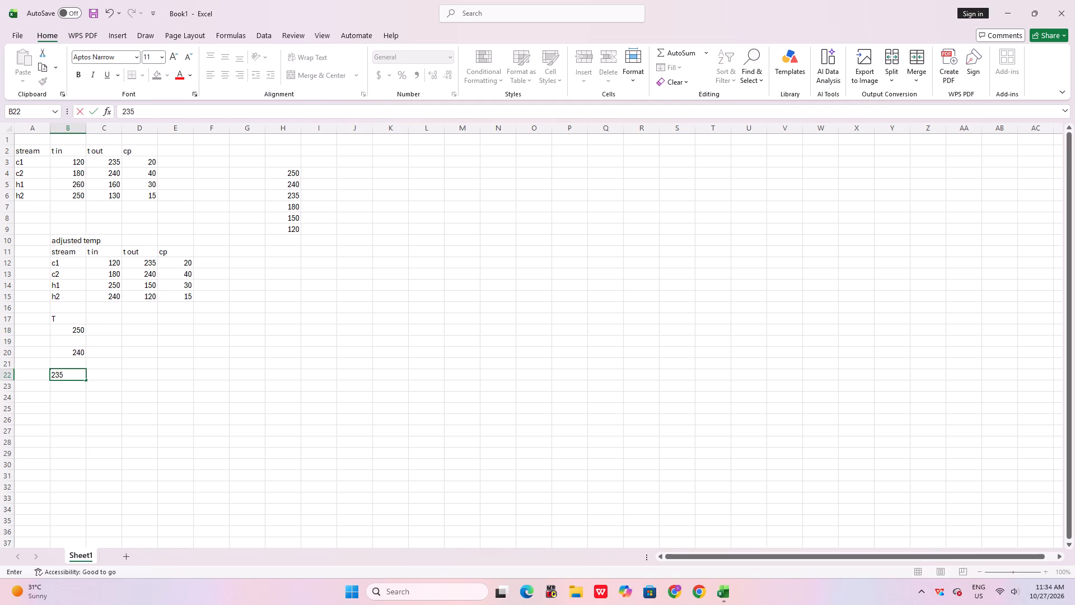
pyautogui.press('Down')
# Continue the T column on alternate rows with 180, 150 and 120 in B24, B26 and B28.
pyautogui.press('Down')
pyautogui.press('1')
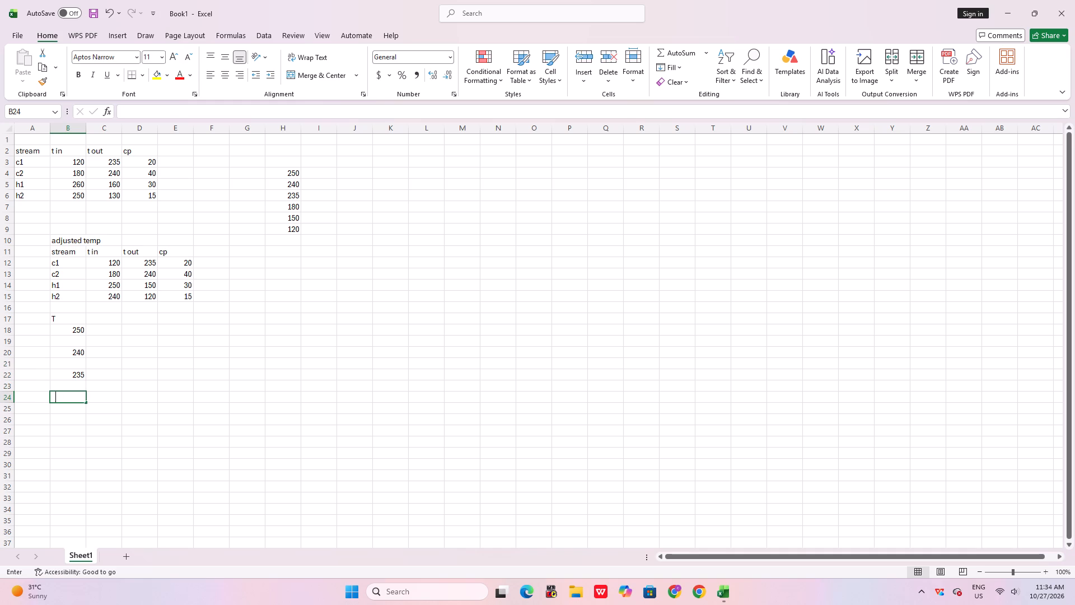
pyautogui.press('8')
pyautogui.press('0')
pyautogui.press('Down')
pyautogui.press('Down')
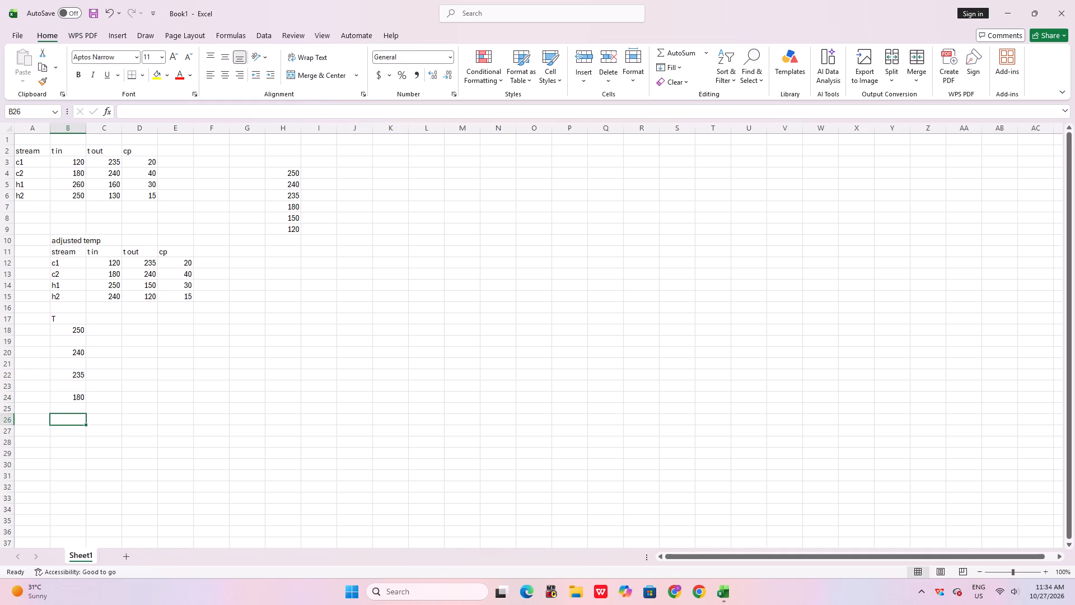
pyautogui.write('150')
pyautogui.press('Down')
pyautogui.press('Down')
pyautogui.write('120')
pyautogui.press('Right')
# Add the stream headers H1, H2, C1 and C2 beside T in C17 to F17.
pyautogui.press('Up')
pyautogui.press('Up')
pyautogui.press('Up')
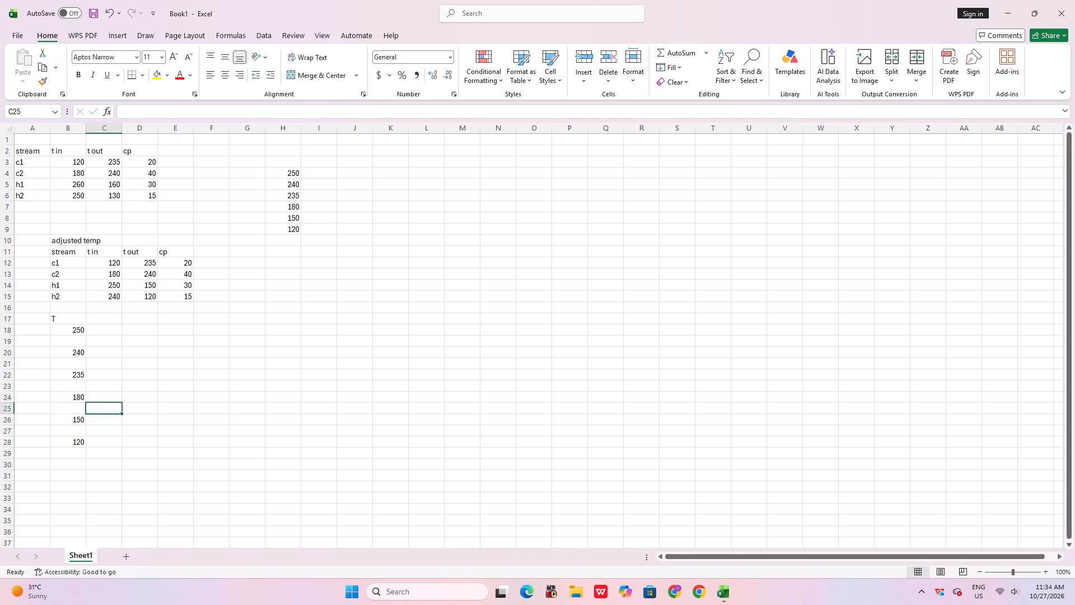
pyautogui.press('Up')
pyautogui.press('Up')
pyautogui.press('Up')
pyautogui.press('Up')
pyautogui.press('Up')
pyautogui.press('Up')
pyautogui.press('Up')
pyautogui.press('Up')
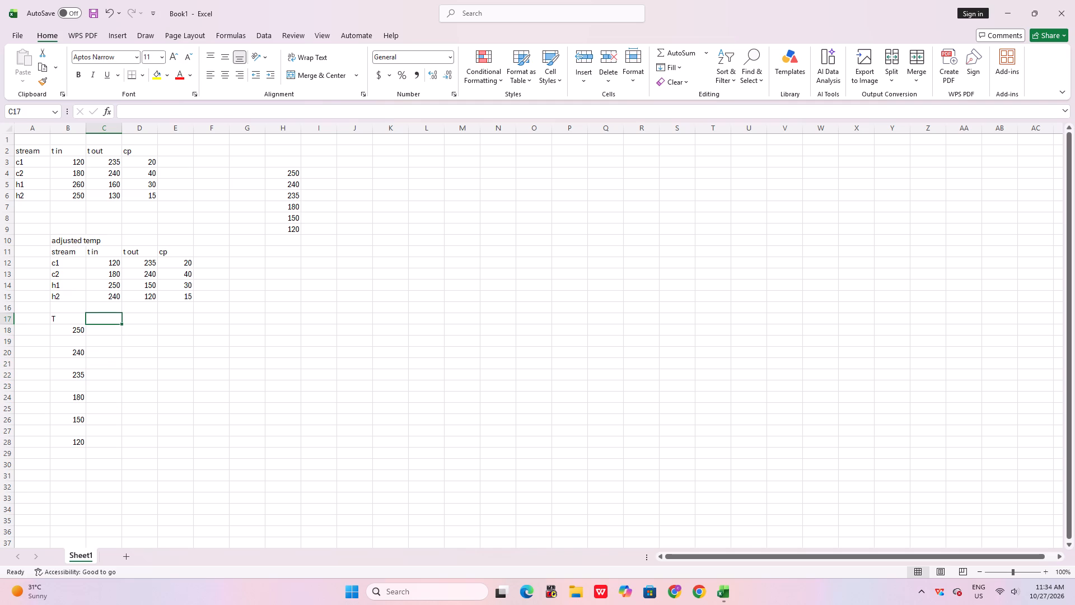
pyautogui.write('H1')
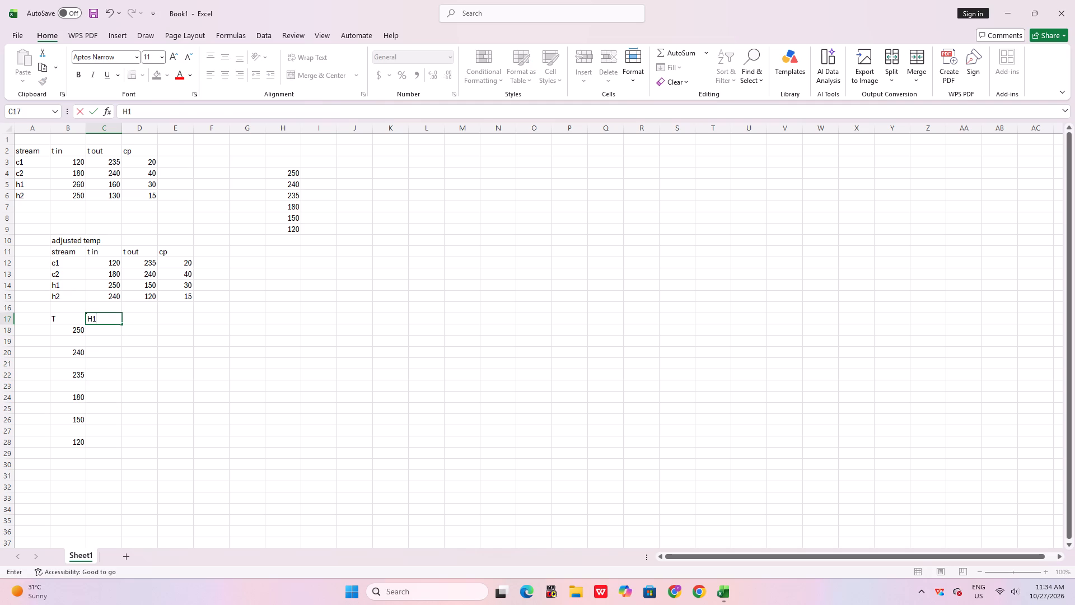
pyautogui.press('Right')
pyautogui.write('H1')
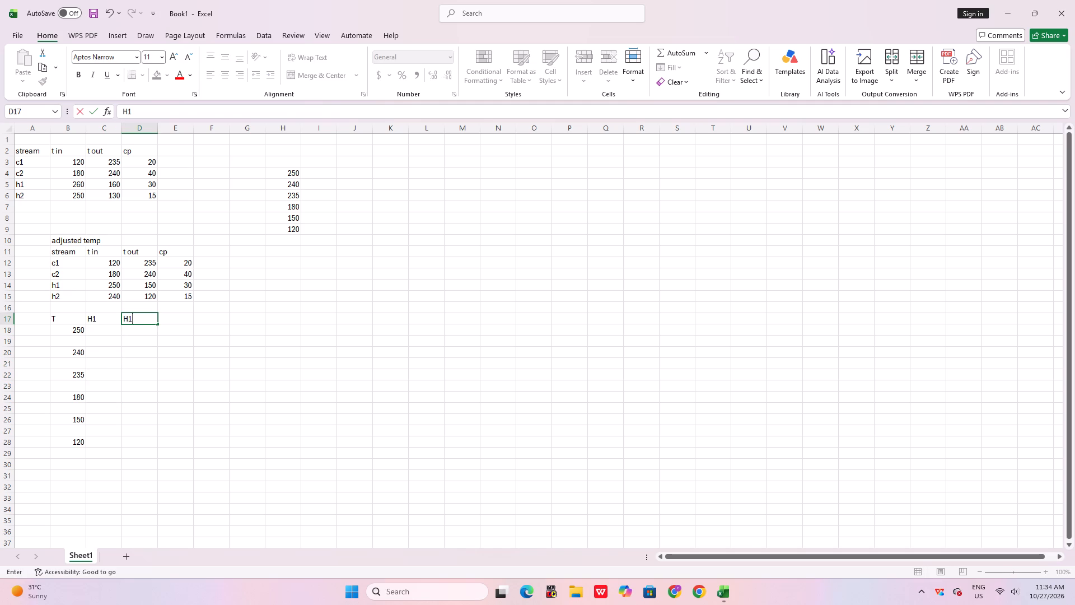
pyautogui.press('BackSpace')
pyautogui.press('2')
pyautogui.press('Right')
pyautogui.write('C1')
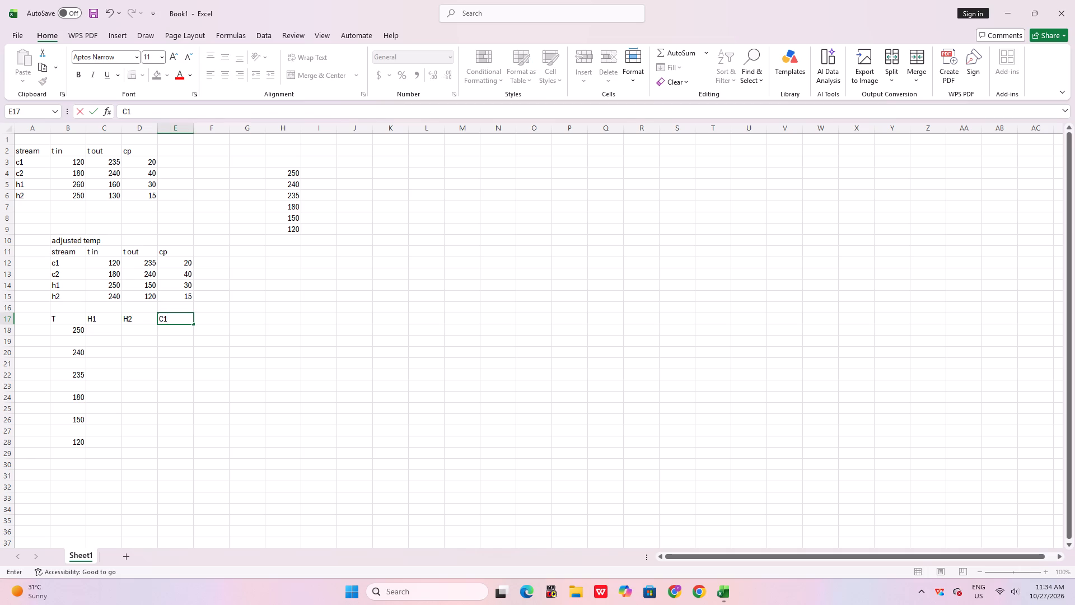
pyautogui.press('Right')
pyautogui.write('C2')
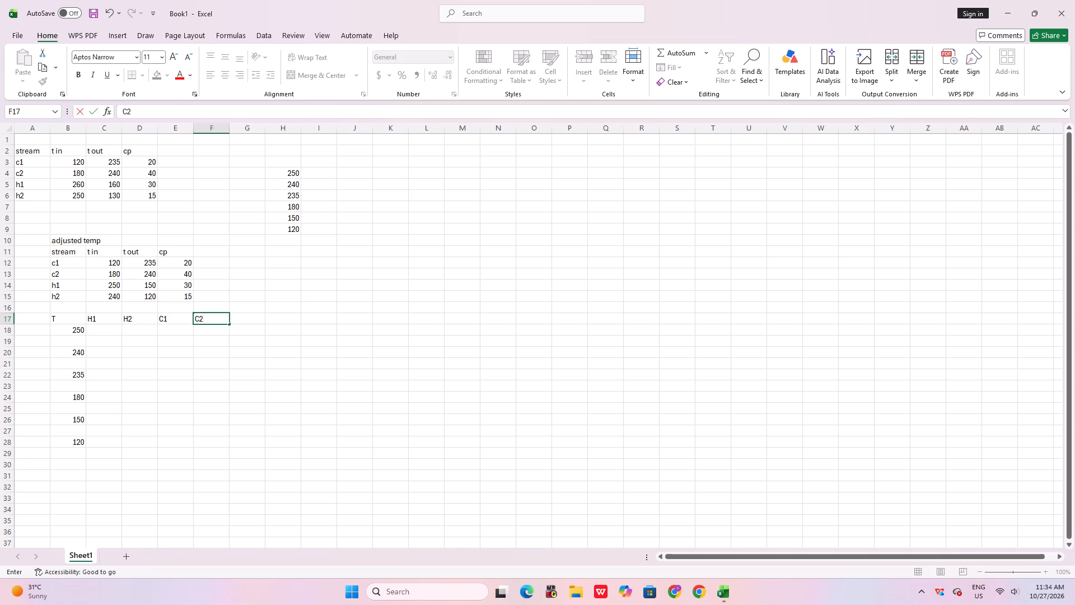
pyautogui.press('Down')
# Enter the H1 cp value 30 in C19, between the 250 and 240 rows of the interval table.
pyautogui.press('Left')
pyautogui.press('Left')
pyautogui.press('Left')
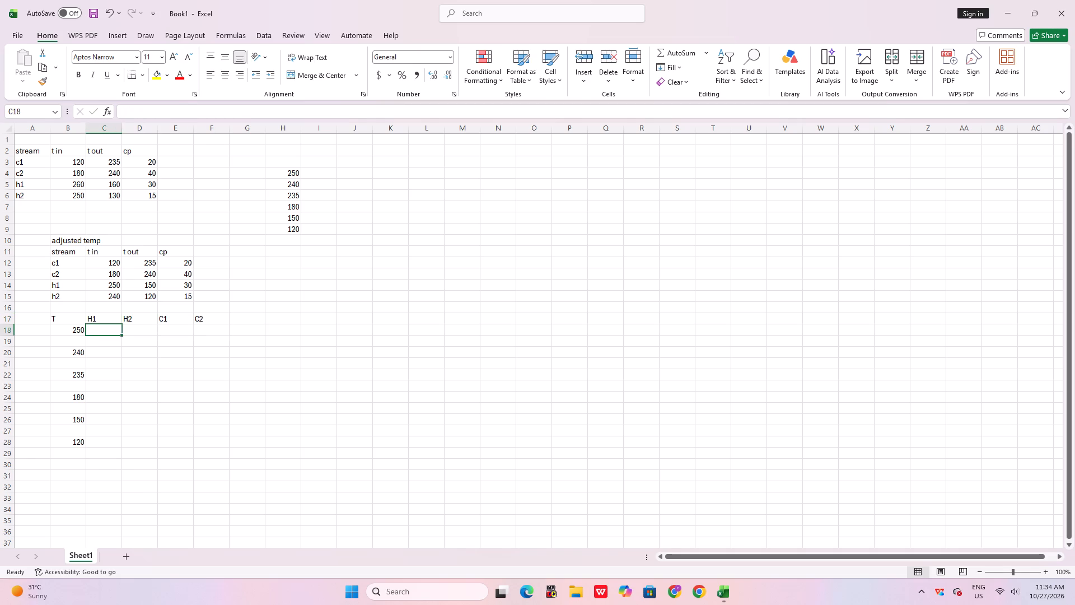
pyautogui.press('Down')
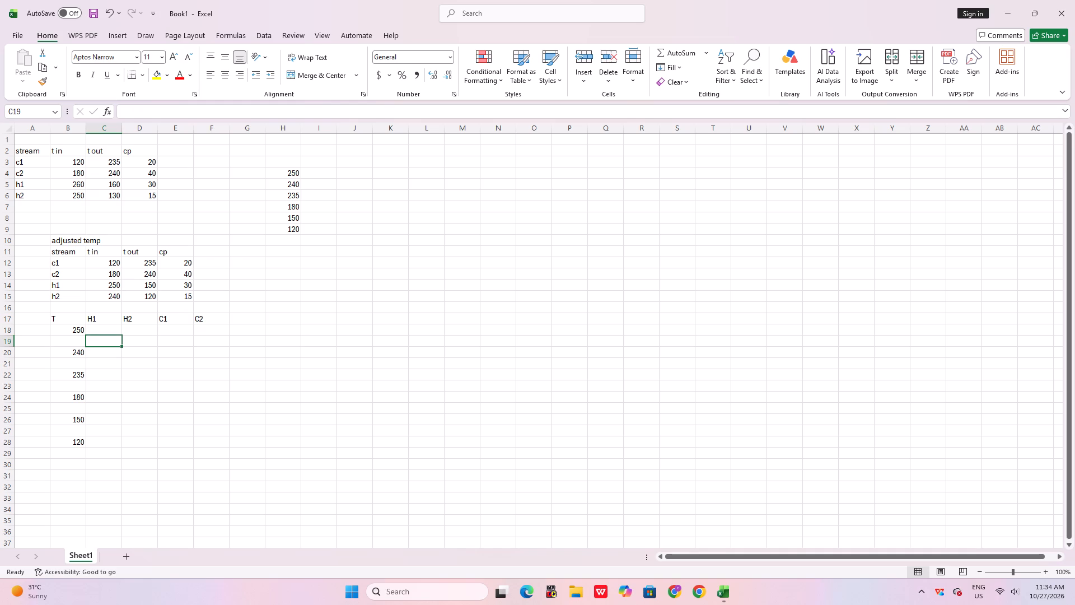
pyautogui.press('3')
pyautogui.press('Down')
pyautogui.press('Up')
pyautogui.press('Down')
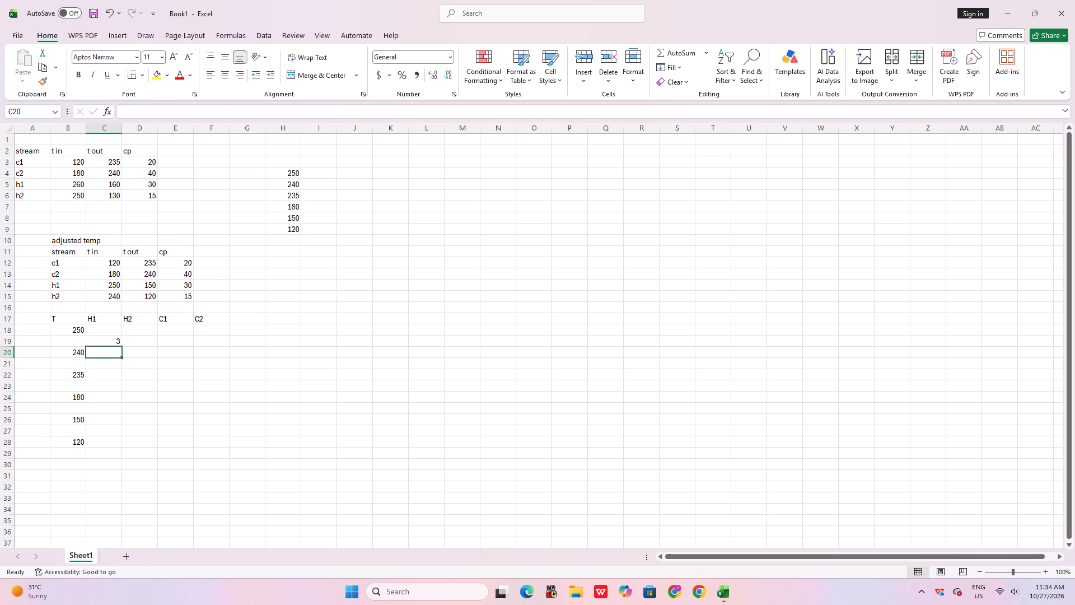
pyautogui.press('Up')
pyautogui.press('BackSpace')
pyautogui.write('30')
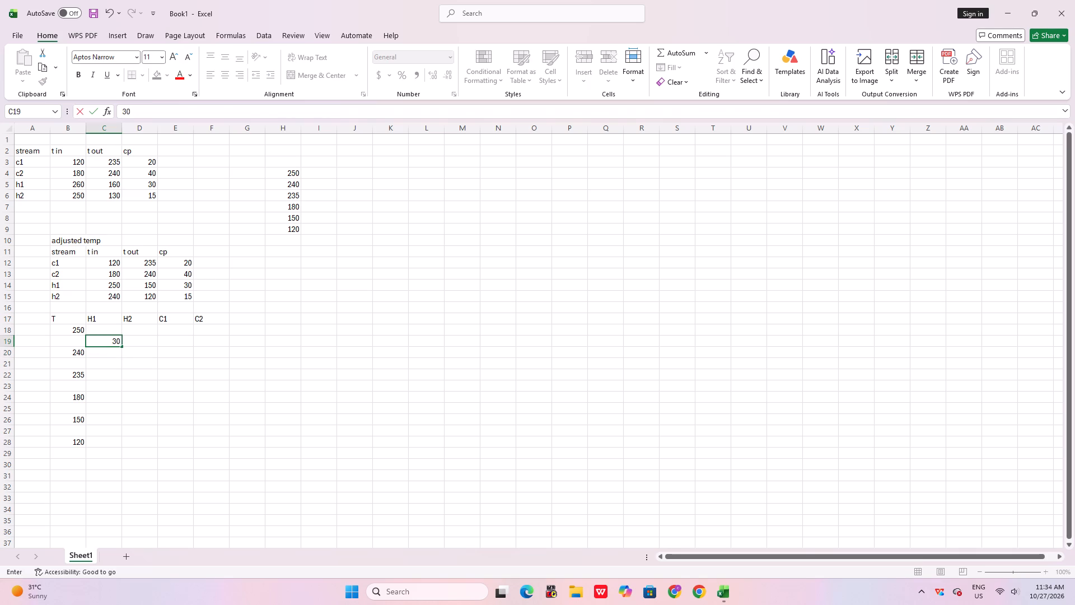
# Copy the H1 value from C19 into the lower intervals at C21, C23 and C25, down to 150.
pyautogui.hotkey('ctrl', 'c')
pyautogui.click(112, 367)
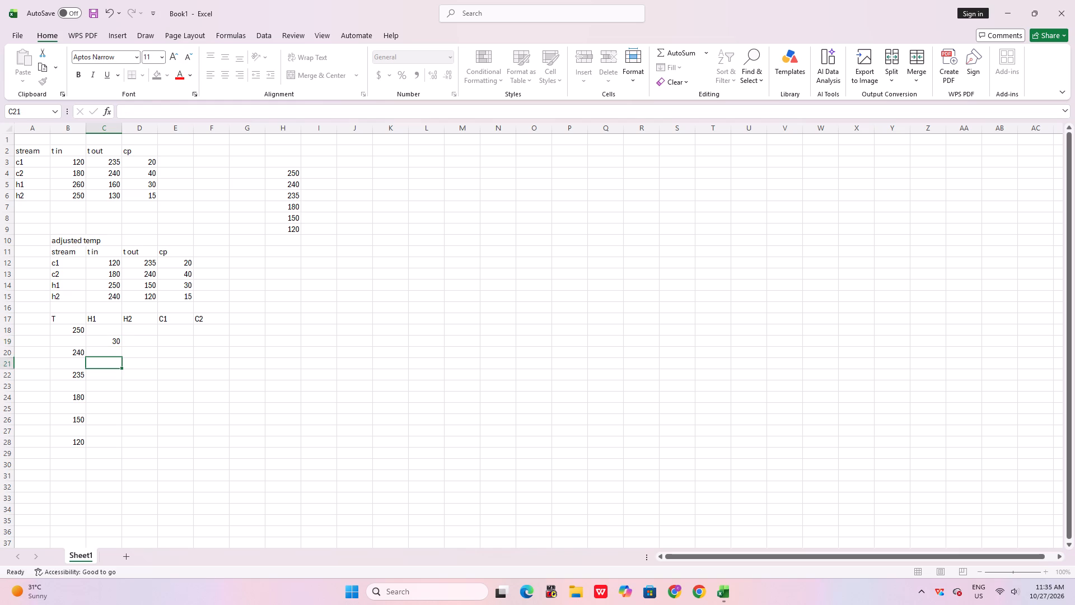
pyautogui.hotkey('ctrl', 'v')
pyautogui.hotkey('ctrl', 'v')
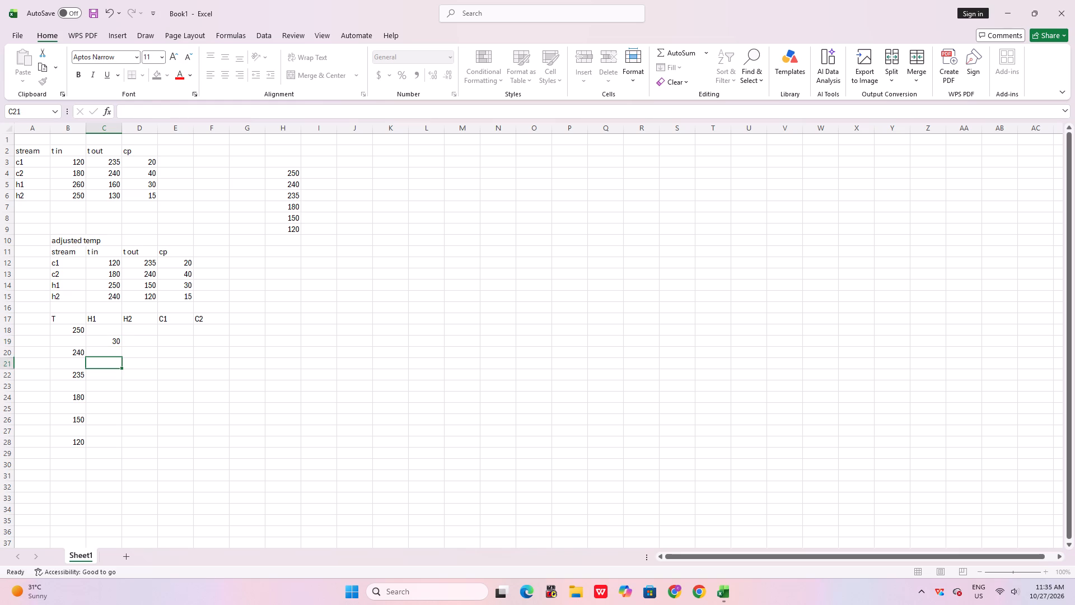
pyautogui.click(111, 337)
pyautogui.hotkey('ctrl', 'c')
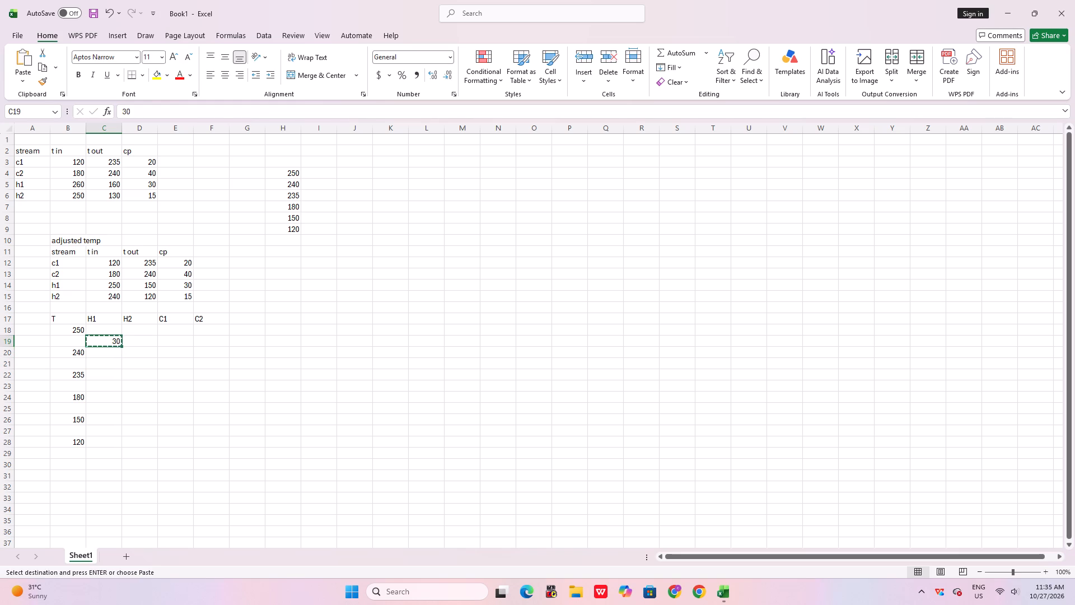
pyautogui.click(111, 363)
pyautogui.hotkey('ctrl', 'v')
pyautogui.click(107, 388)
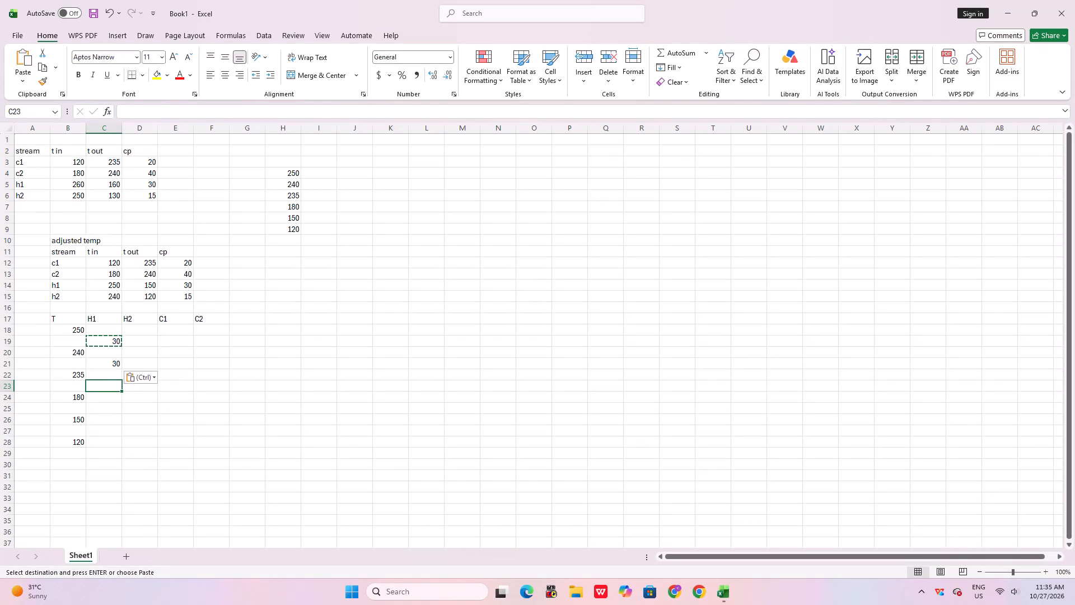
pyautogui.hotkey('ctrl', 'v')
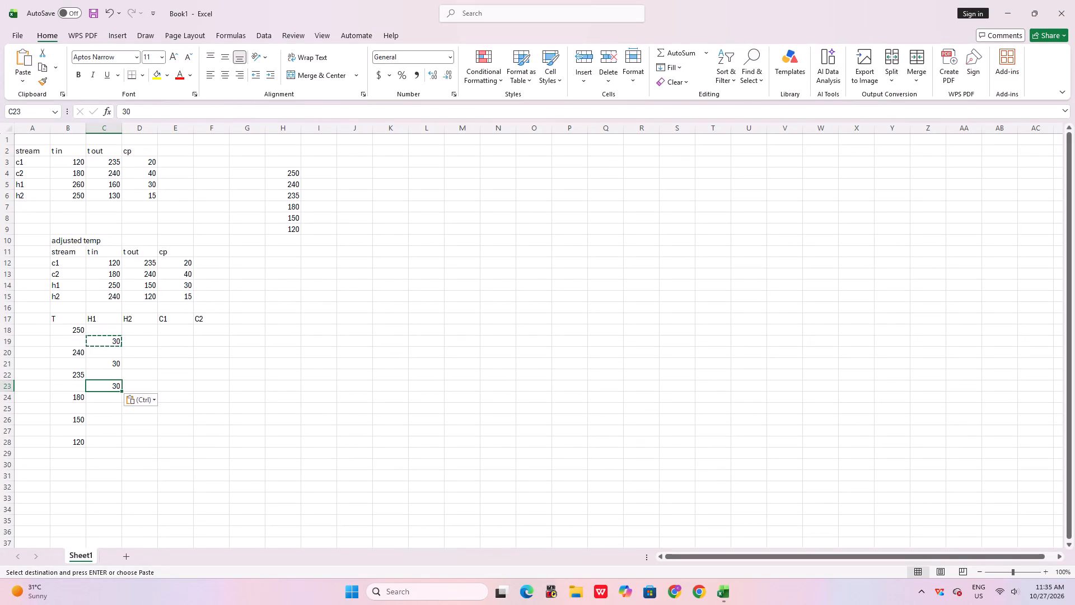
pyautogui.click(104, 407)
pyautogui.hotkey('ctrl', 'v')
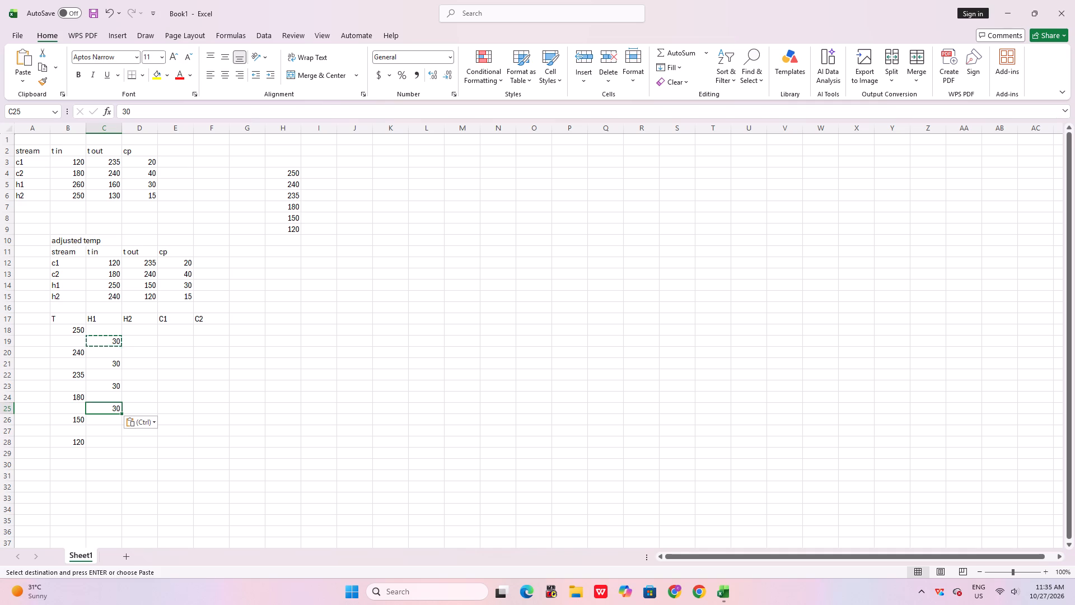
# Enter the H2 cp value 15 in D21, between the 240 and 235 rows of the interval table.
pyautogui.click(140, 352)
pyautogui.click(174, 351)
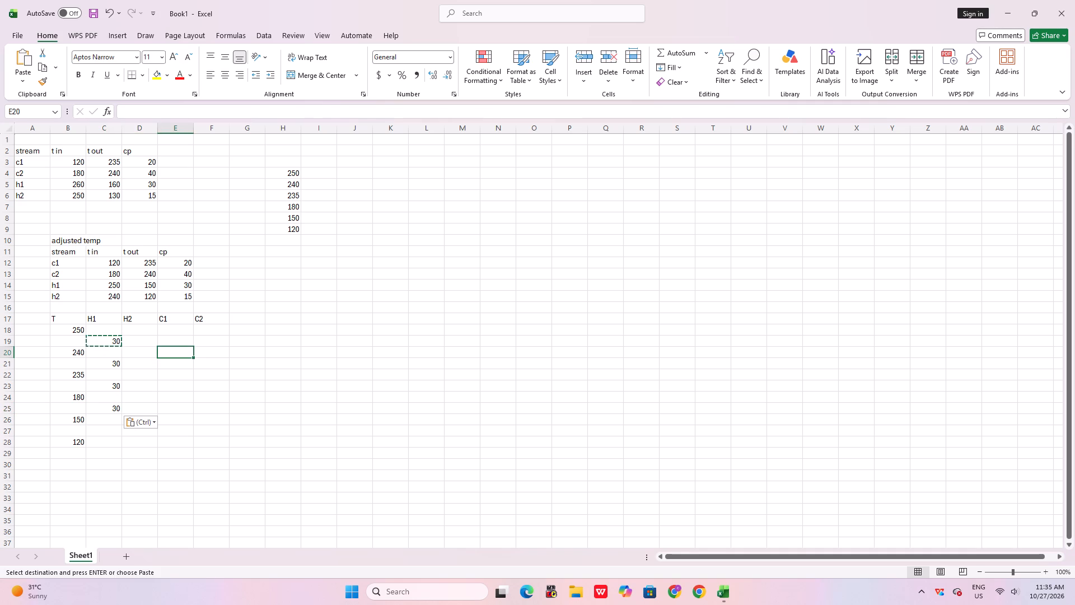
pyautogui.tripleClick(296, 333)
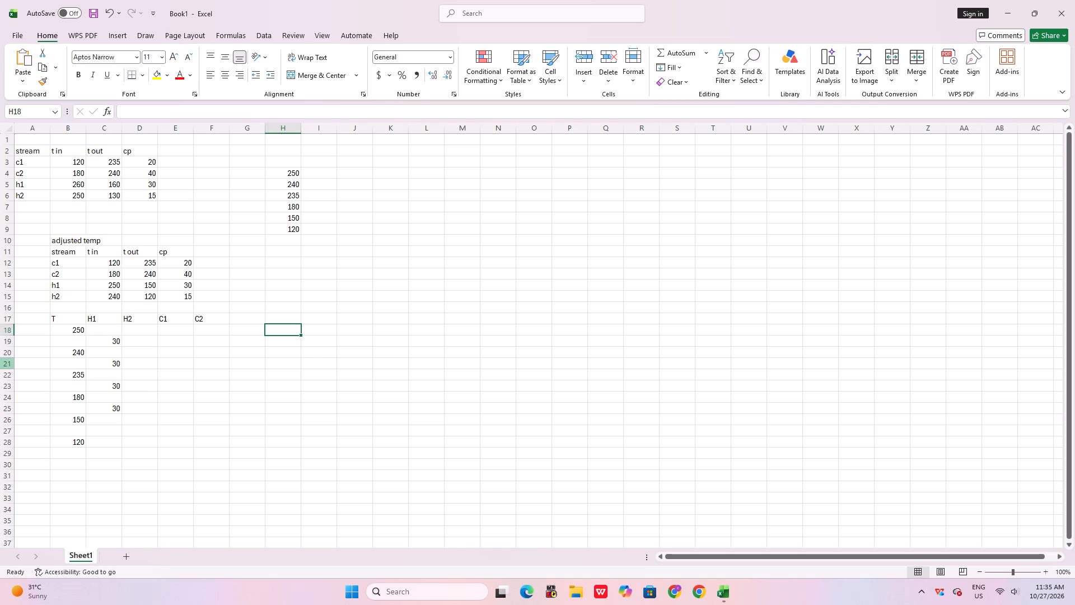
pyautogui.click(136, 348)
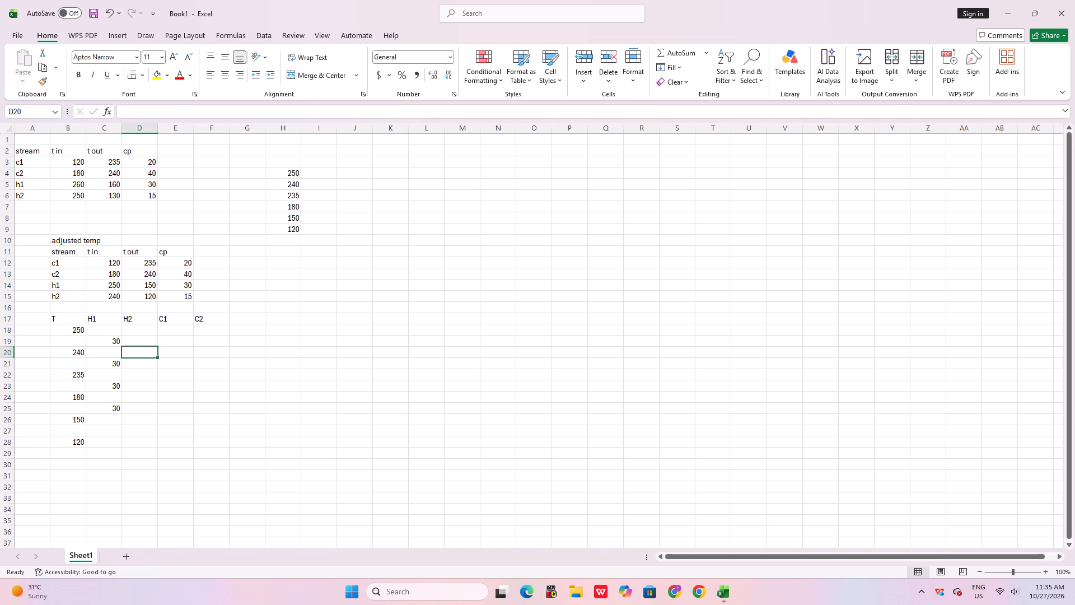
pyautogui.click(140, 365)
pyautogui.write('15')
pyautogui.moveTo(157, 374); pyautogui.dragTo(162, 373)
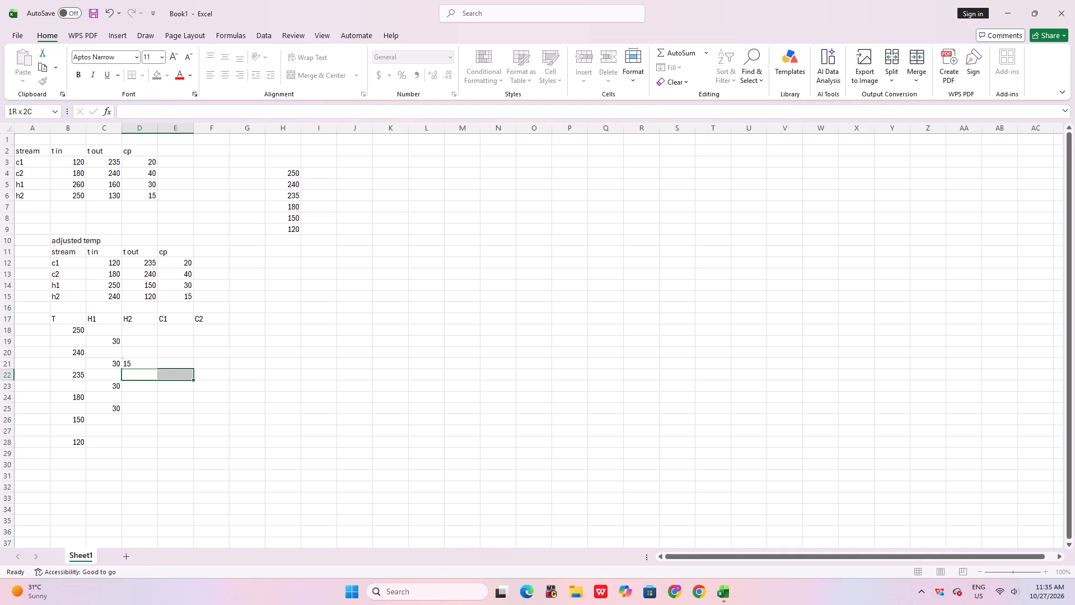
# Copy the H2 value from D21 into the lower intervals at D23, D25 and D27, down to 120.
pyautogui.click(132, 366)
pyautogui.hotkey('ctrl', 'c')
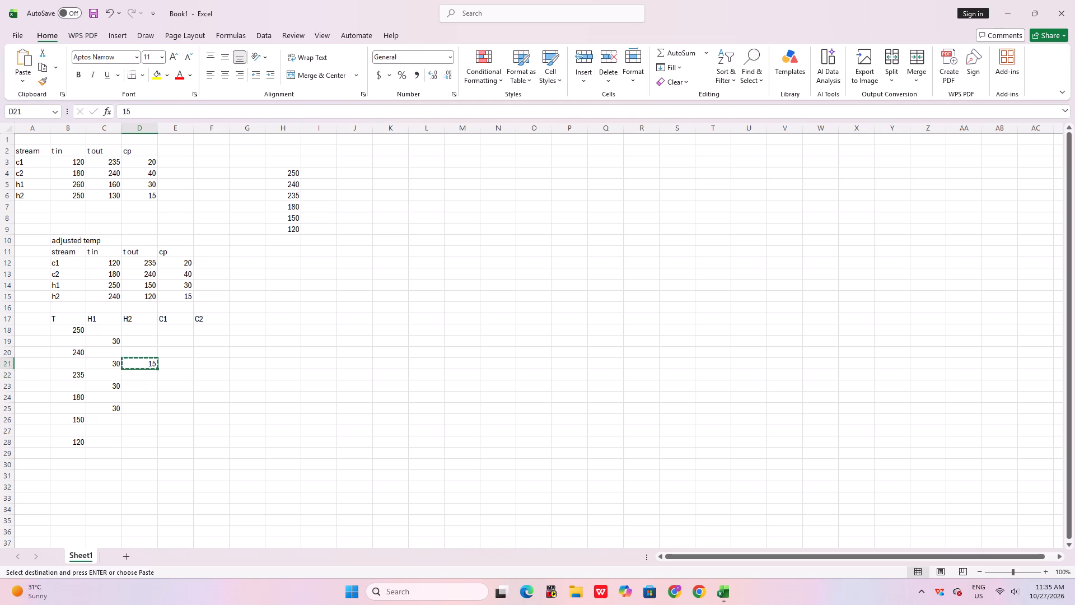
pyautogui.click(141, 386)
pyautogui.hotkey('ctrl', 'v')
pyautogui.click(132, 414)
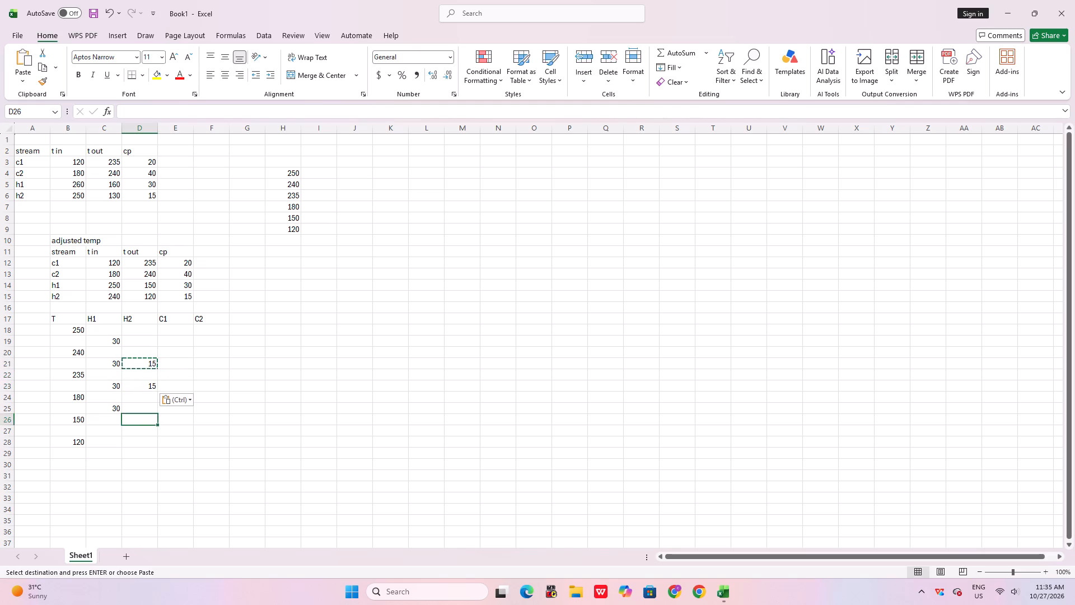
pyautogui.click(142, 408)
pyautogui.hotkey('ctrl', 'v')
pyautogui.click(144, 428)
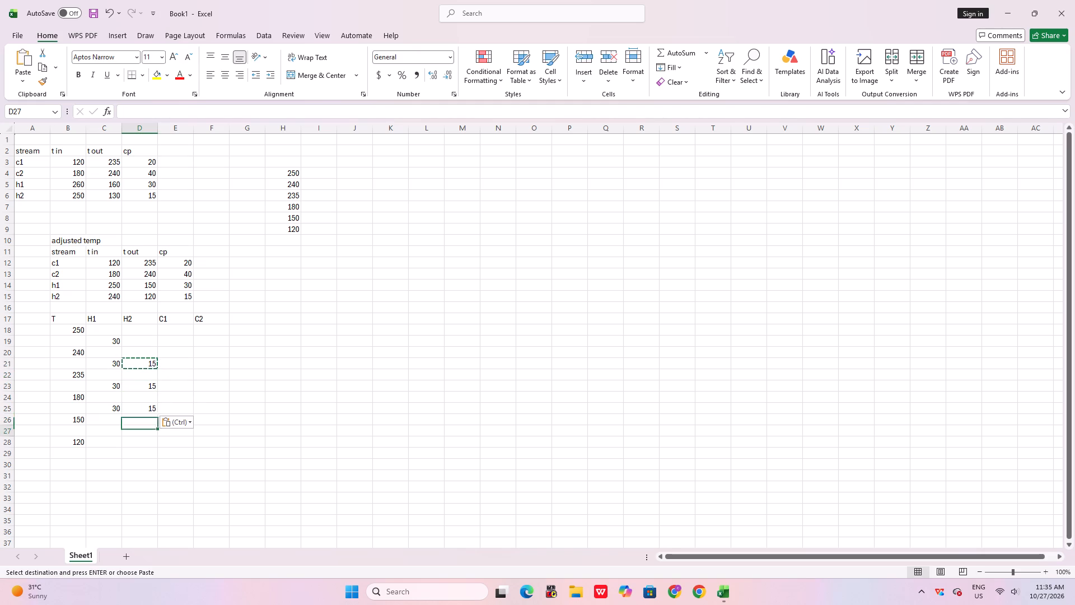
pyautogui.hotkey('ctrl', 'v')
pyautogui.click(209, 450)
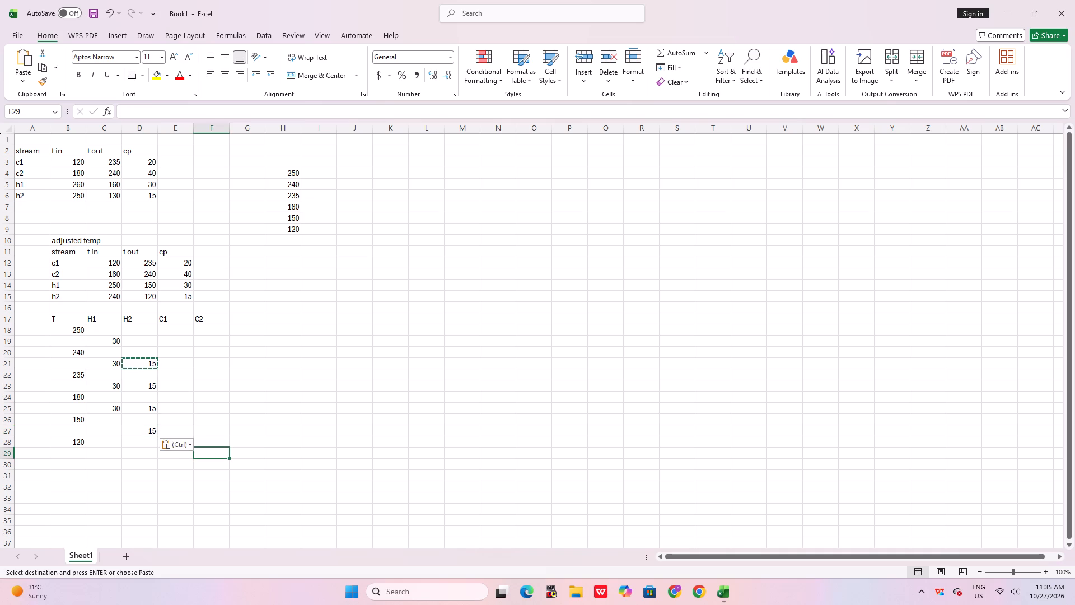
pyautogui.moveTo(273, 422); pyautogui.dragTo(282, 453)
pyautogui.click(282, 453)
# Enter the C1 cp value 20 in E27, E25 and E23, covering the intervals from 120 up to 235.
pyautogui.click(175, 340)
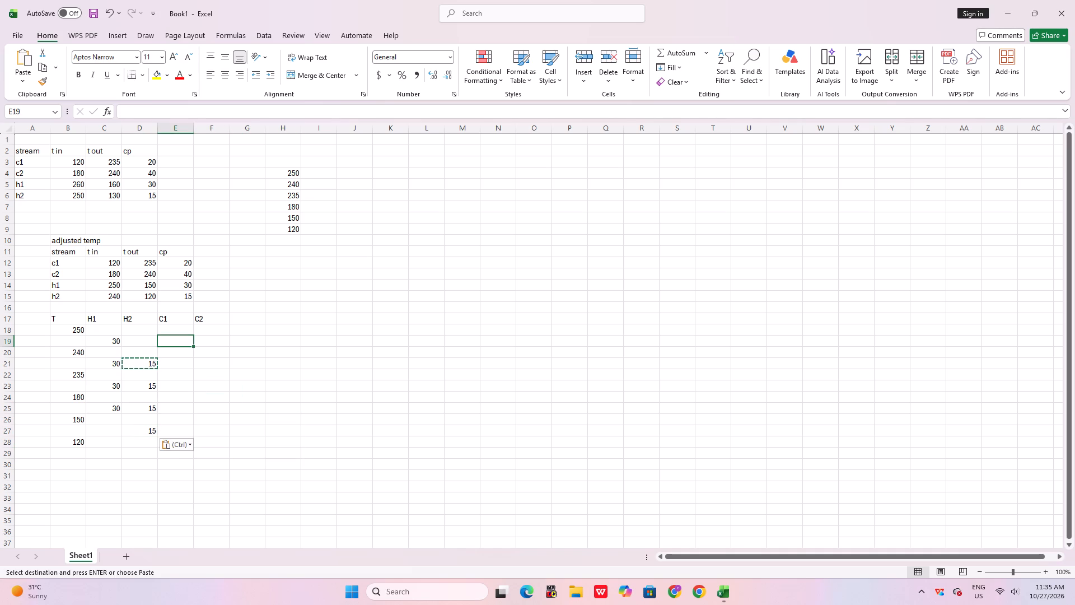
pyautogui.doubleClick(176, 340)
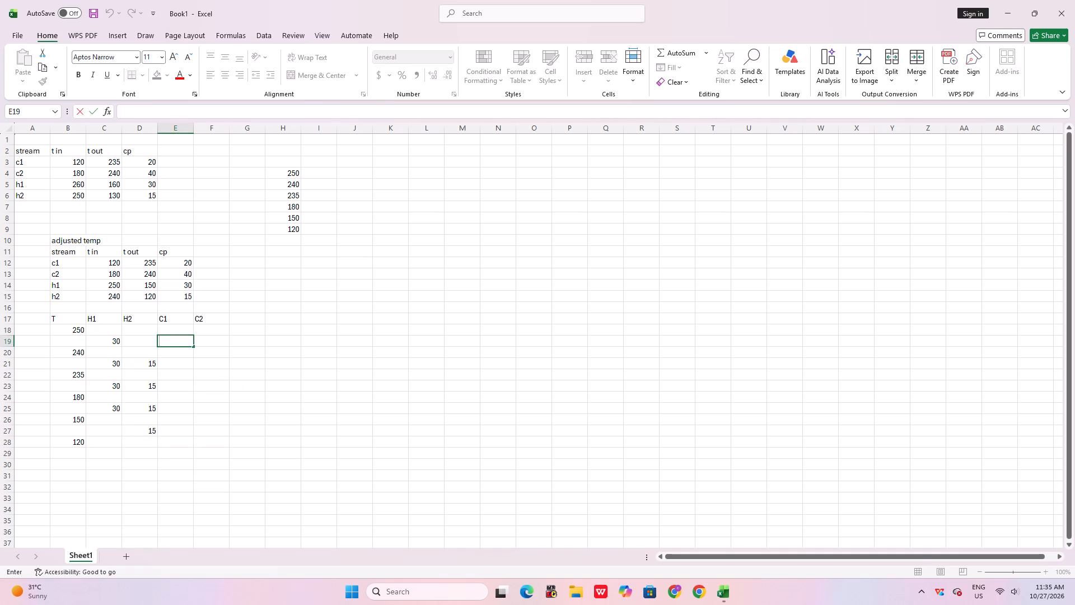
pyautogui.click(176, 429)
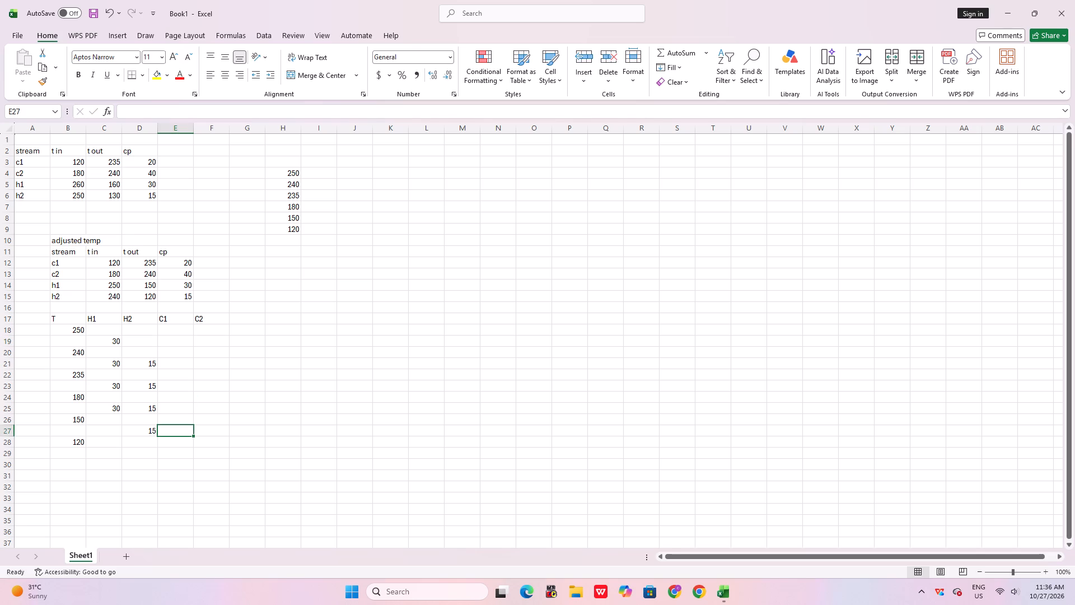
pyautogui.write('20')
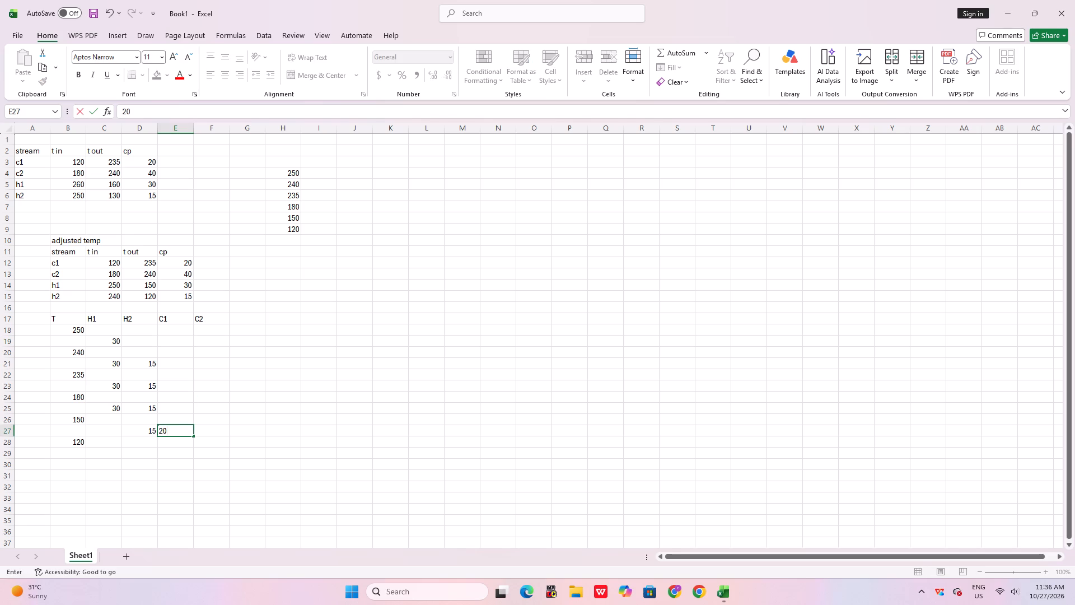
pyautogui.press('Up')
pyautogui.press('Up')
pyautogui.press('2')
pyautogui.press('0')
pyautogui.press('Up')
pyautogui.press('Up')
pyautogui.write('20')
pyautogui.press('Up')
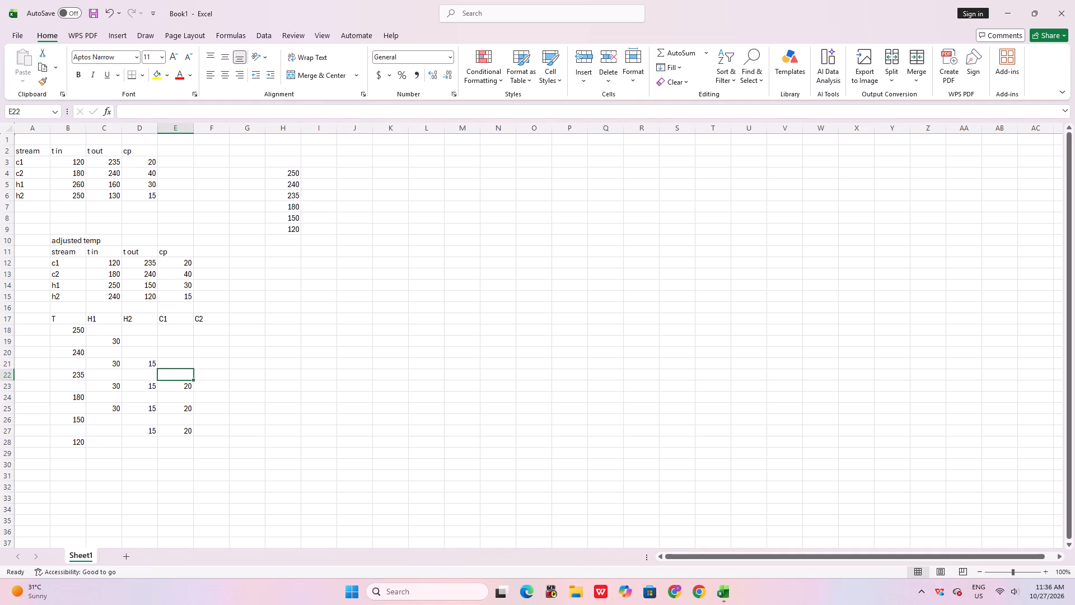
# Enter the C2 cp value 40 in F25, F23 and F21 of the interval table.
pyautogui.click(216, 430)
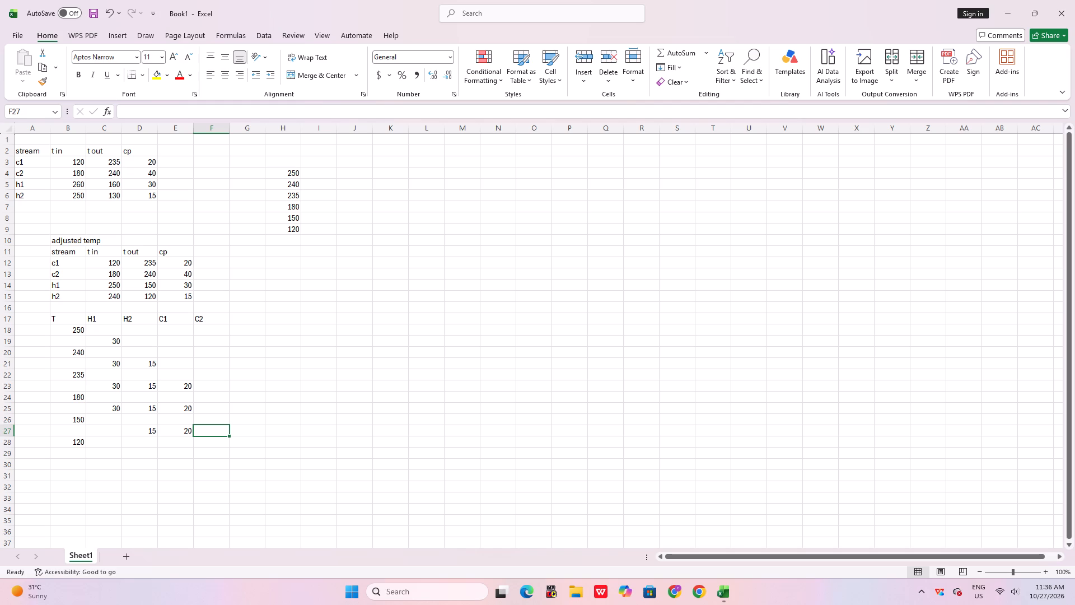
pyautogui.click(221, 409)
pyautogui.write('40')
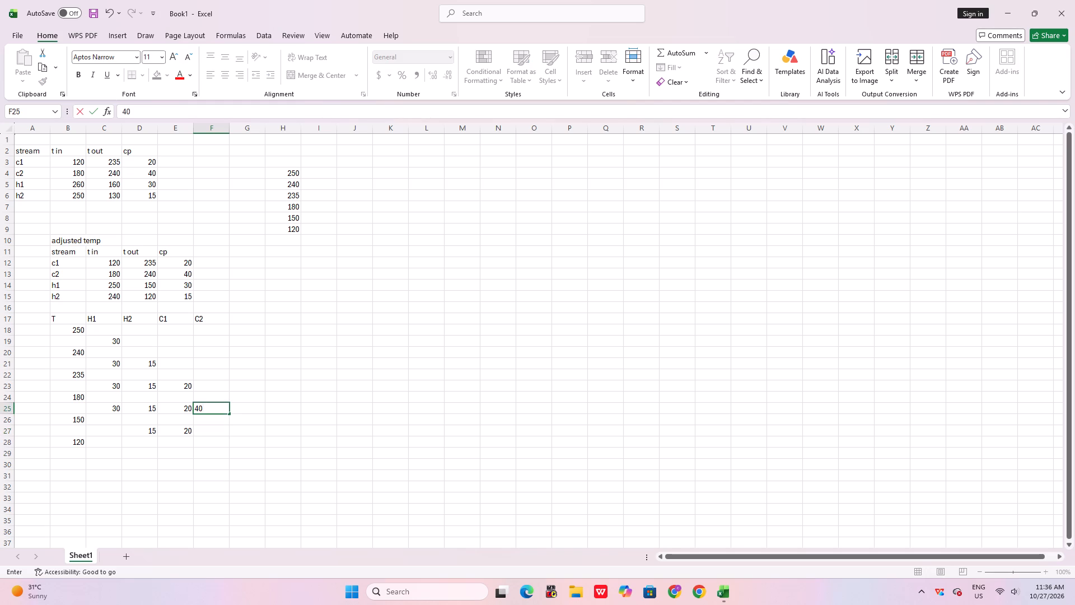
pyautogui.press('Up')
pyautogui.press('Up')
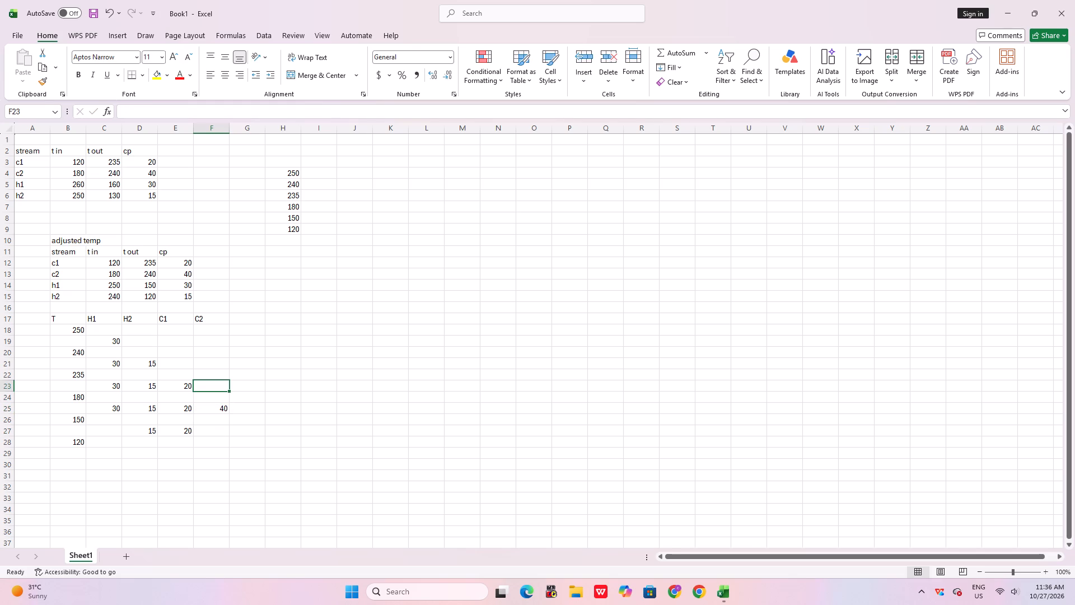
pyautogui.write('40')
pyautogui.press('Up')
pyautogui.press('Up')
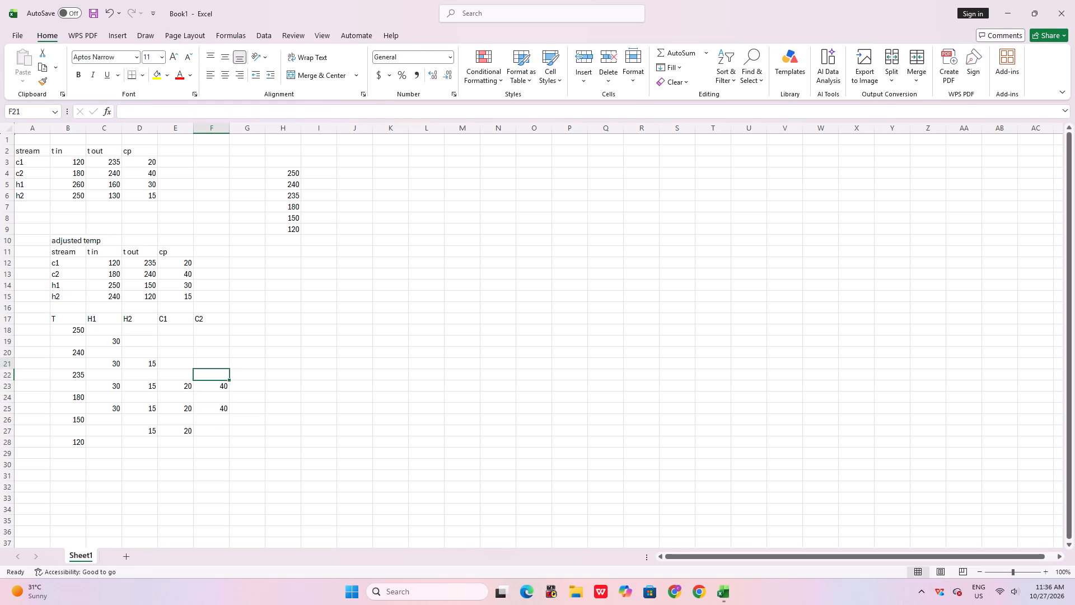
pyautogui.write('40')
pyautogui.click(325, 416)
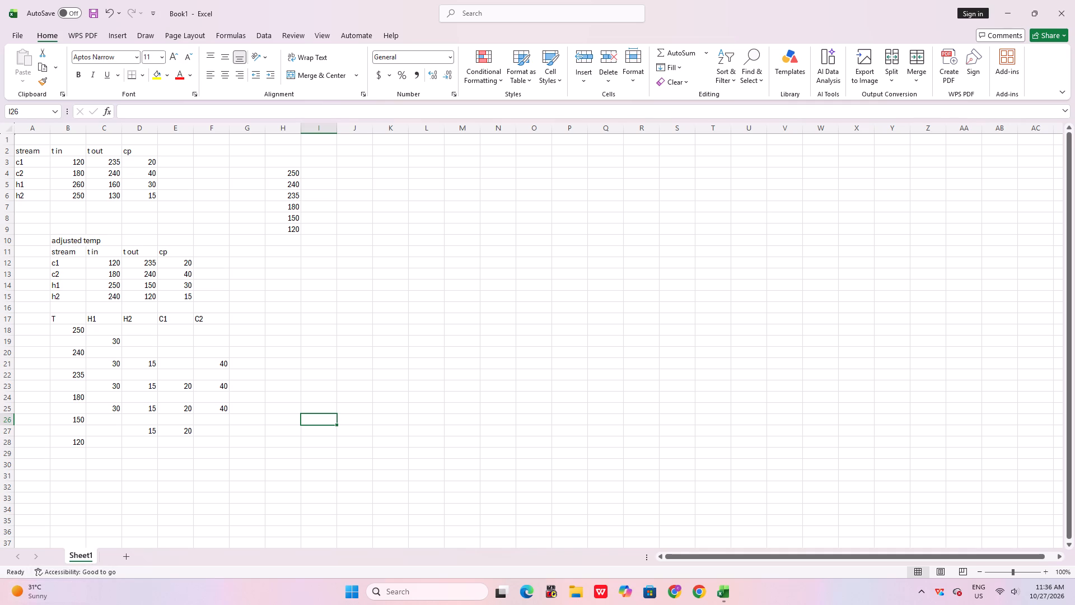
# Clear the C2 value in F25, the interval between 180 and 150.
pyautogui.click(214, 406)
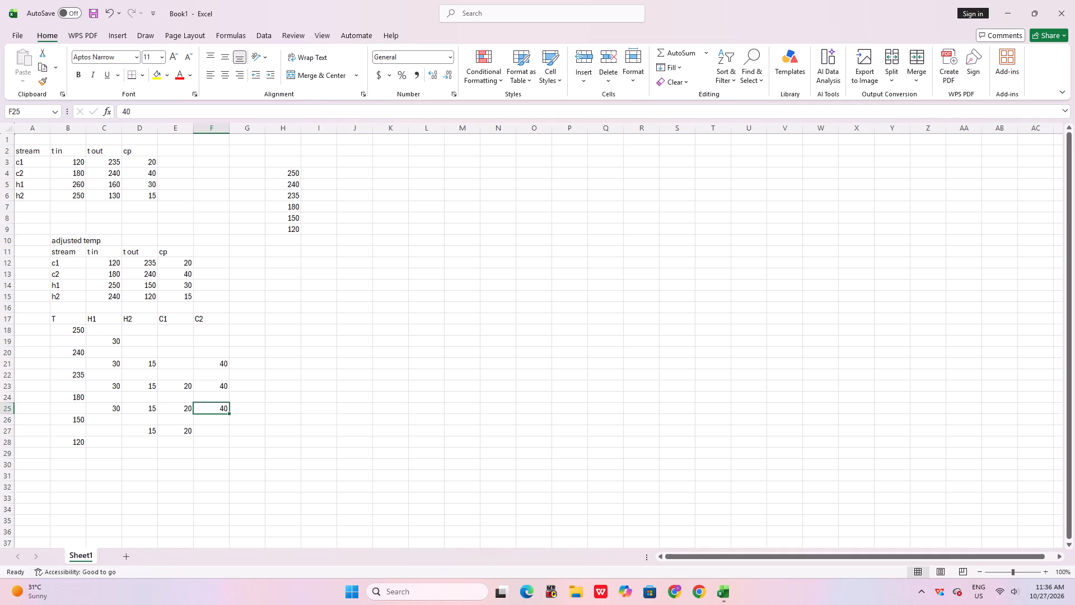
pyautogui.press('BackSpace')
pyautogui.click(275, 359)
# Add the header DELTA T in G17, beside C2.
pyautogui.click(248, 321)
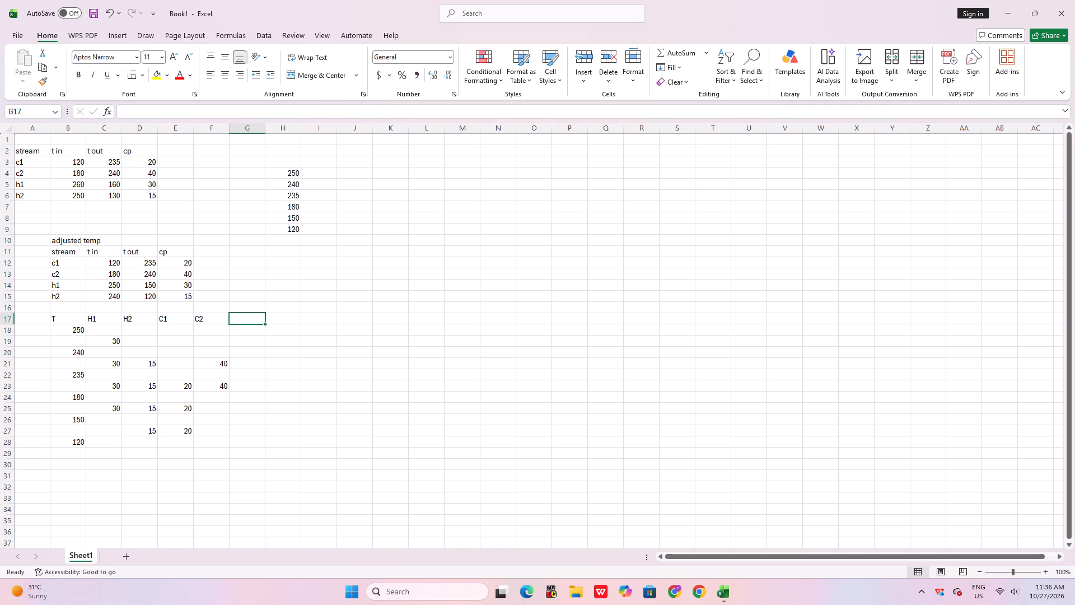
pyautogui.write('DELTA')
pyautogui.press('space')
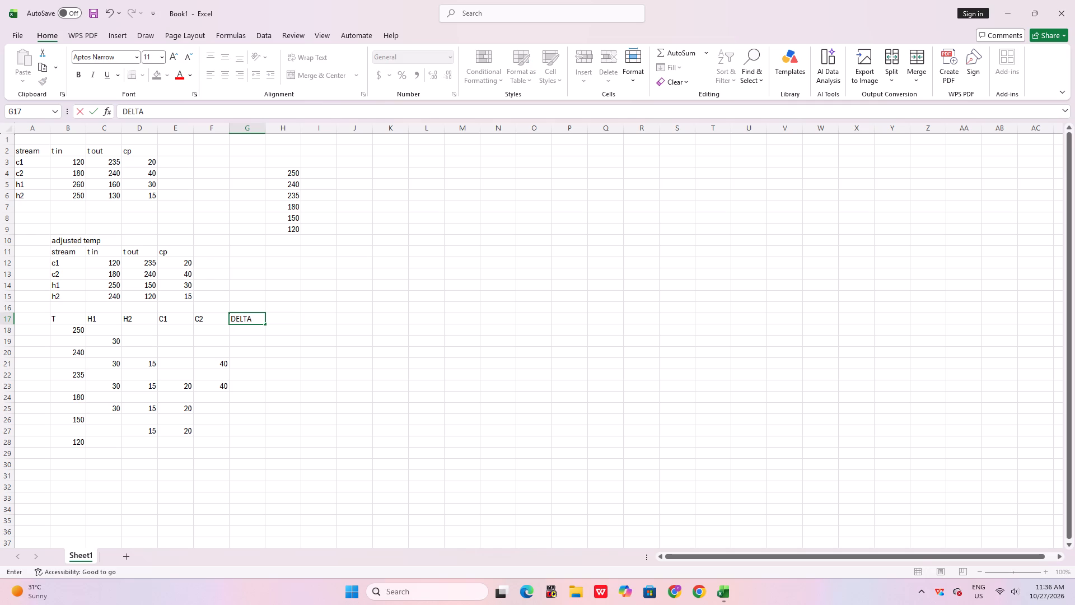
pyautogui.write('T')
# Enter 30 under DELTA T in G19 for the interval between 250 and 240.
pyautogui.click(252, 342)
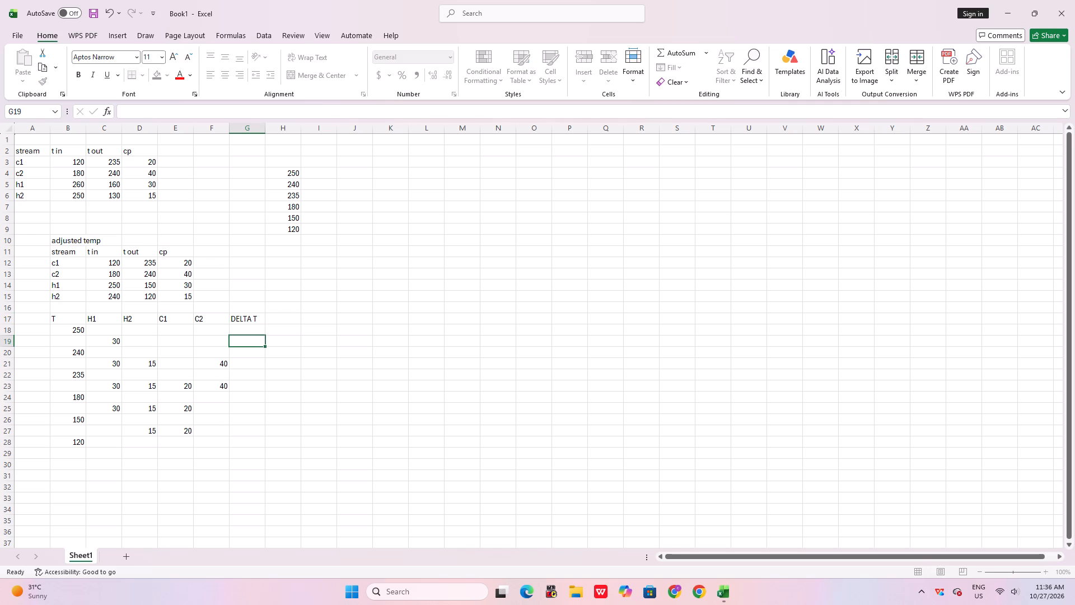
pyautogui.click(106, 340)
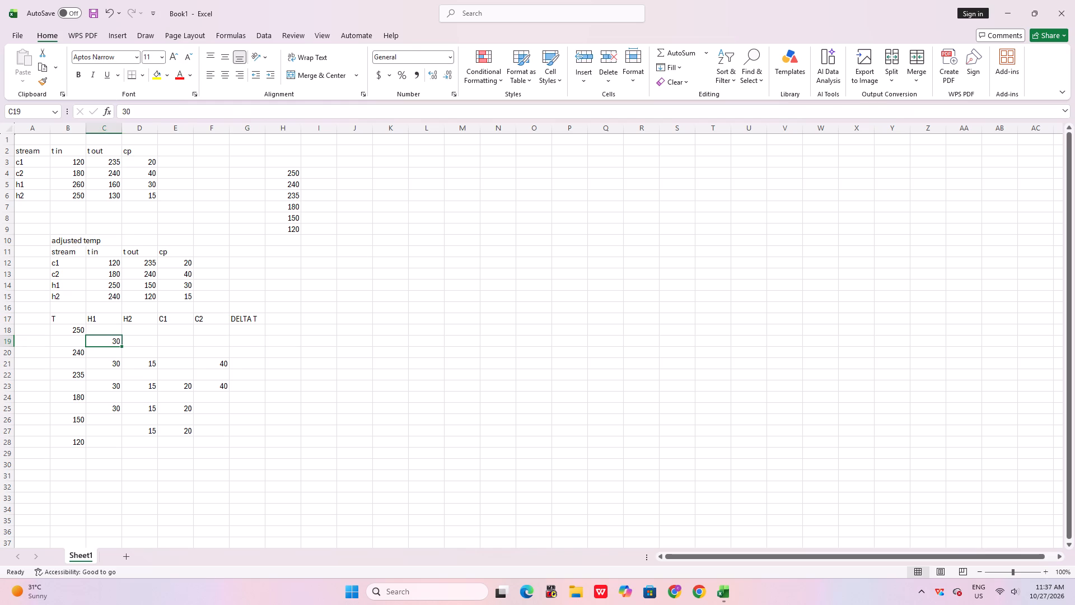
pyautogui.click(246, 345)
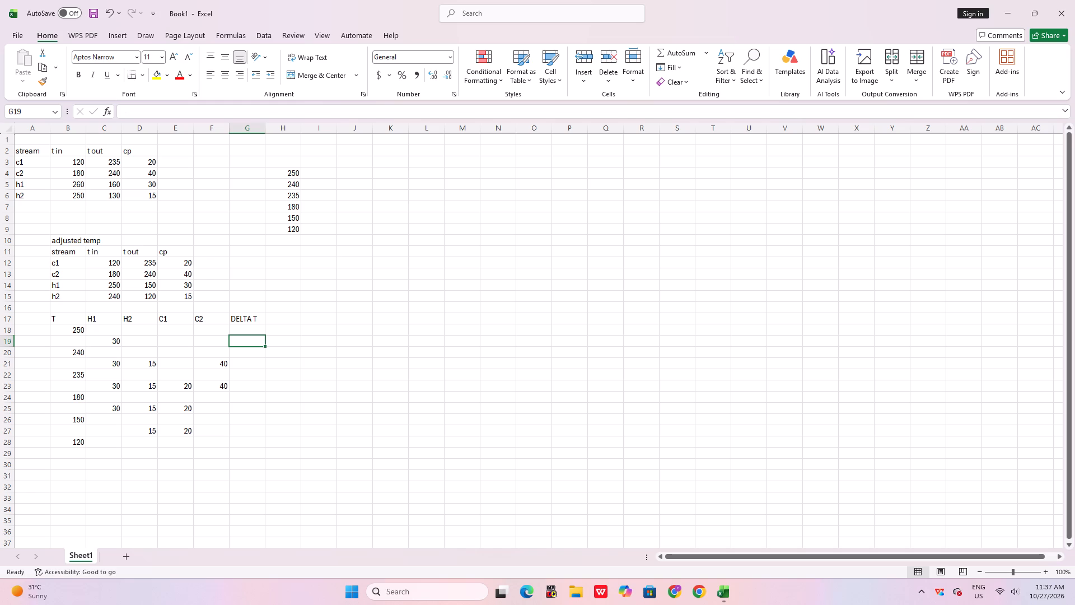
pyautogui.write('30')
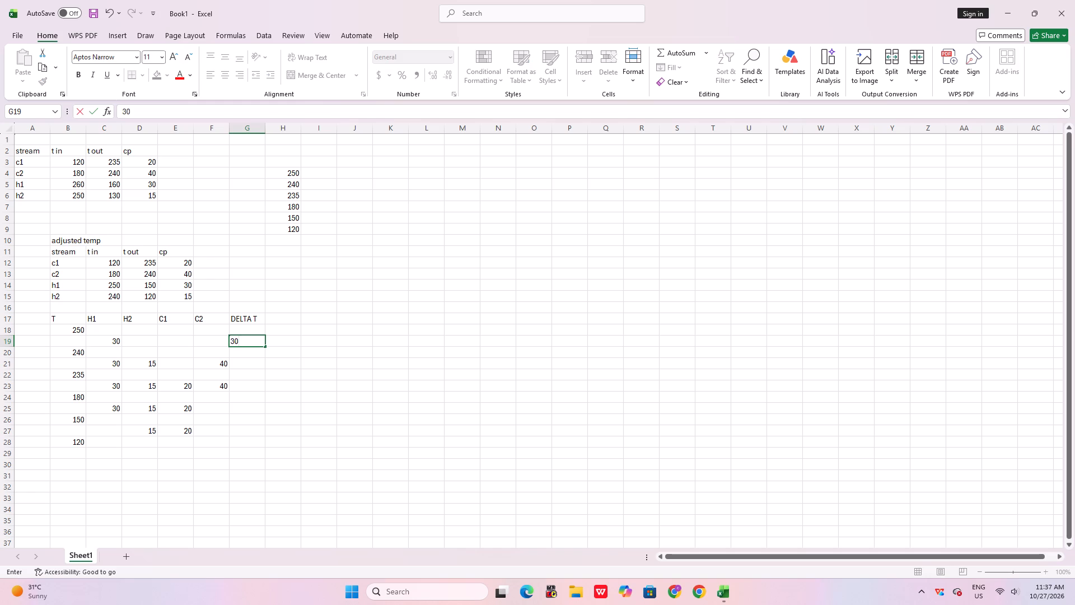
# In G21 under DELTA T, enter the formula =(C21+D21)-F21 for the interval between 240 and 235.
pyautogui.click(247, 366)
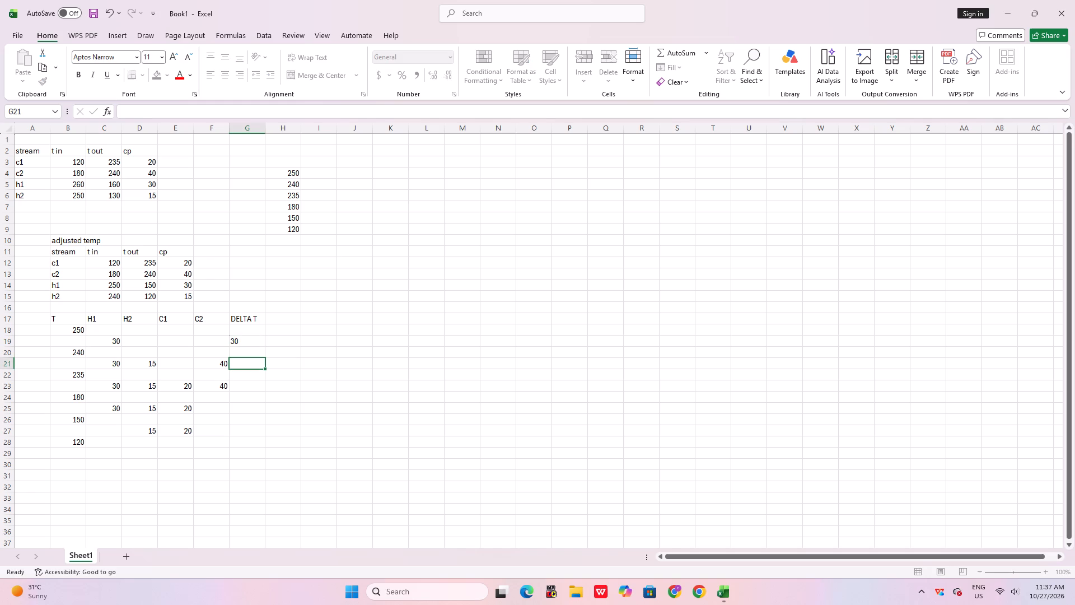
pyautogui.press('=')
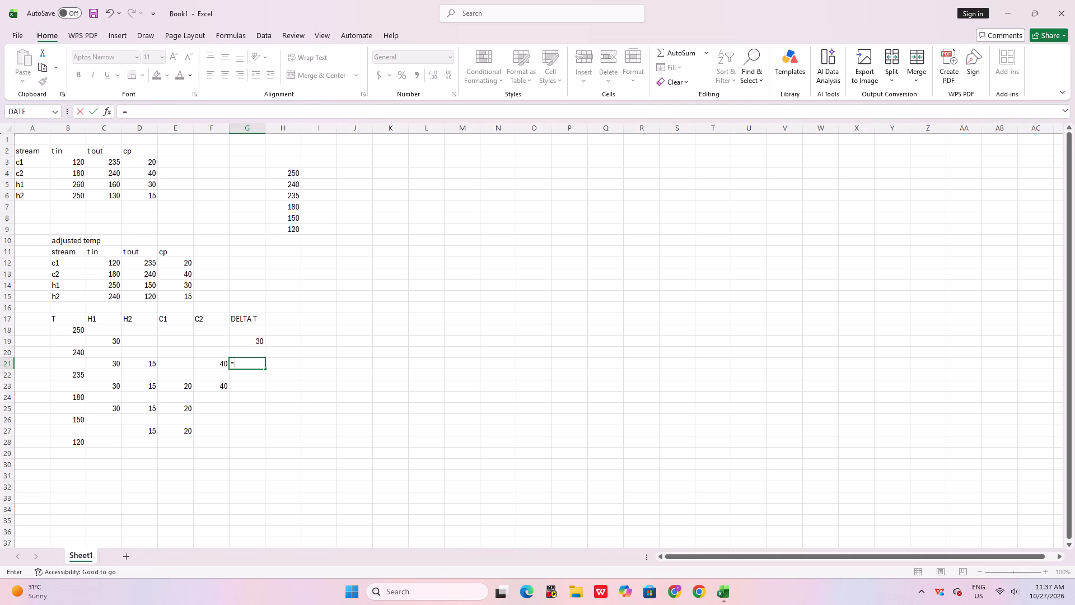
pyautogui.hotkey('shift', '(')
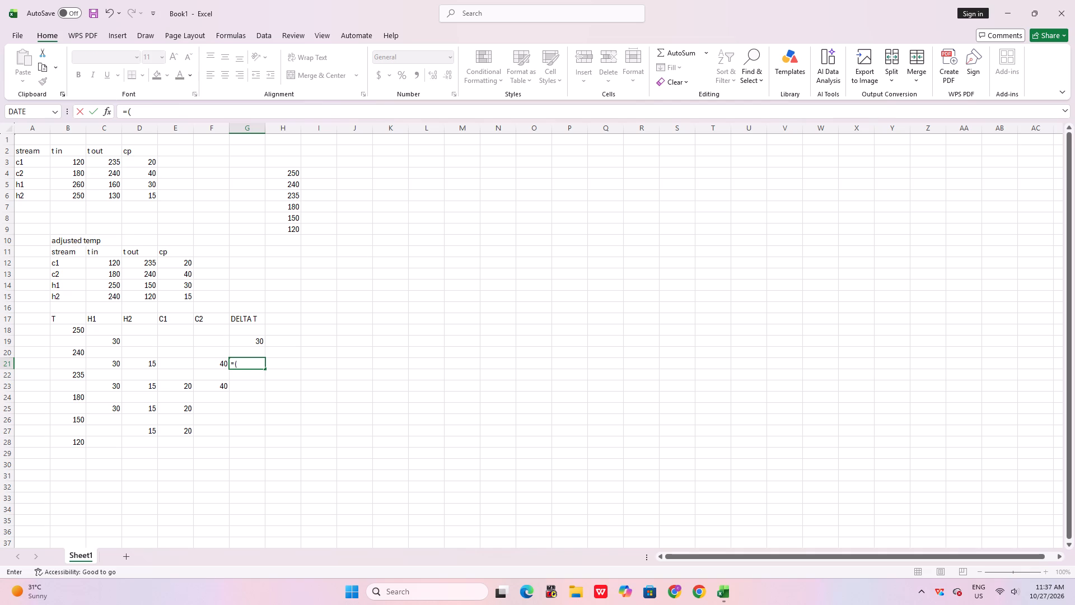
pyautogui.click(111, 362)
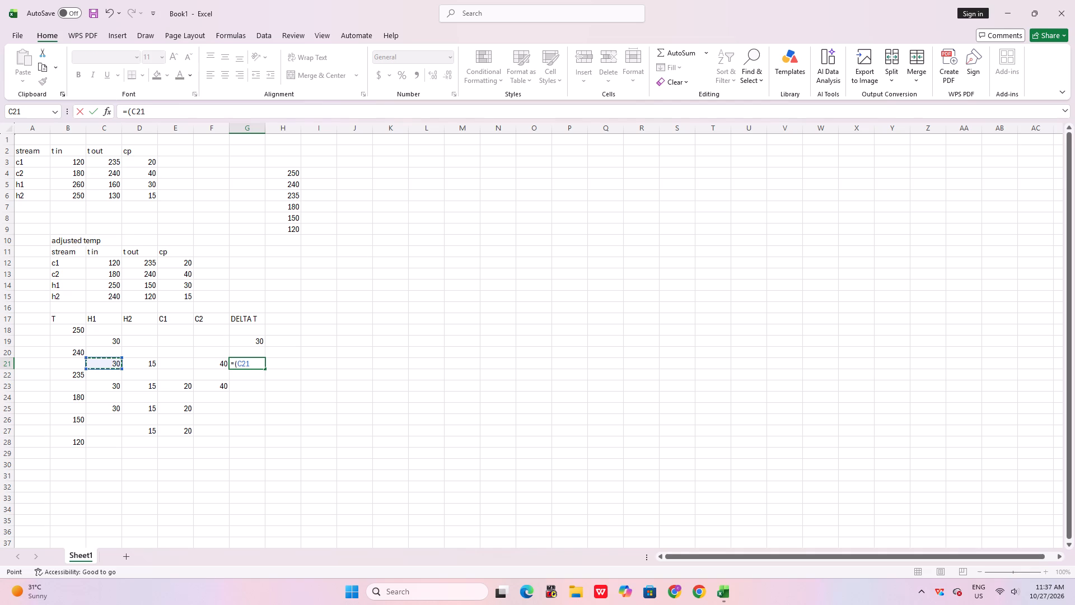
pyautogui.press('=')
pyautogui.click(148, 360)
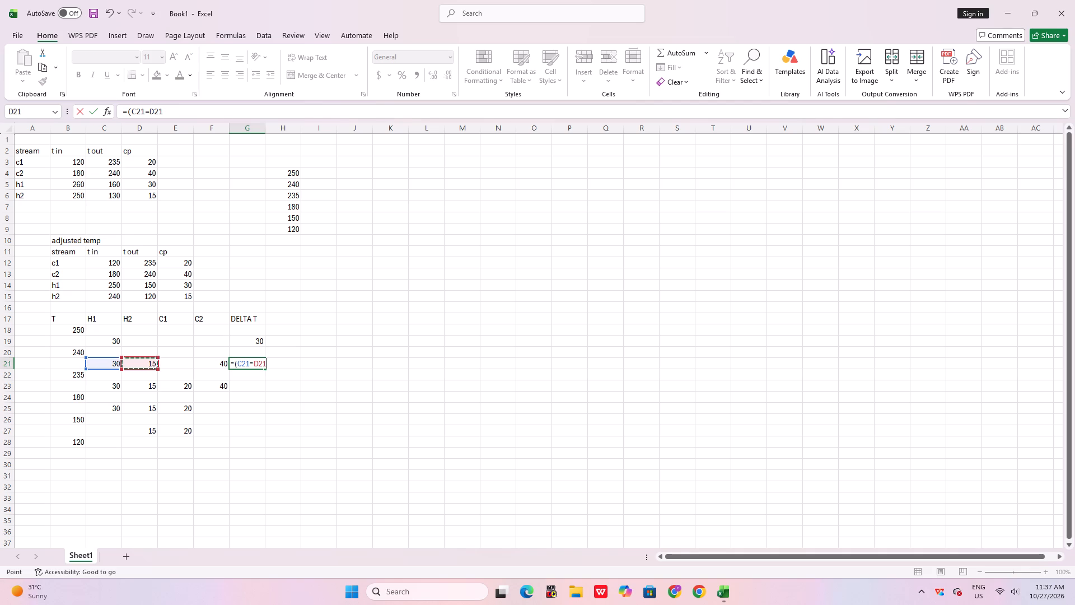
pyautogui.press('BackSpace')
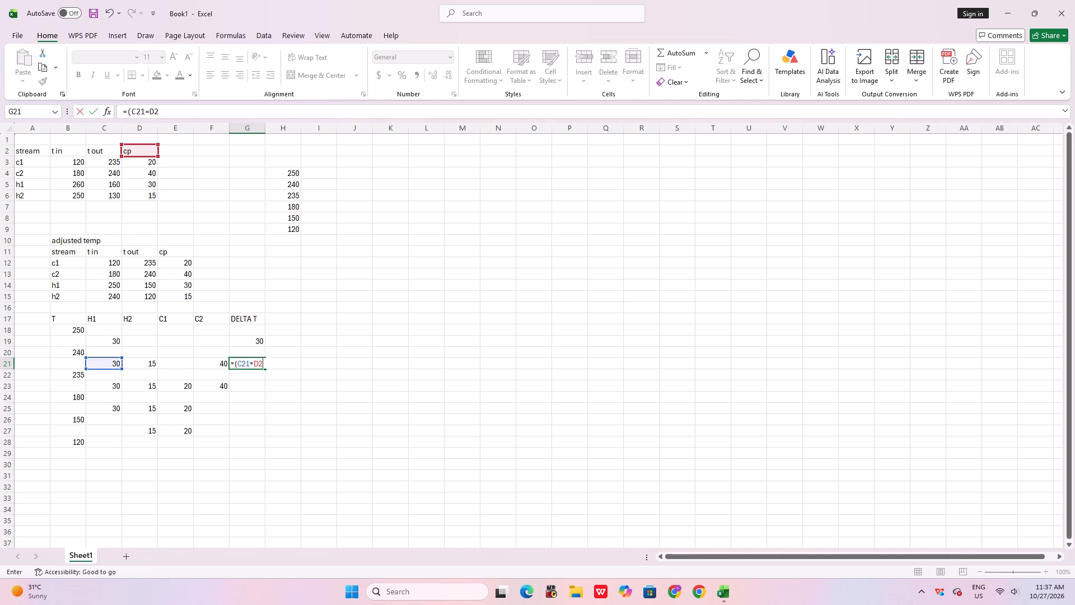
pyautogui.click(163, 109)
pyautogui.press('BackSpace')
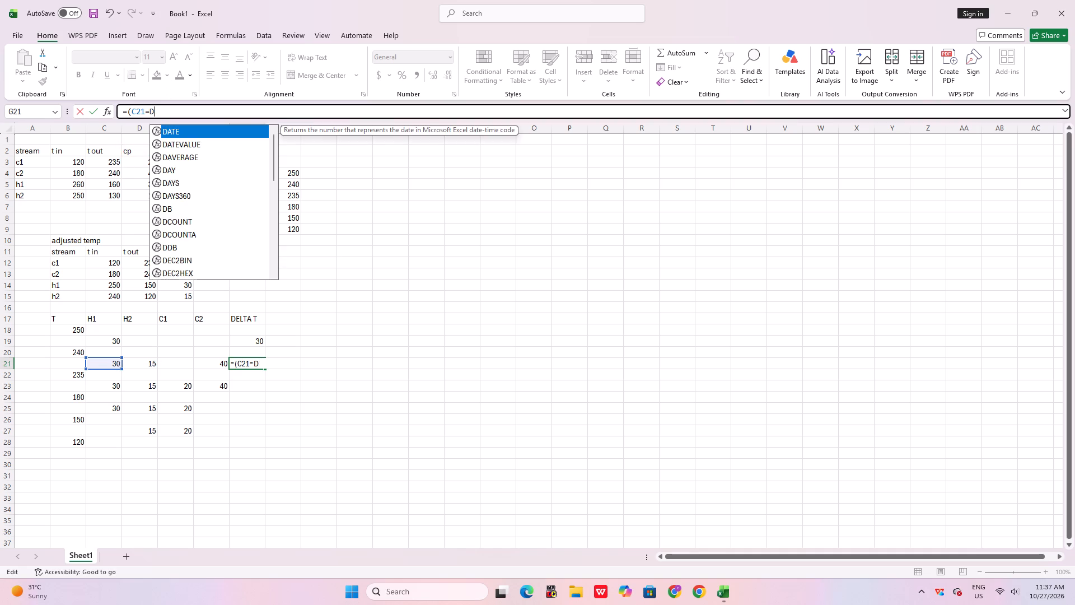
pyautogui.press('BackSpace')
pyautogui.press('BackSpace')
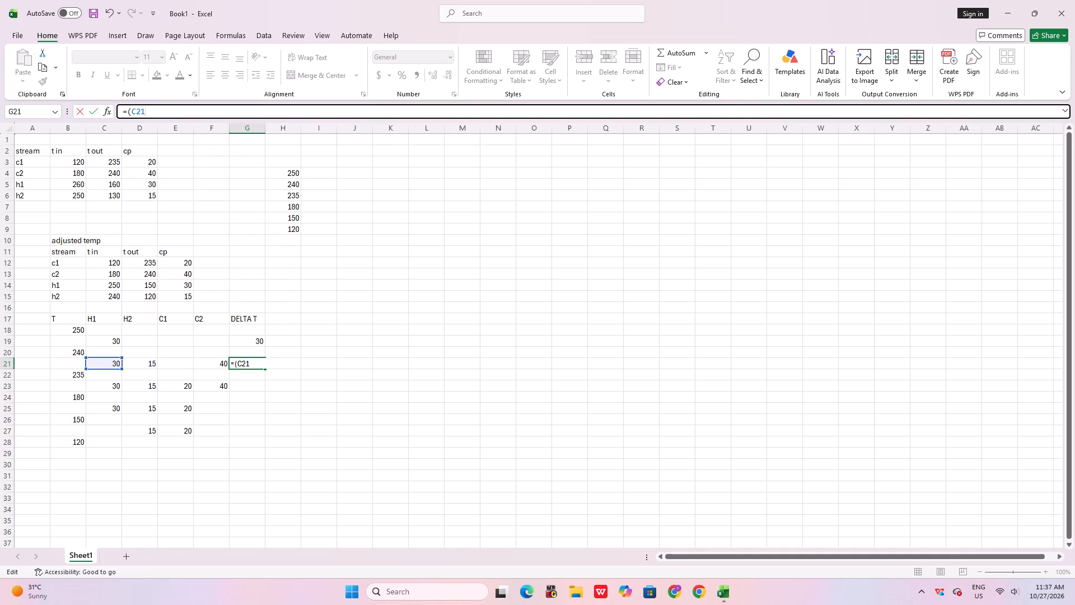
pyautogui.press('+')
pyautogui.click(135, 359)
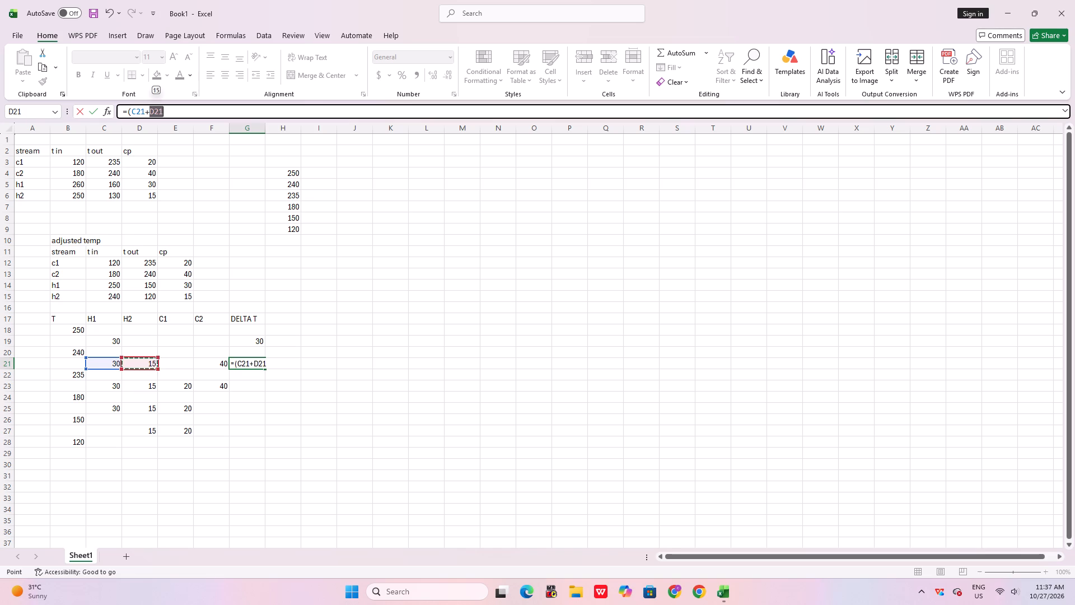
pyautogui.press('0')
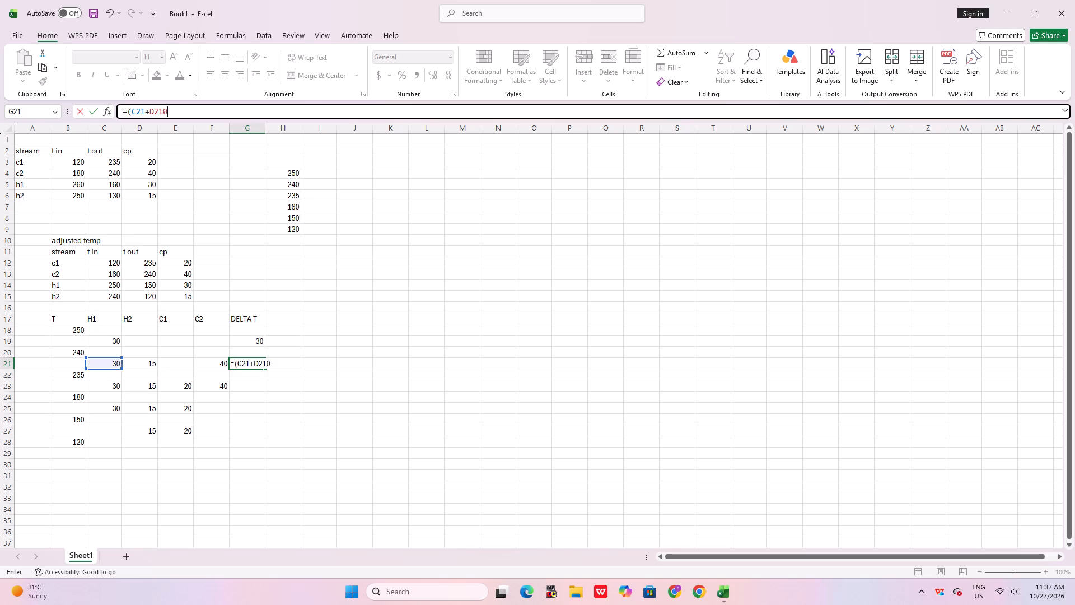
pyautogui.press('BackSpace')
pyautogui.hotkey('shift', ')')
pyautogui.press('-')
pyautogui.click(213, 361)
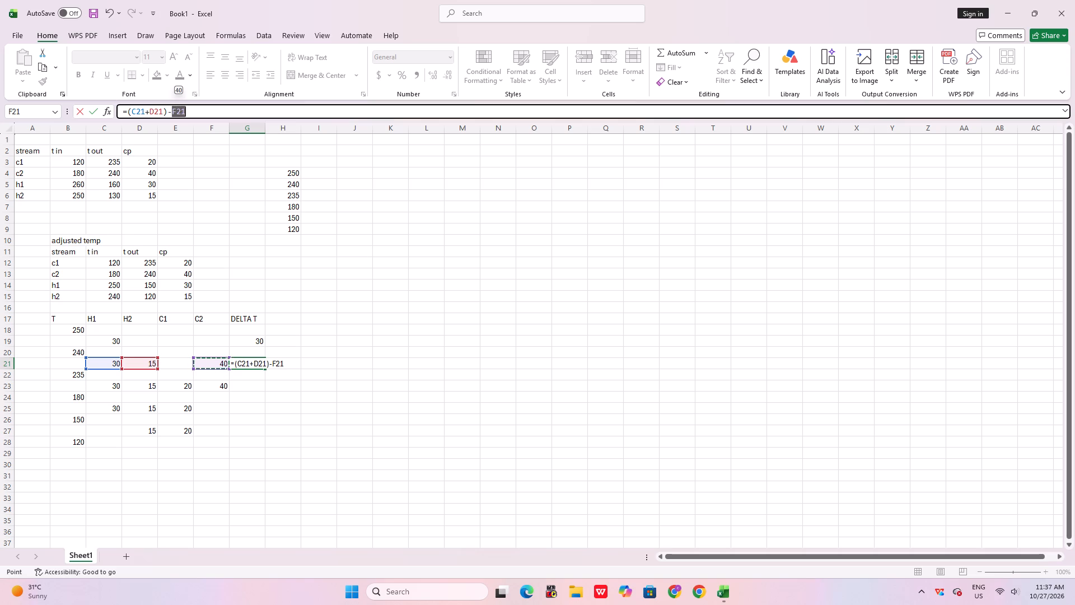
pyautogui.press('Return')
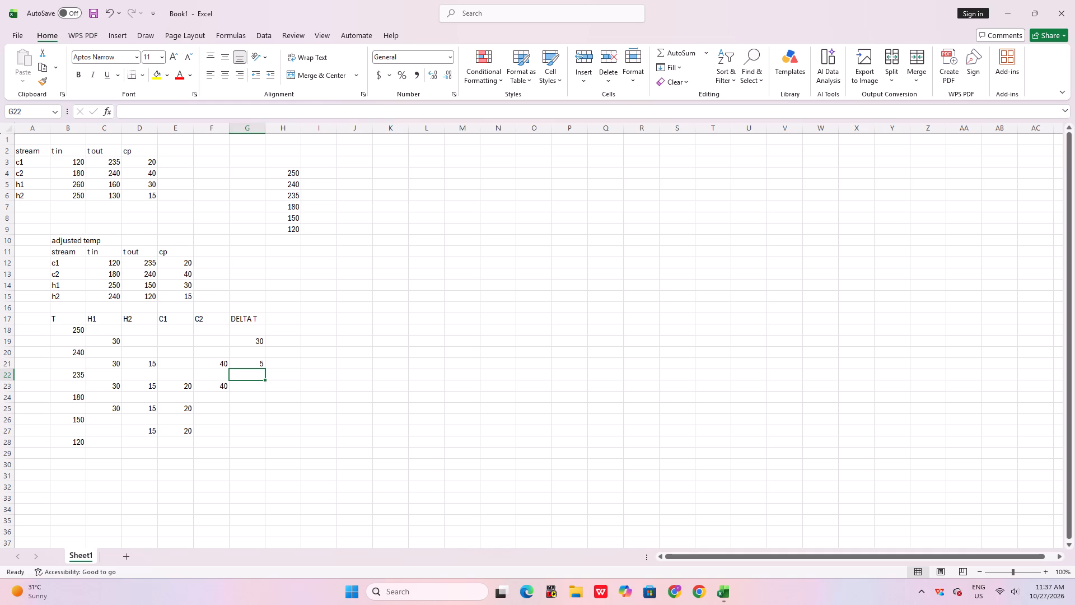
# In G23 under DELTA T, enter the formula =(C23+D23)-(E23+F23) for the interval between 235 and 180.
pyautogui.click(256, 389)
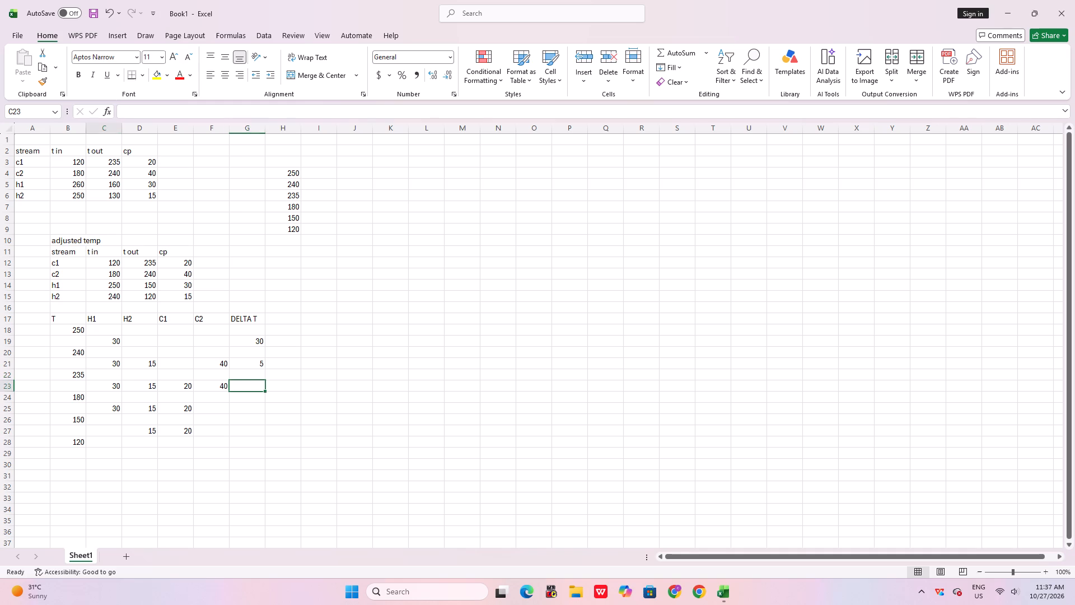
pyautogui.click(110, 384)
pyautogui.click(253, 388)
pyautogui.press('=')
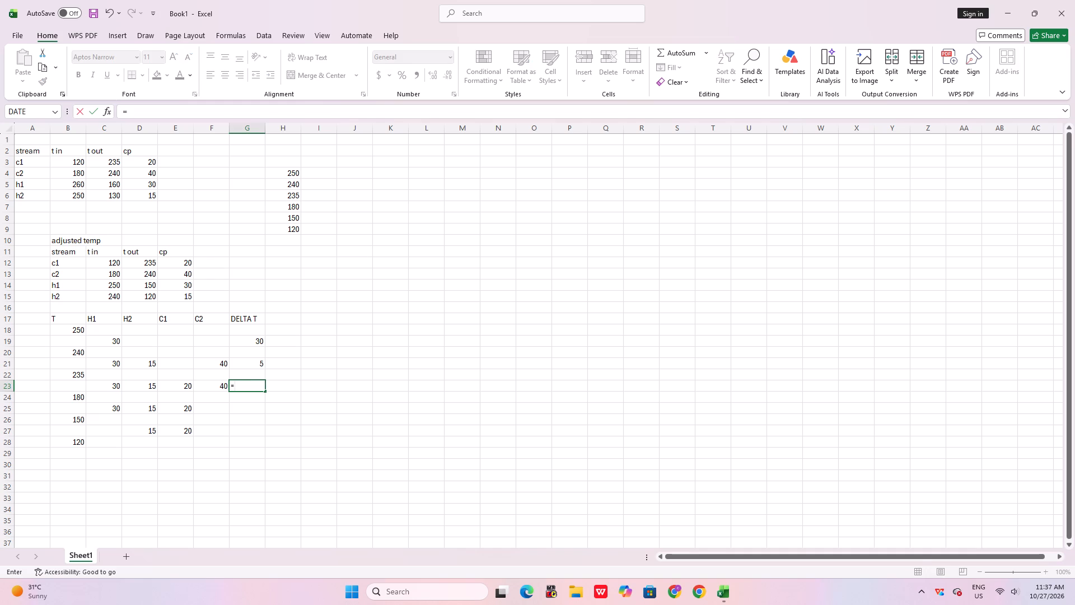
pyautogui.hotkey('shift', '(')
pyautogui.click(100, 384)
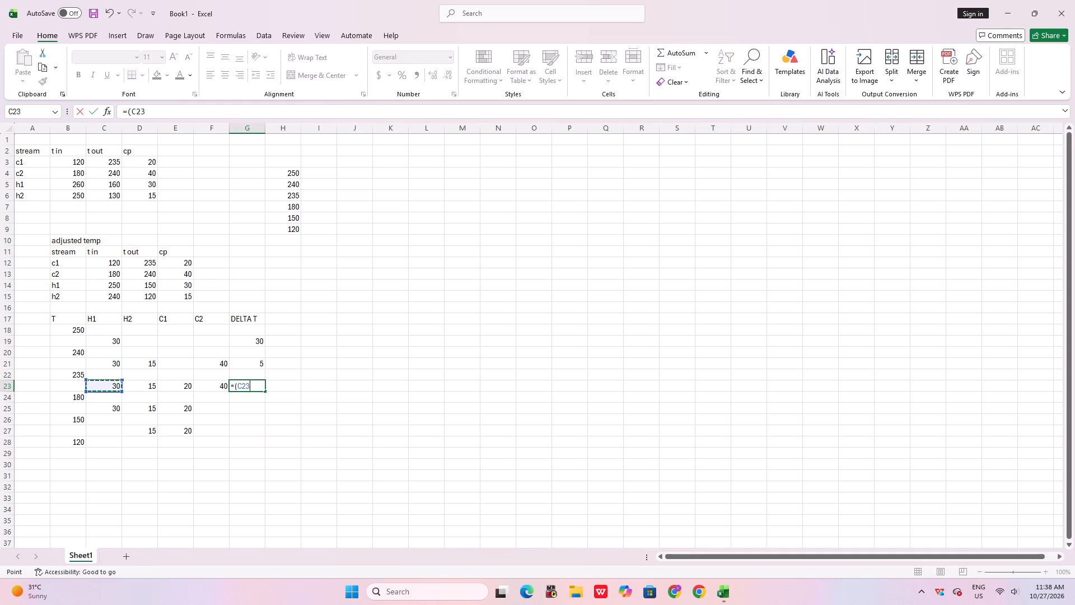
pyautogui.press('+')
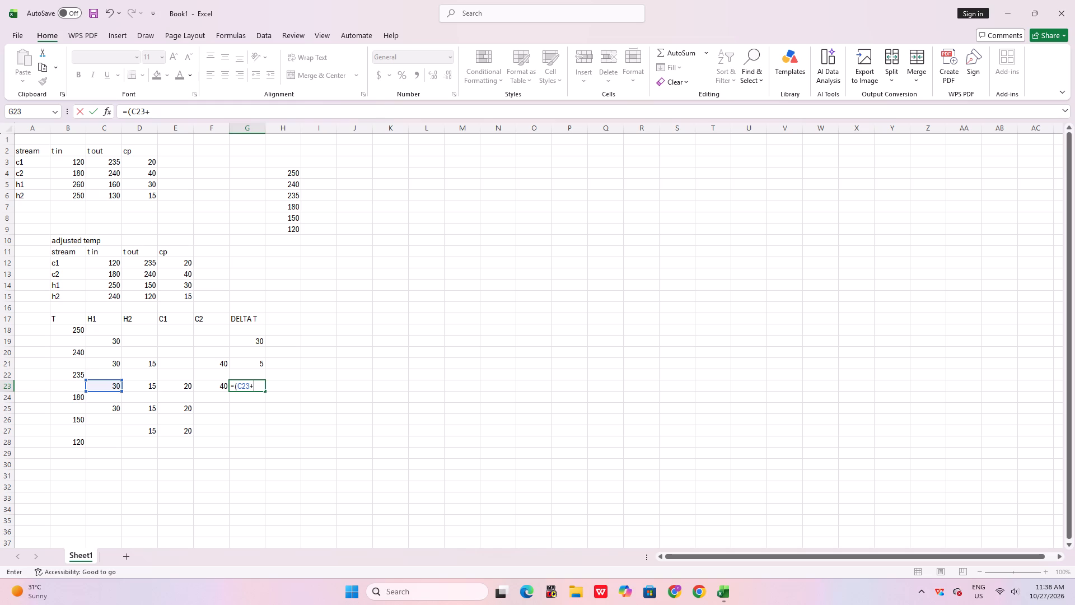
pyautogui.click(138, 384)
pyautogui.hotkey('shift', ')')
pyautogui.press('-')
pyautogui.hotkey('shift', '(')
pyautogui.click(188, 388)
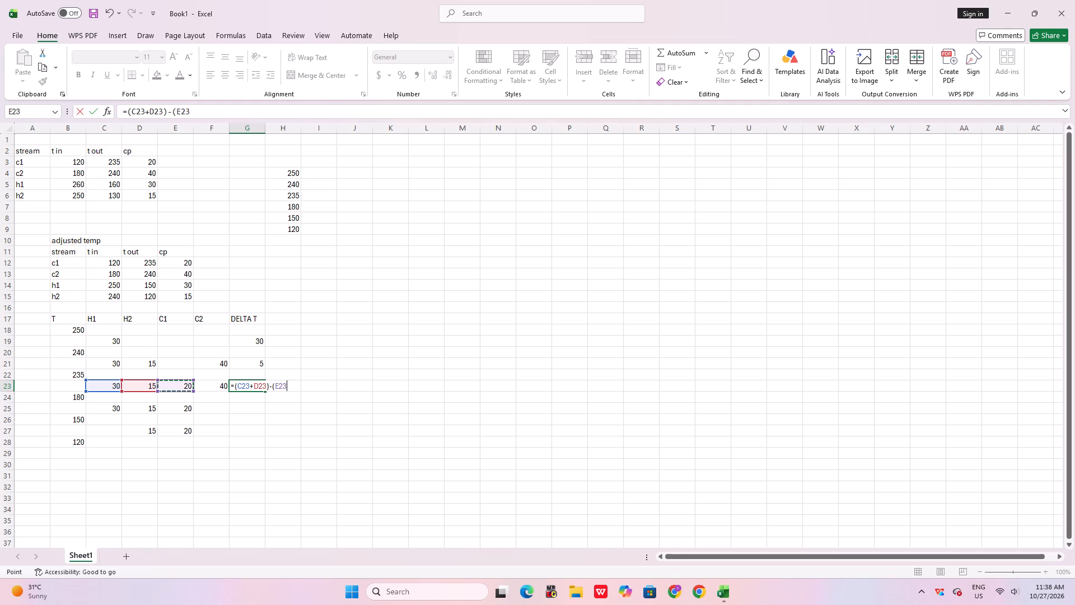
pyautogui.press('+')
pyautogui.click(217, 385)
pyautogui.hotkey('shift', ')')
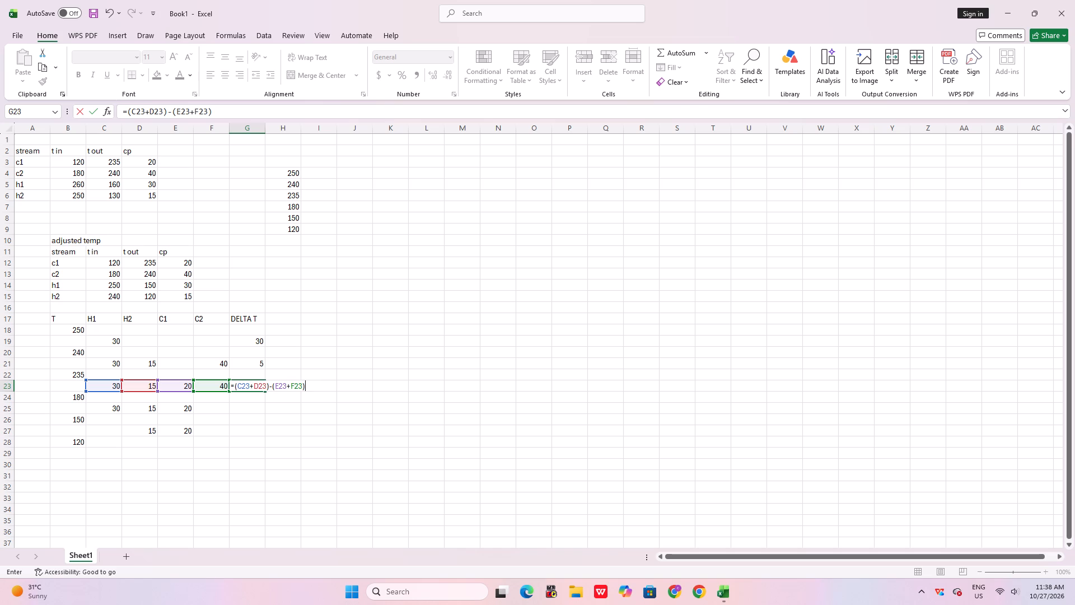
pyautogui.press('Return')
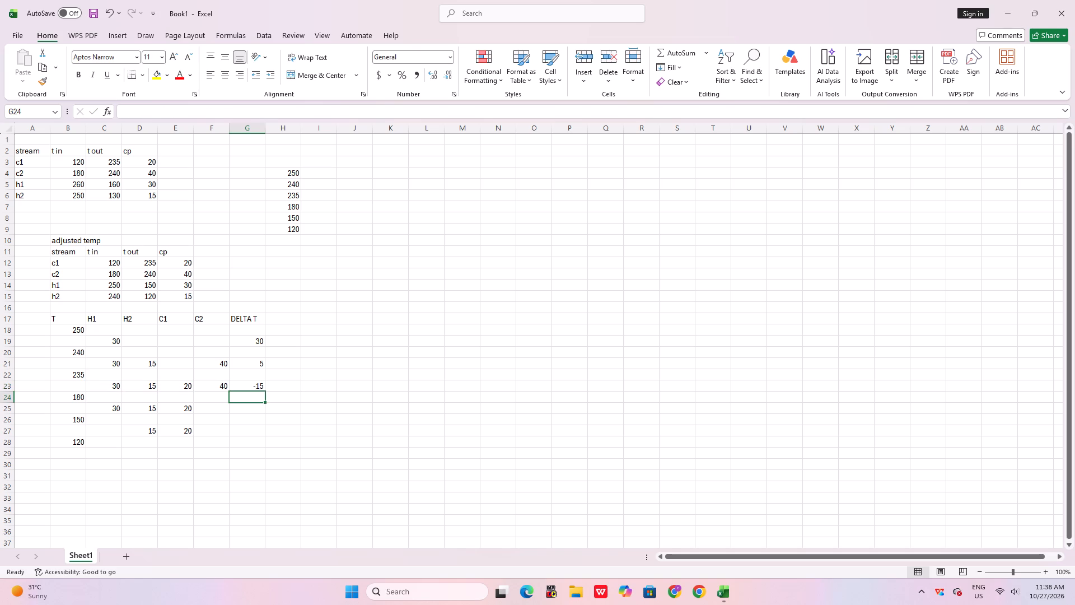
# Fill the G23 formula down the DELTA T column through G27.
pyautogui.click(249, 383)
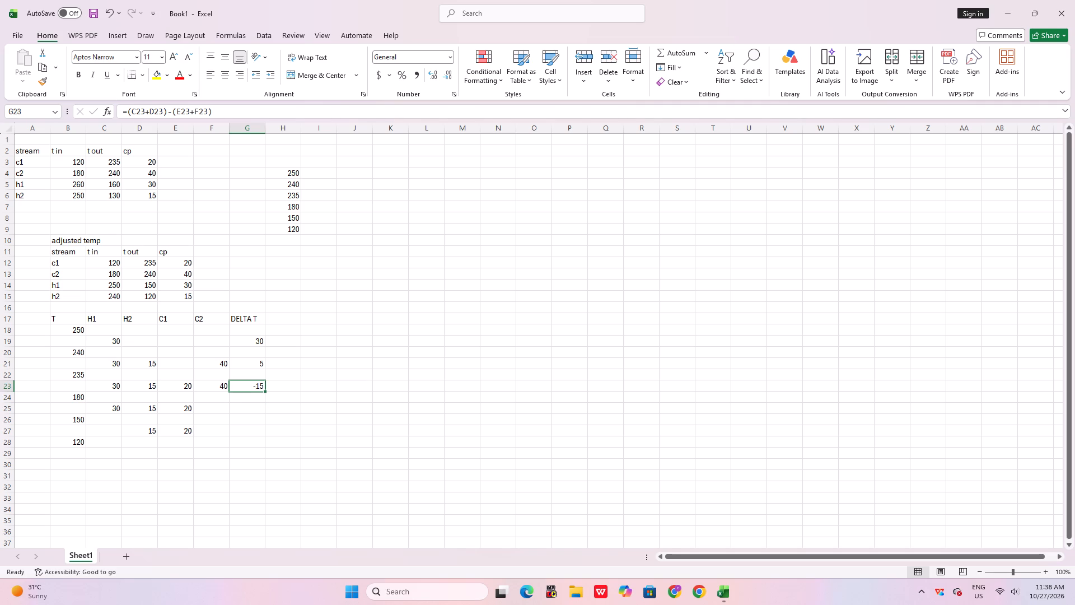
pyautogui.moveTo(264, 391); pyautogui.dragTo(256, 437)
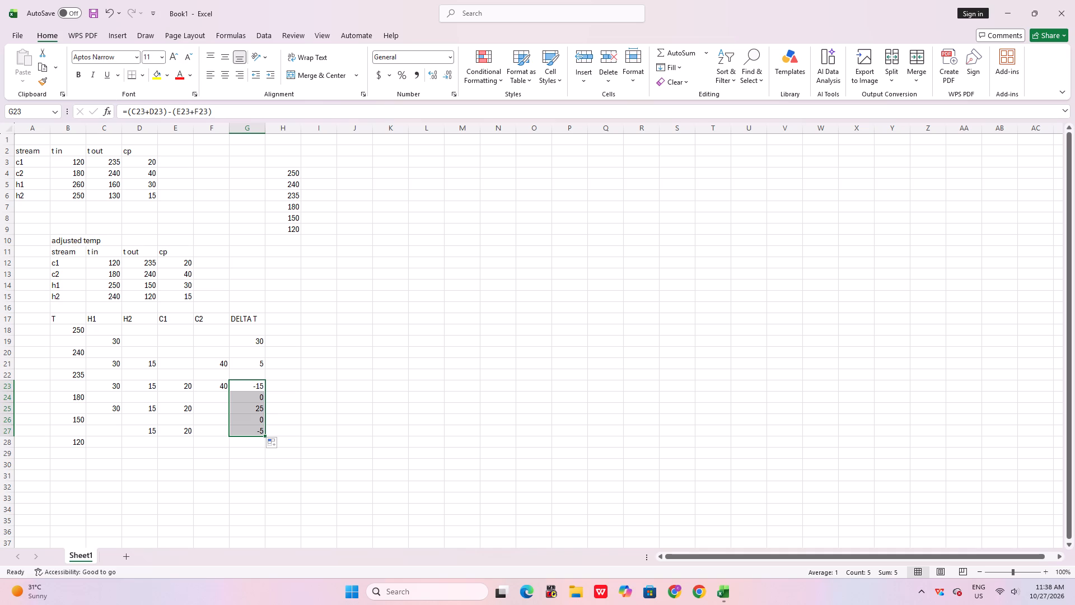
# Clear the filled formulas from G24 and G26, the rows level with temperatures 180 and 150.
pyautogui.click(258, 397)
pyautogui.press('BackSpace')
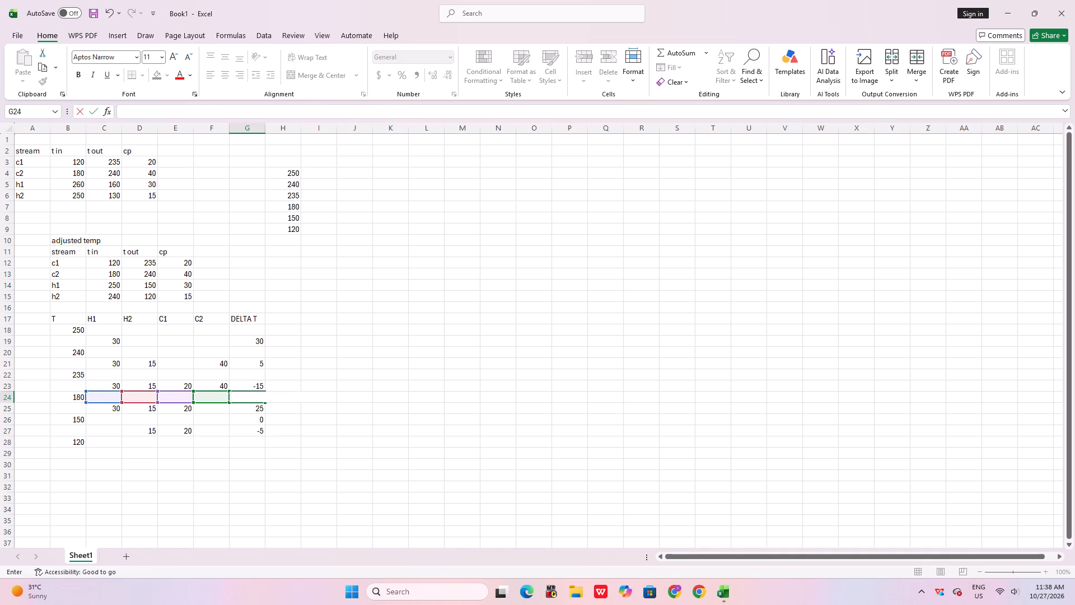
pyautogui.click(258, 417)
pyautogui.press('BackSpace')
pyautogui.click(326, 431)
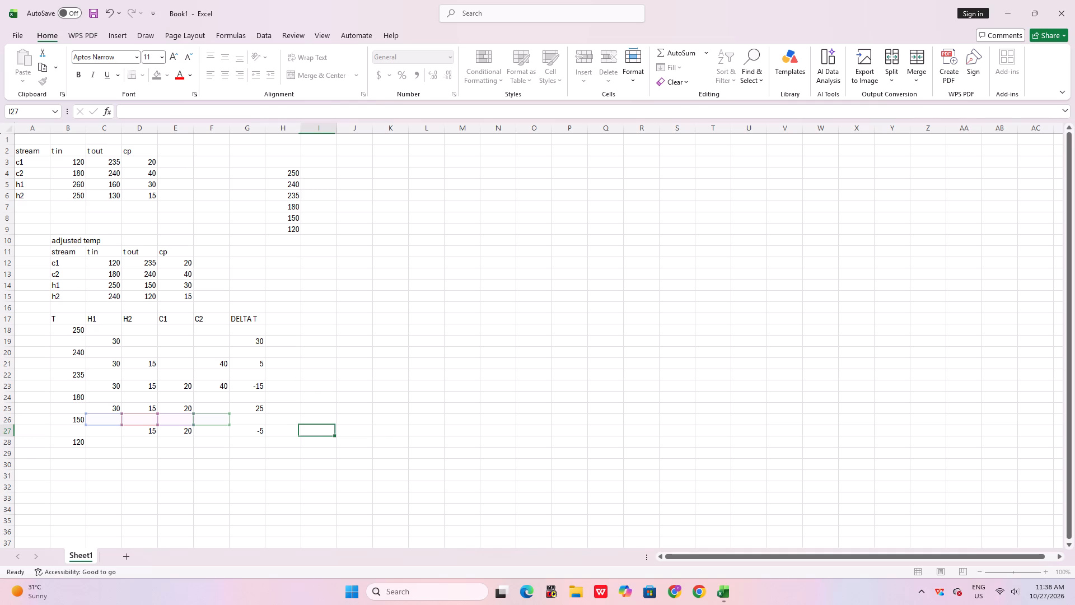
# Add the header CP in H17, beside DELTA T.
pyautogui.click(284, 316)
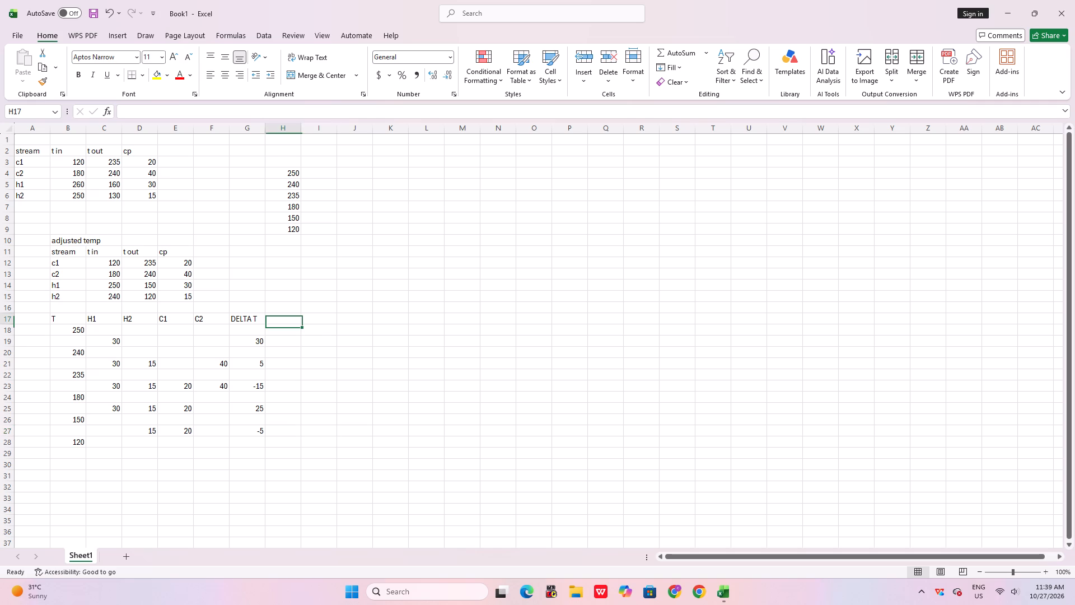
pyautogui.press('c')
pyautogui.press('p')
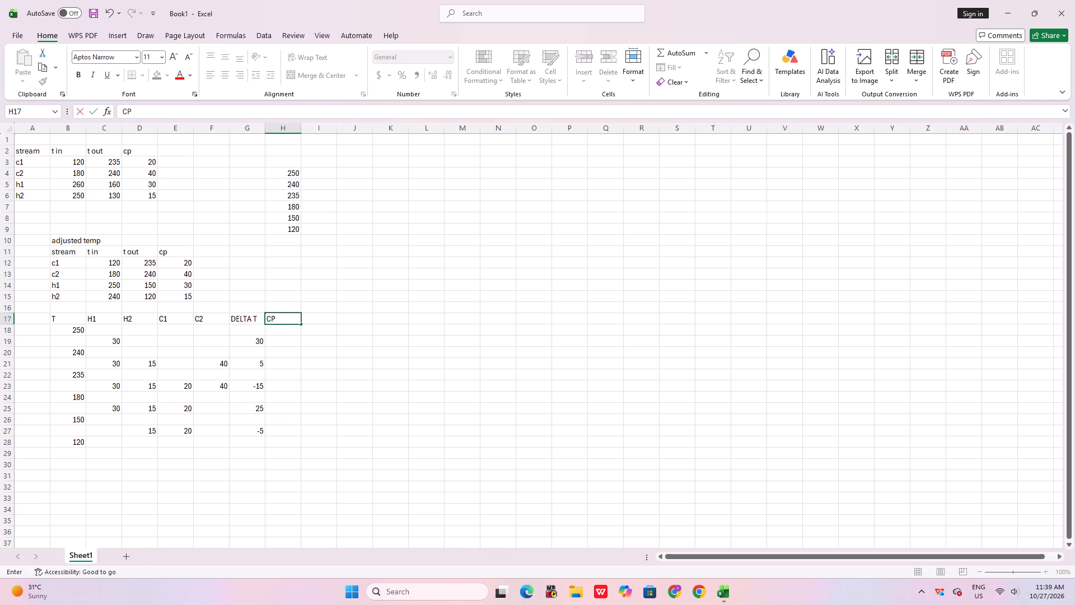
# Append a period to the CP header in H17, making it CP.
pyautogui.press('.')
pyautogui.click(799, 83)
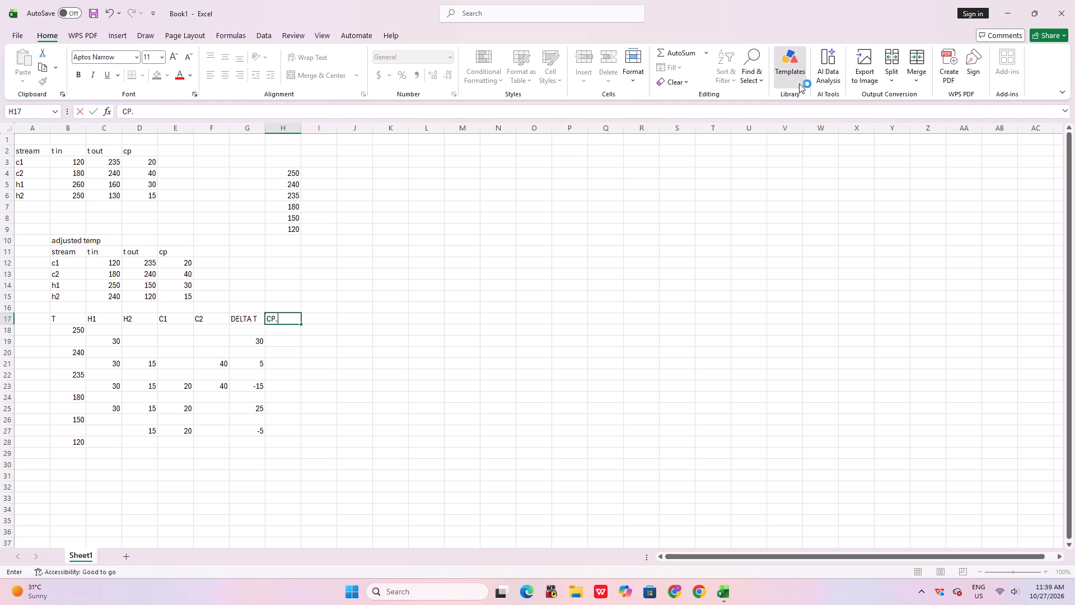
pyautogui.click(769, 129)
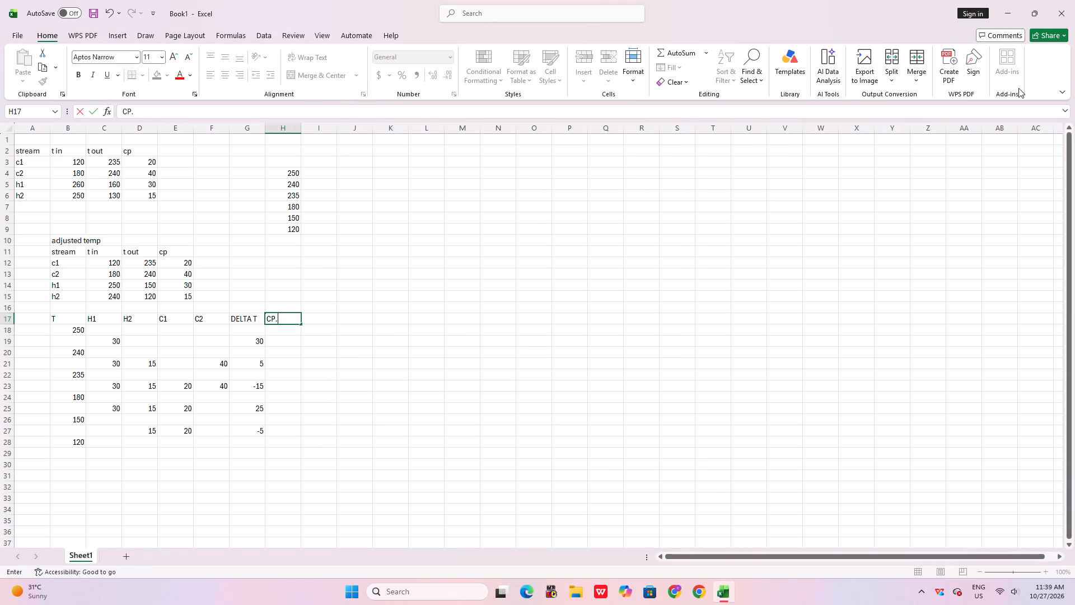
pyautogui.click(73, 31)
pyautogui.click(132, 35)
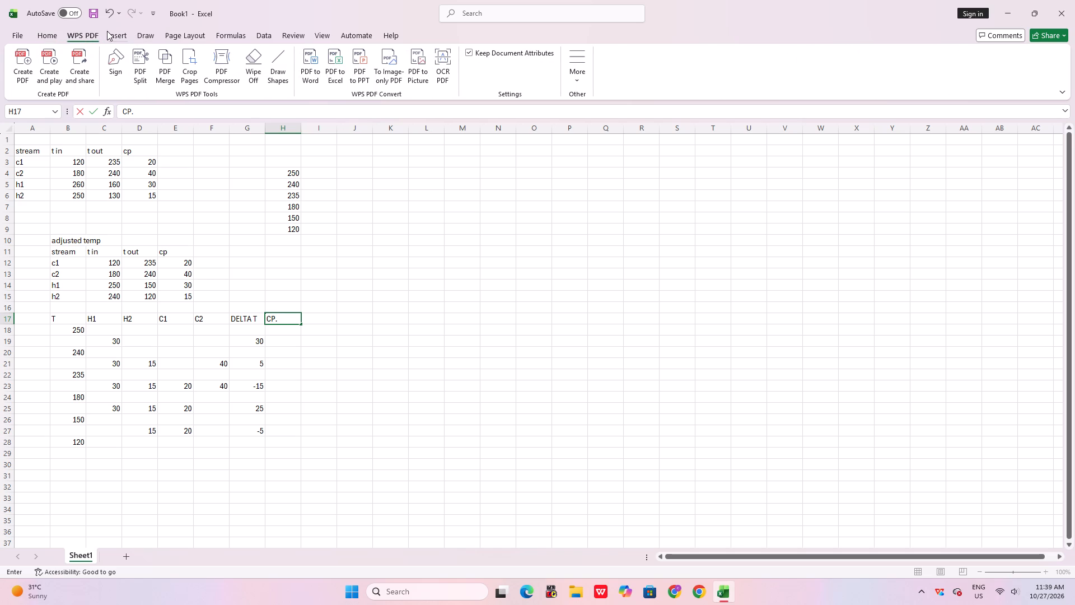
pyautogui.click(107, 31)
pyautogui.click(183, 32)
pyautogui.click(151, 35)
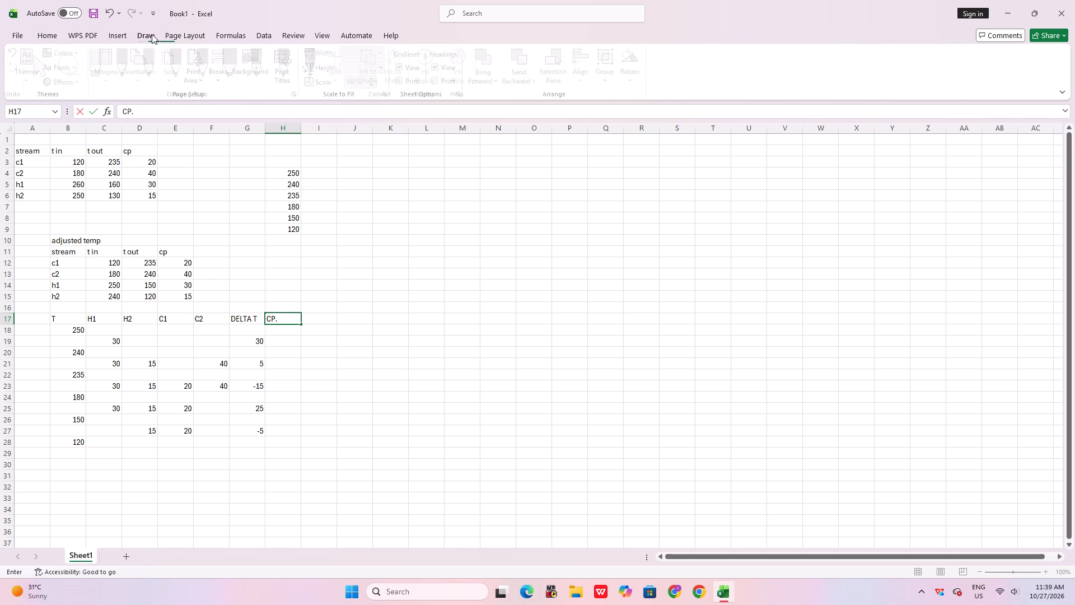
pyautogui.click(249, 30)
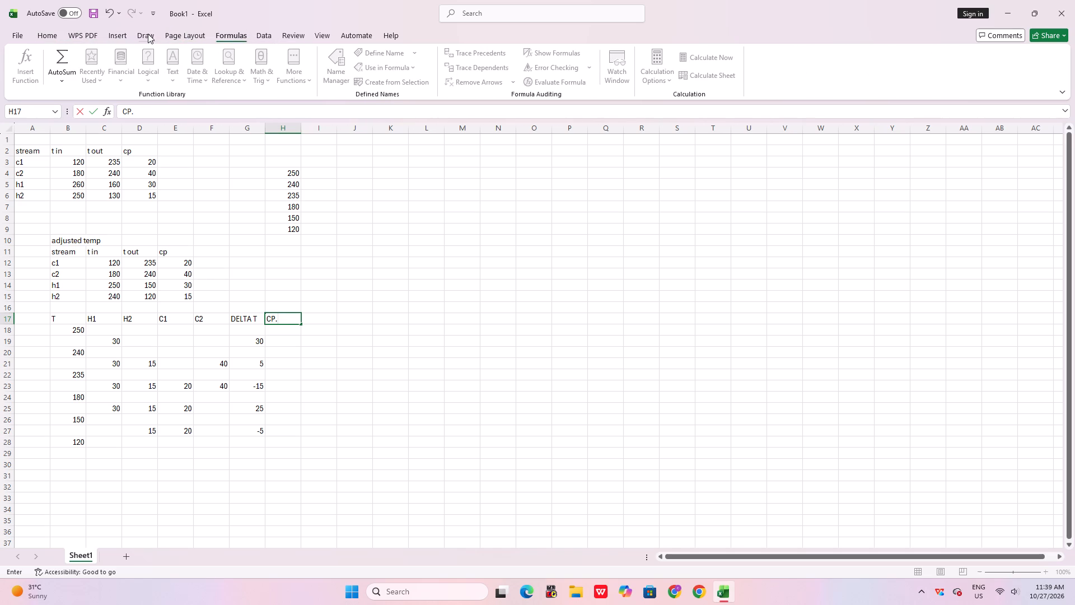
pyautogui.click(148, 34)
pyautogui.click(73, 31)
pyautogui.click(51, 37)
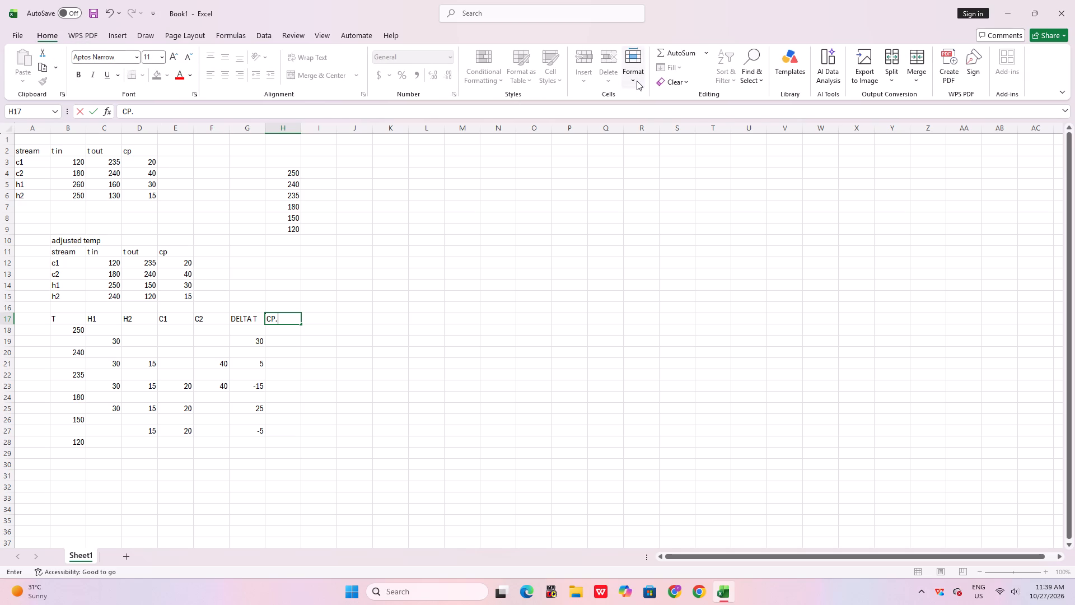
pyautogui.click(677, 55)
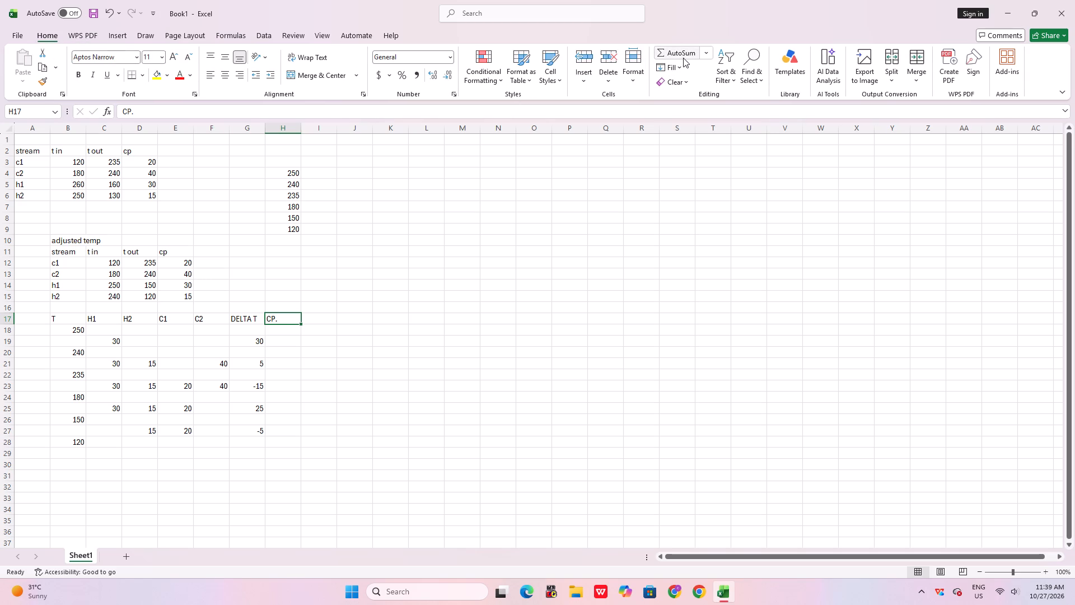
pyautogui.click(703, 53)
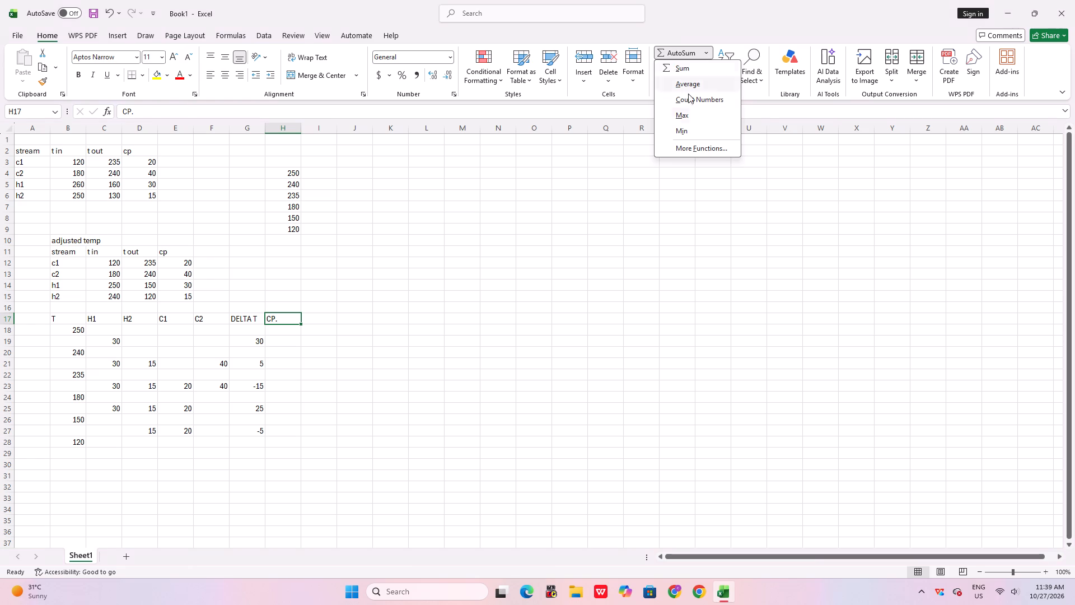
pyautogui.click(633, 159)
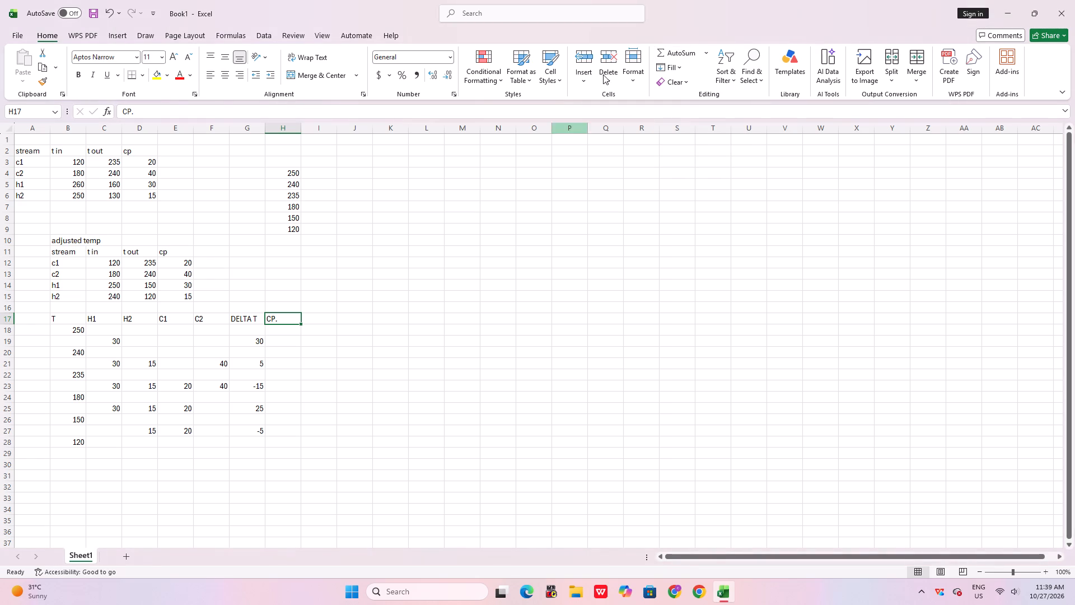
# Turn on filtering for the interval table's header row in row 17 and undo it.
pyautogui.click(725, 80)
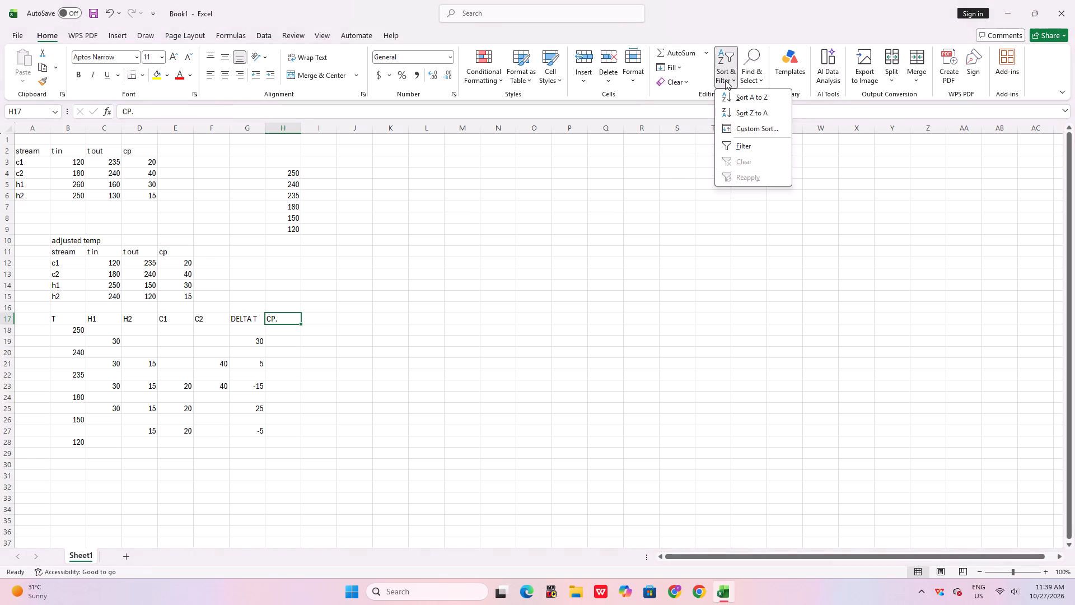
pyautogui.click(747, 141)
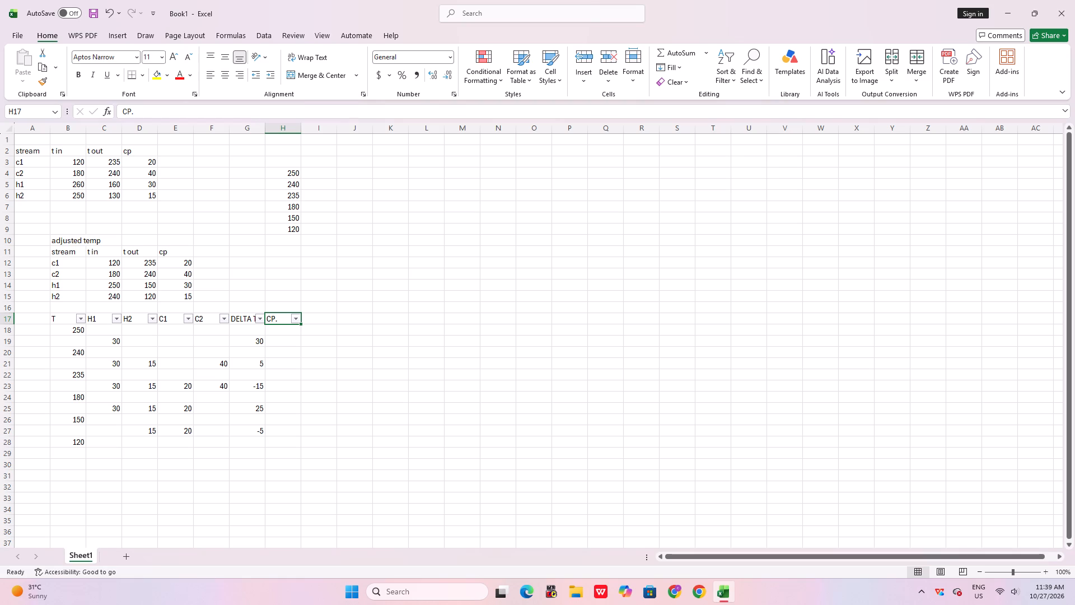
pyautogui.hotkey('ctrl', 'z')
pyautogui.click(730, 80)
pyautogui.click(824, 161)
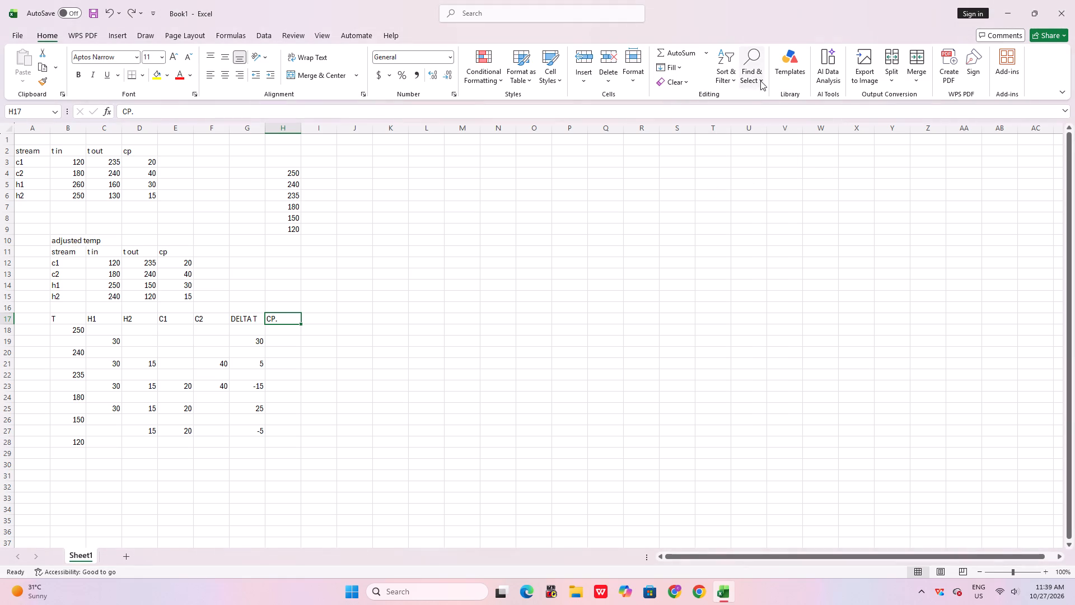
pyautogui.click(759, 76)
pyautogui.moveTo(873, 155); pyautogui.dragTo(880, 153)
# Try the Percentage format on the CP. header cell H17 and settle on the Accounting number format.
pyautogui.click(390, 75)
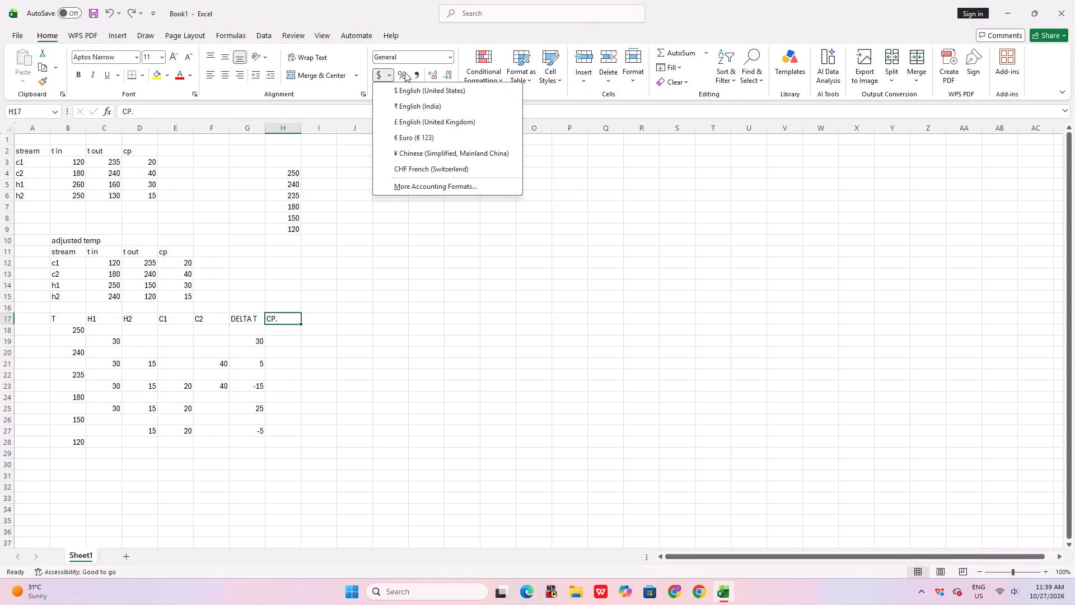
pyautogui.click(405, 72)
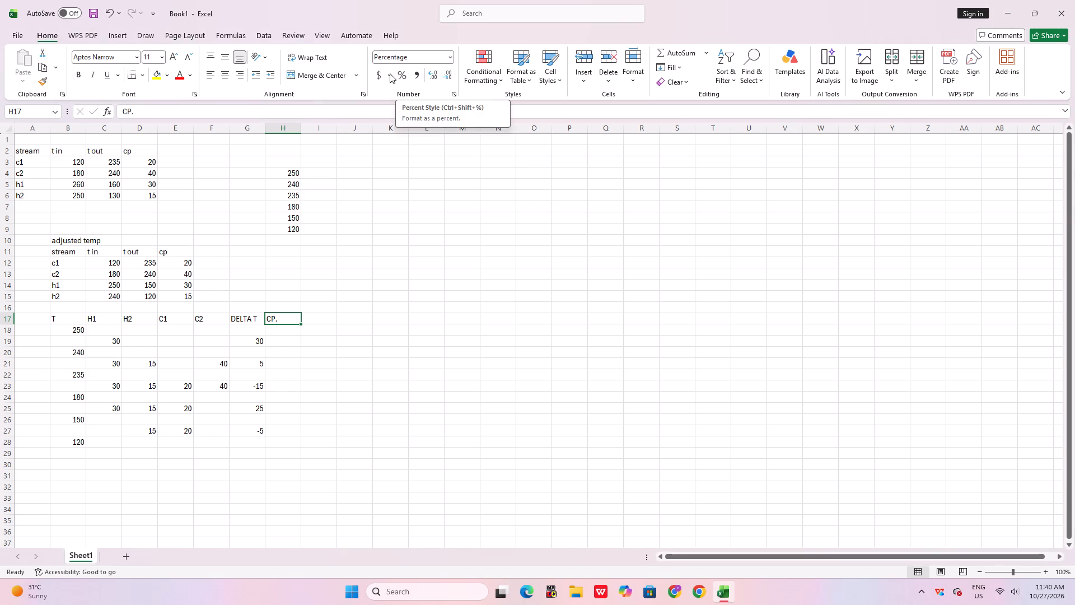
pyautogui.click(380, 76)
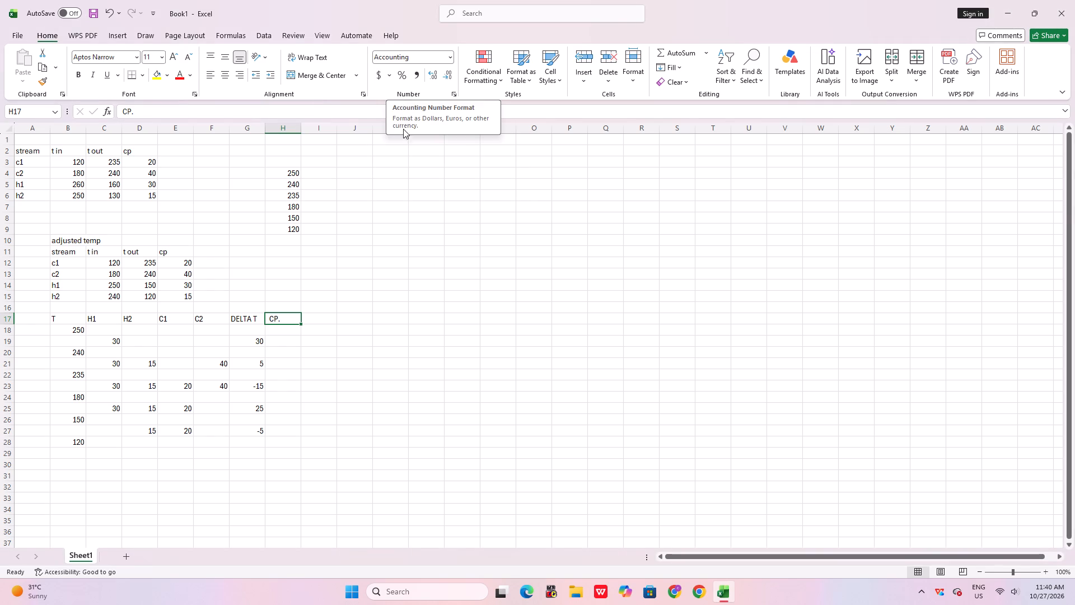
pyautogui.click(403, 153)
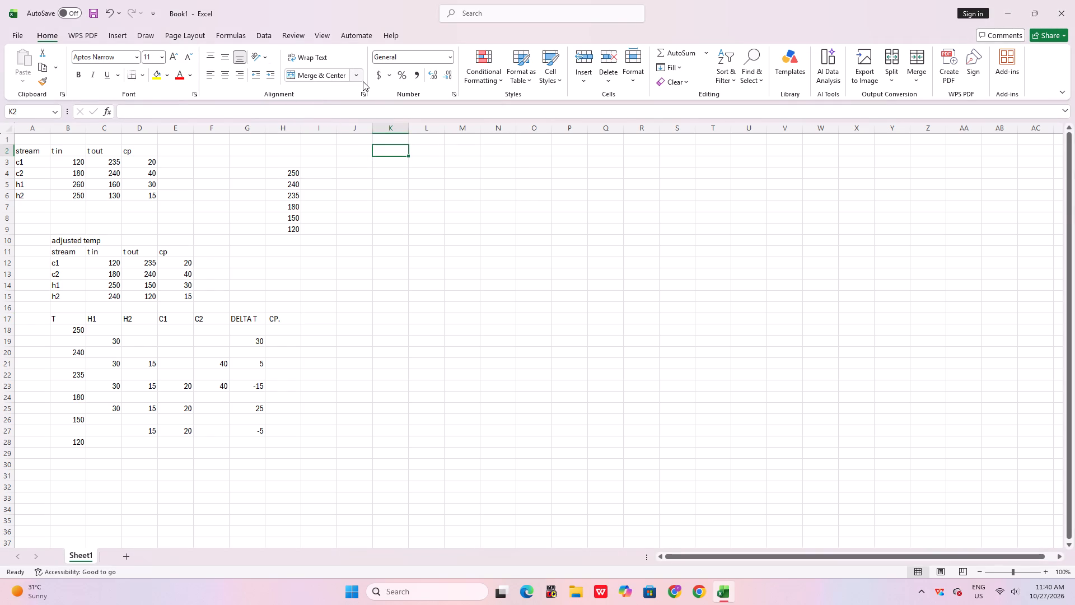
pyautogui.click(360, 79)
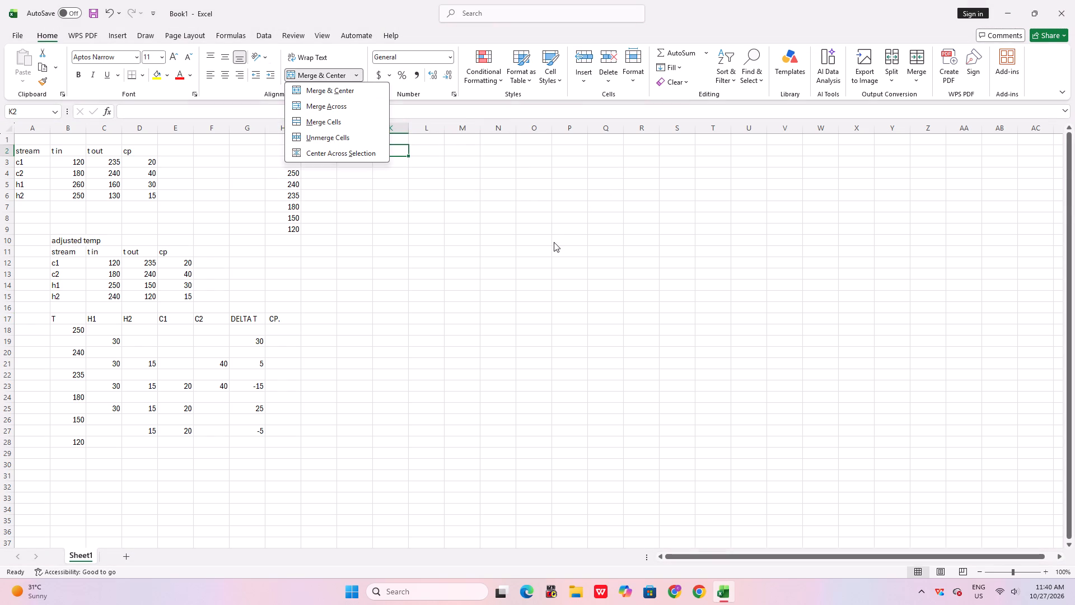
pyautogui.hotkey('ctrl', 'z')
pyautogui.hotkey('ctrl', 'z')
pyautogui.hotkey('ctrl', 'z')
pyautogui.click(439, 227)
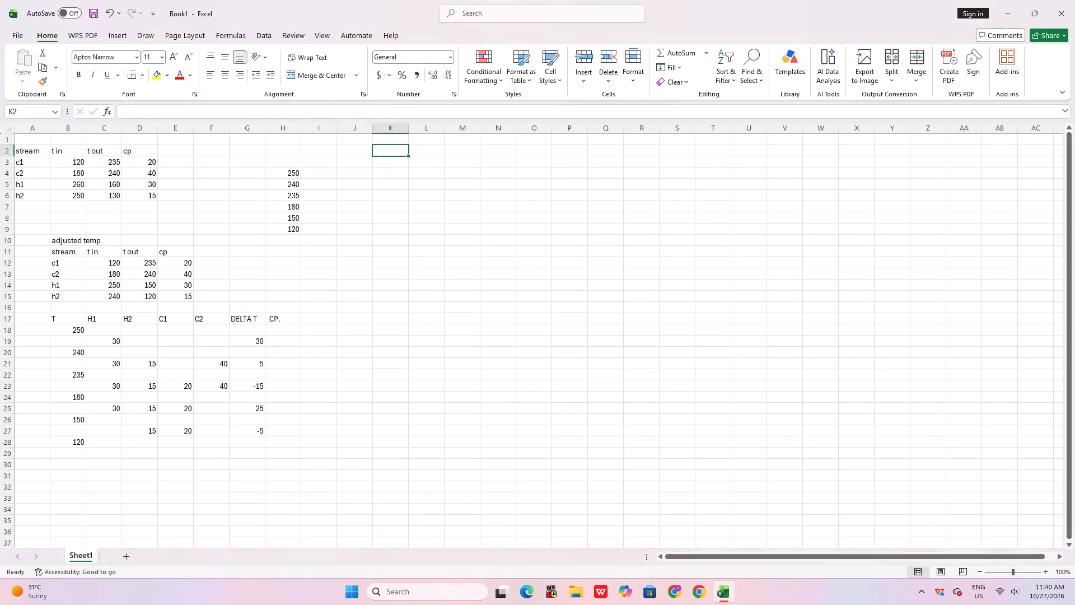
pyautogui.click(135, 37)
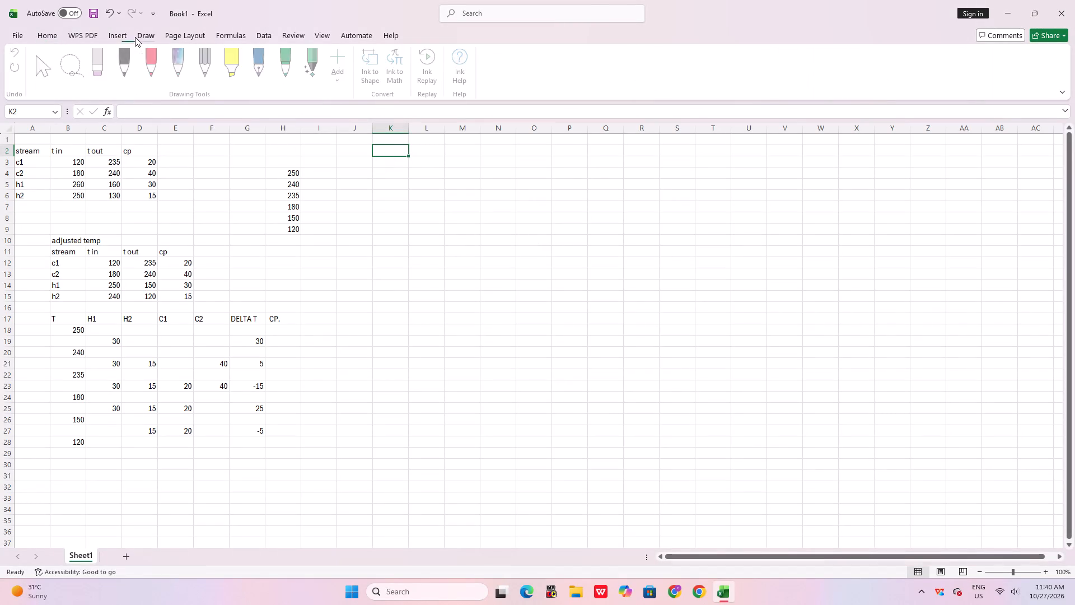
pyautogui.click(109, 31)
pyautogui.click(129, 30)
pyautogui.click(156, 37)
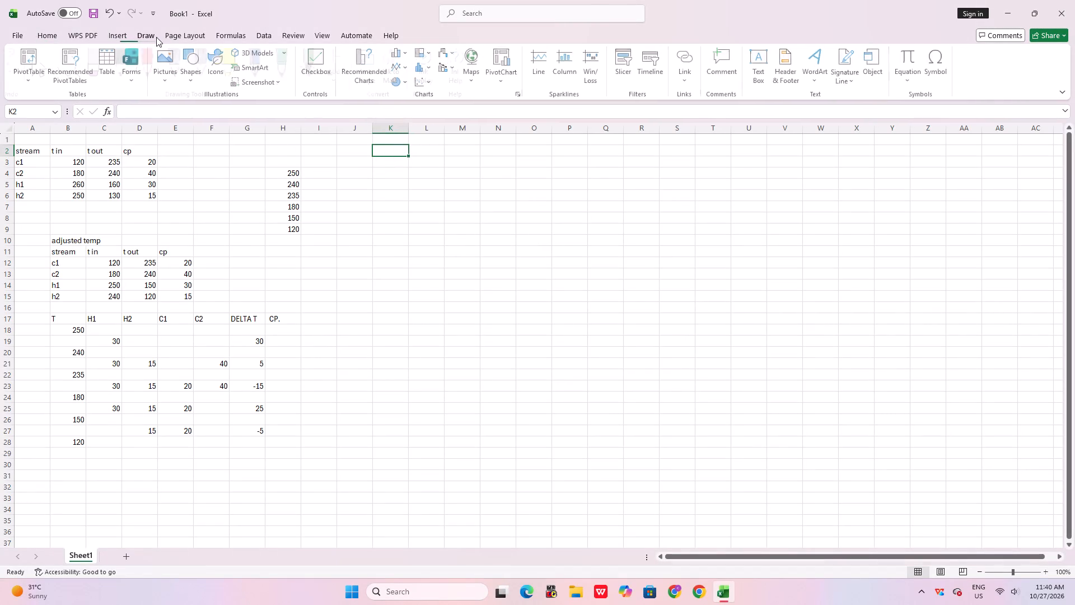
# Insert the Greek capital letter delta symbol (Δ) in cell K2.
pyautogui.click(115, 31)
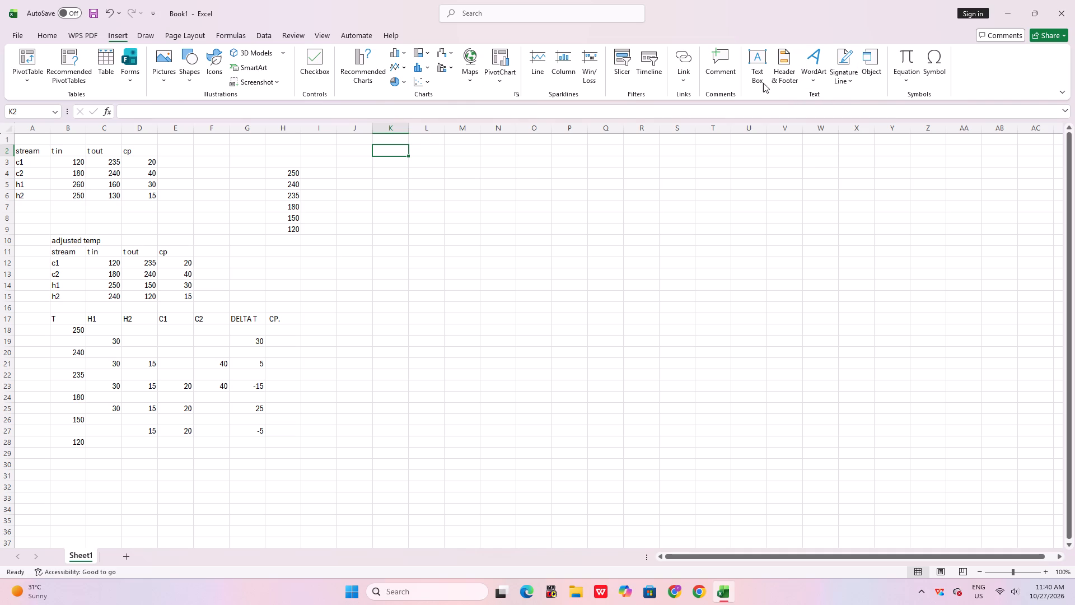
pyautogui.click(900, 76)
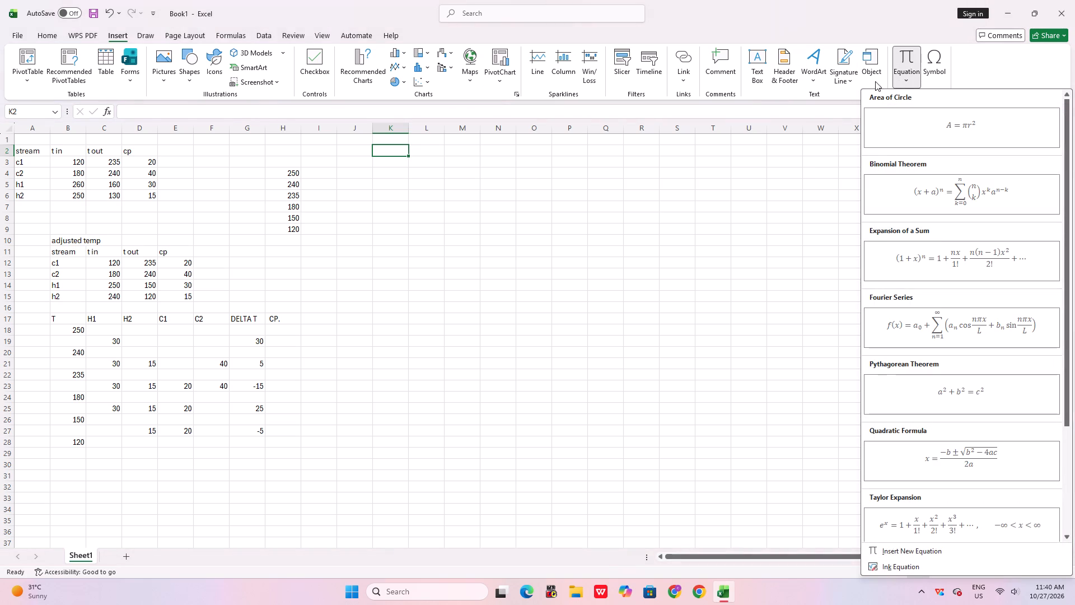
pyautogui.click(943, 74)
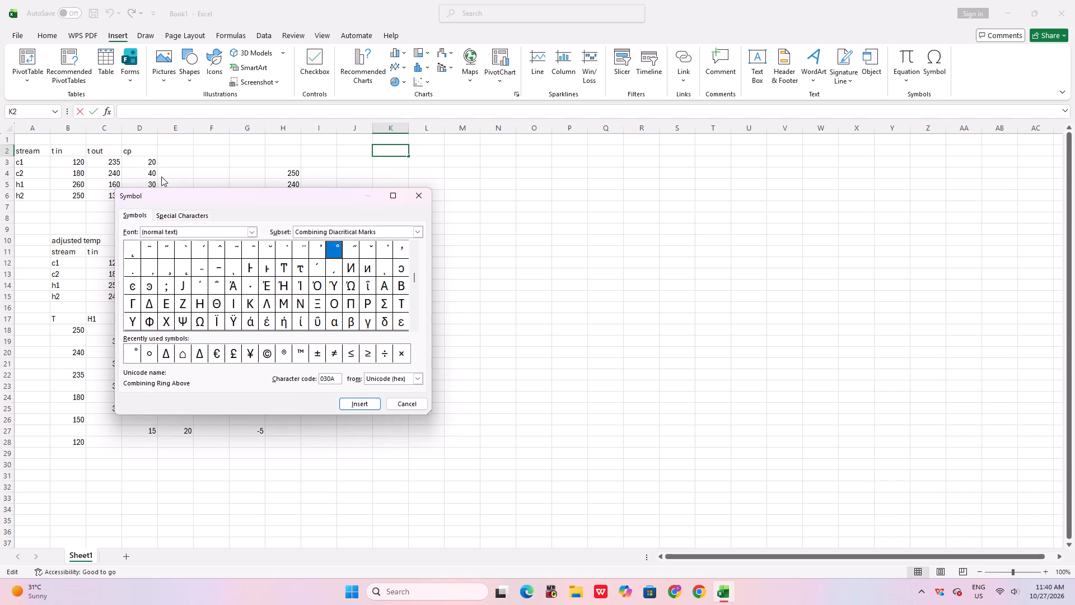
pyautogui.click(151, 303)
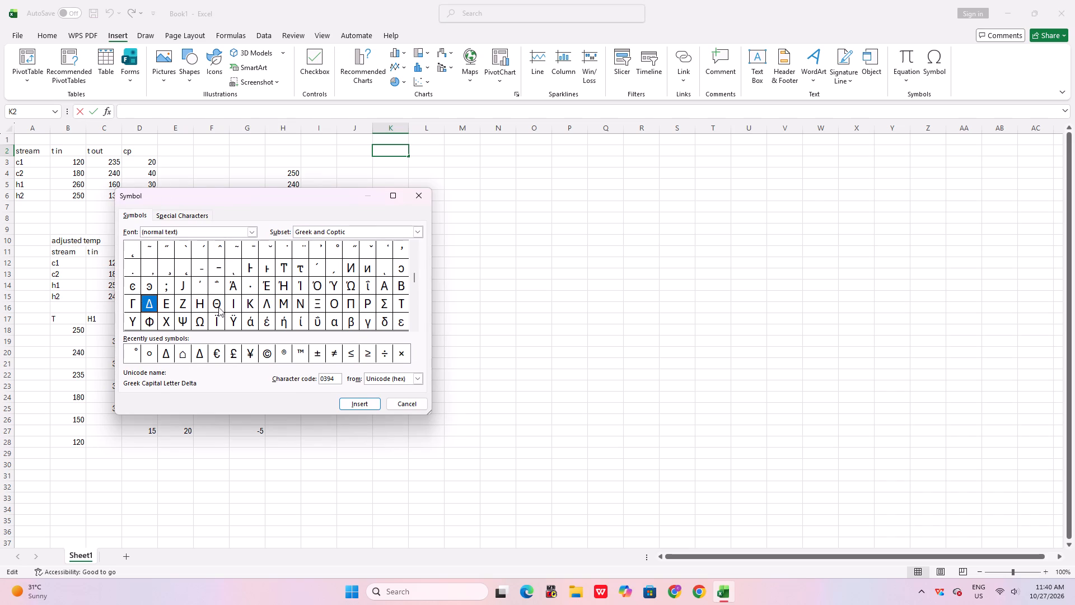
pyautogui.click(341, 401)
pyautogui.press('BackSpace')
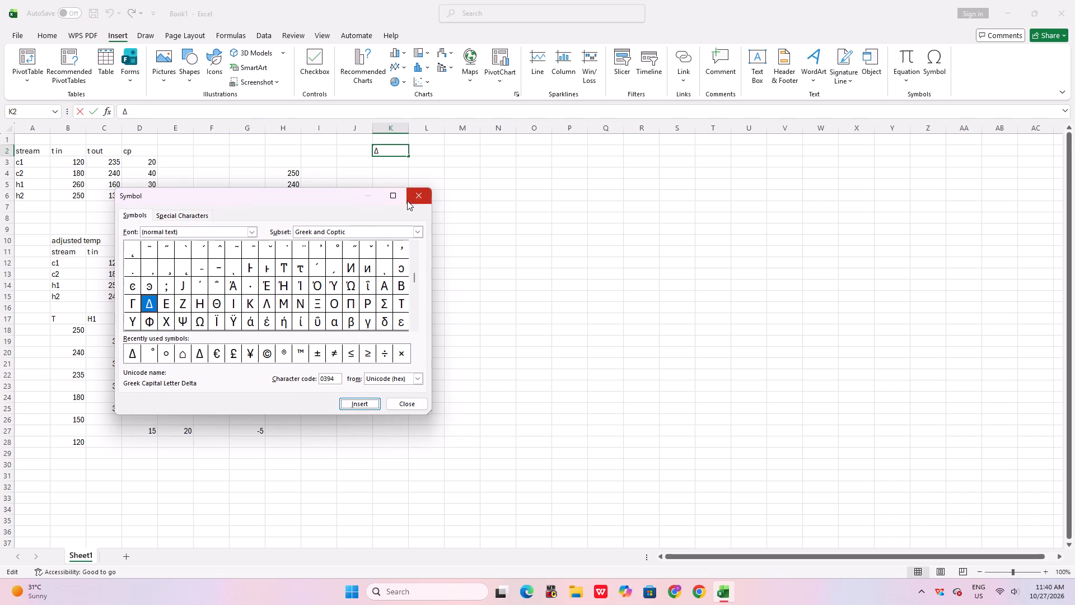
pyautogui.click(412, 199)
pyautogui.click(401, 212)
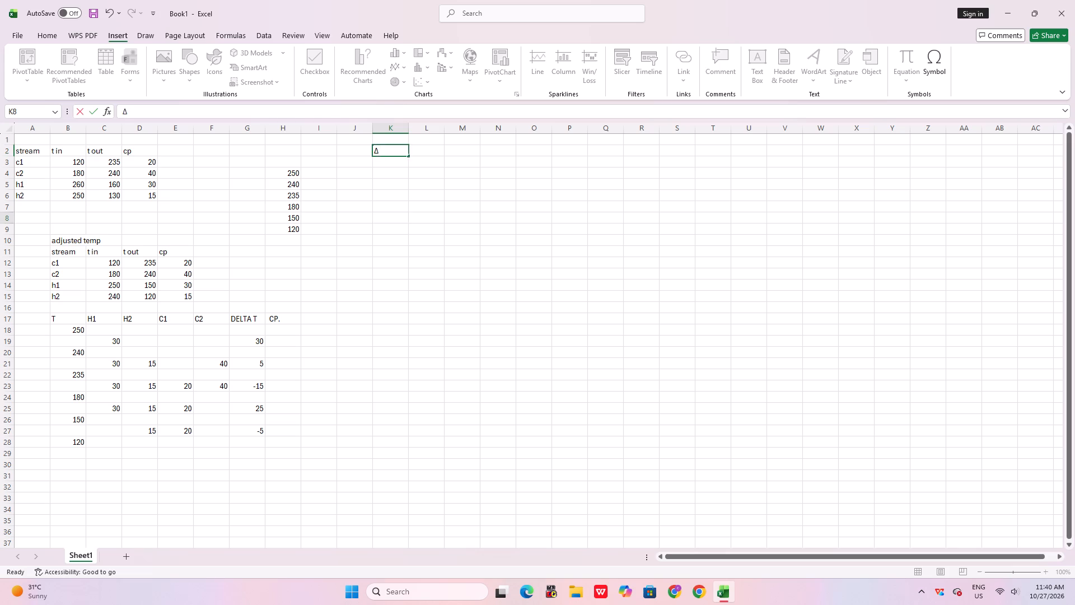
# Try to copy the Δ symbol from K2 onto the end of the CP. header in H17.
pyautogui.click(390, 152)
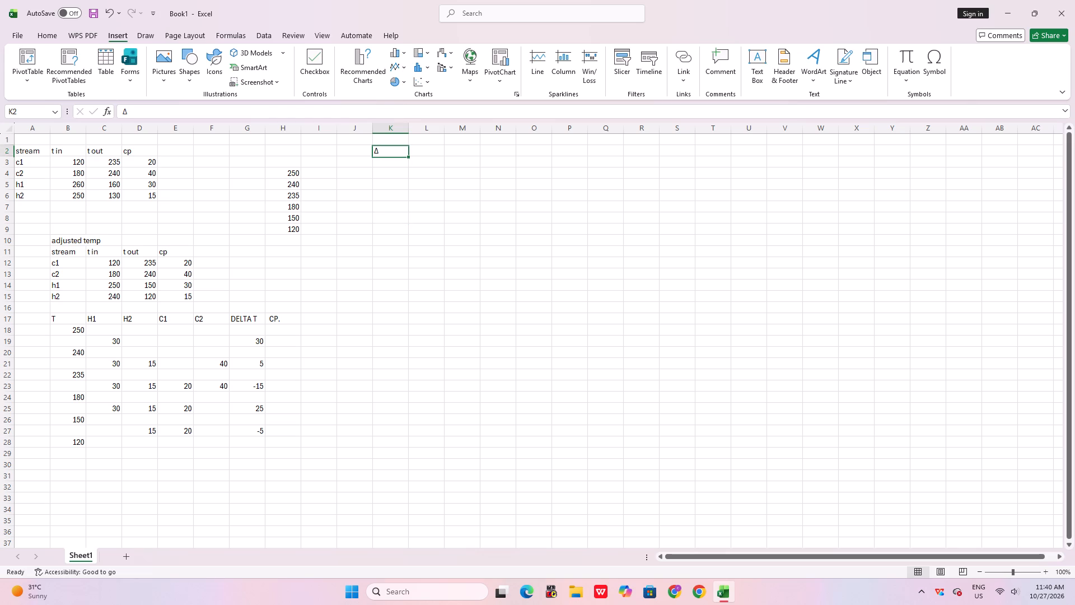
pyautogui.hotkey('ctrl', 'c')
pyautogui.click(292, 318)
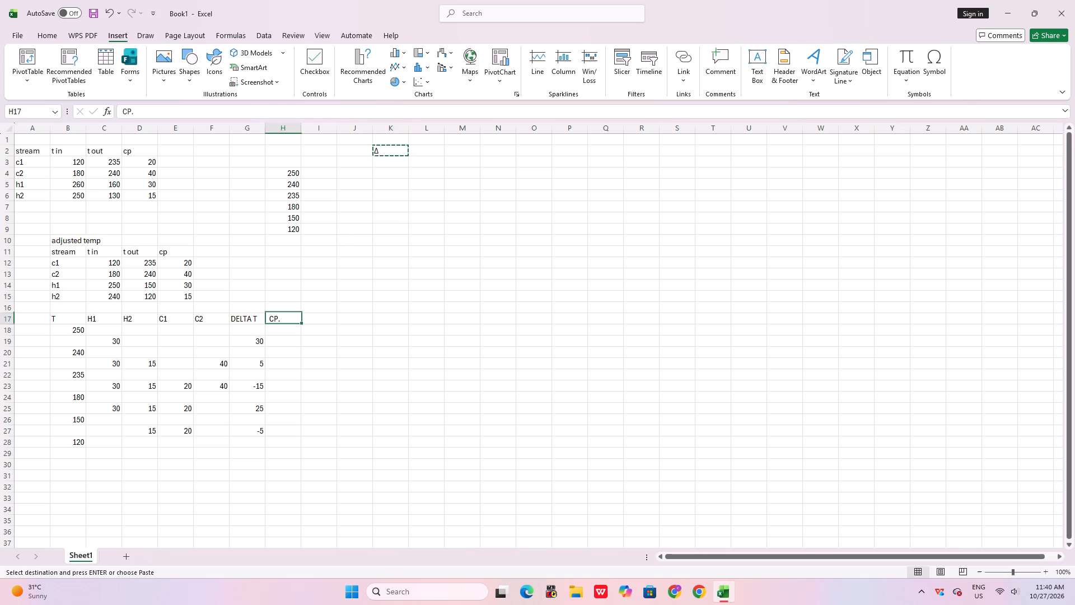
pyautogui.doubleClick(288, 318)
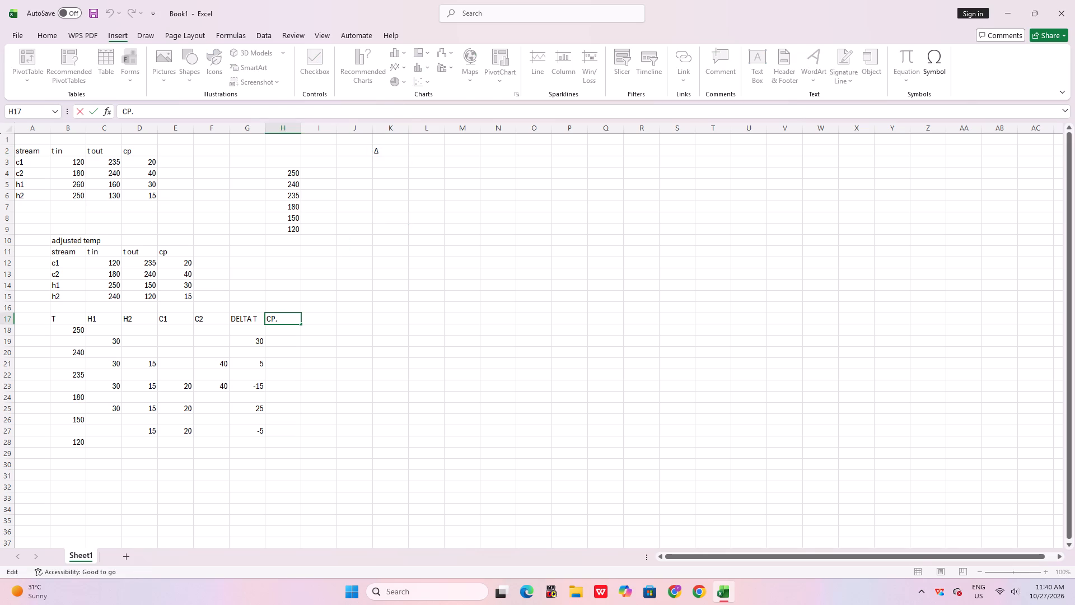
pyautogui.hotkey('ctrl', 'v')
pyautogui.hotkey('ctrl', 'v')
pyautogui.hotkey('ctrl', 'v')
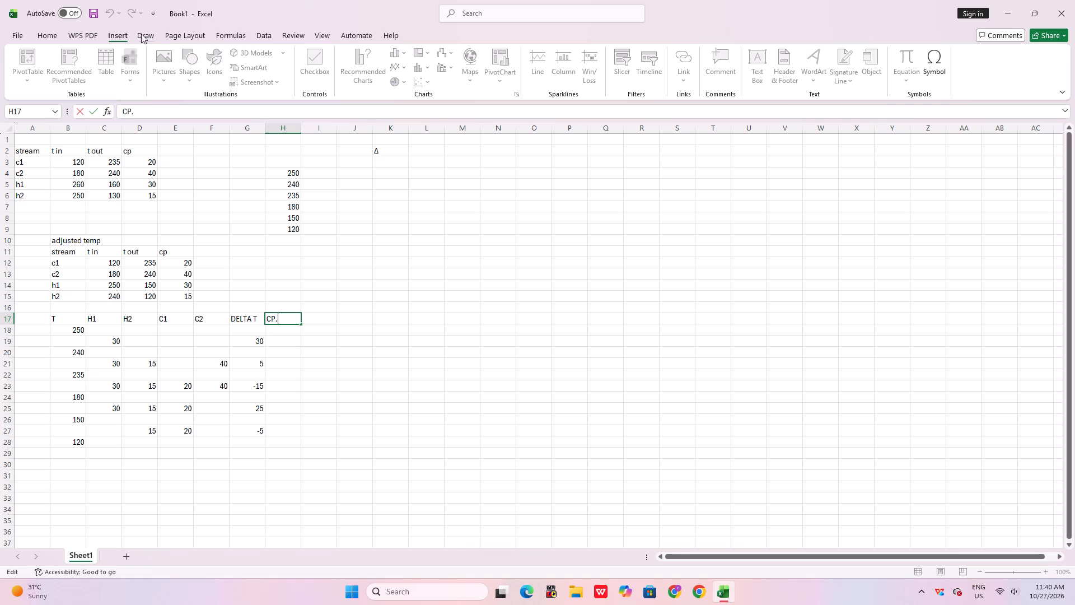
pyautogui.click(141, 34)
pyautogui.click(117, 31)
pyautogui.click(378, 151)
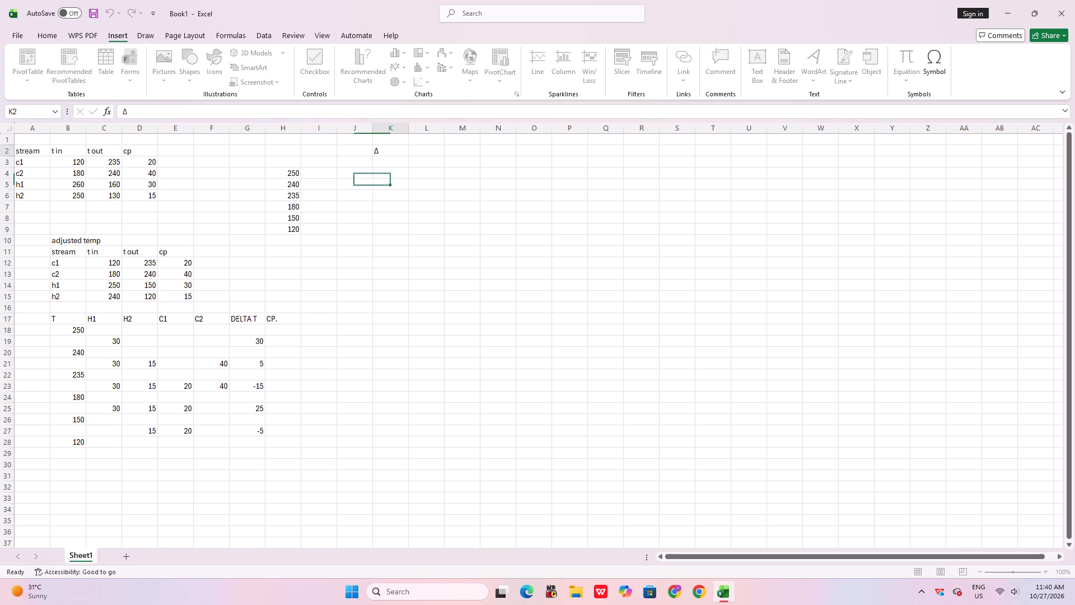
# Complete the header in H17 as CP.ΔT, inserting the Greek capital letter delta from the Symbol set.
pyautogui.click(291, 315)
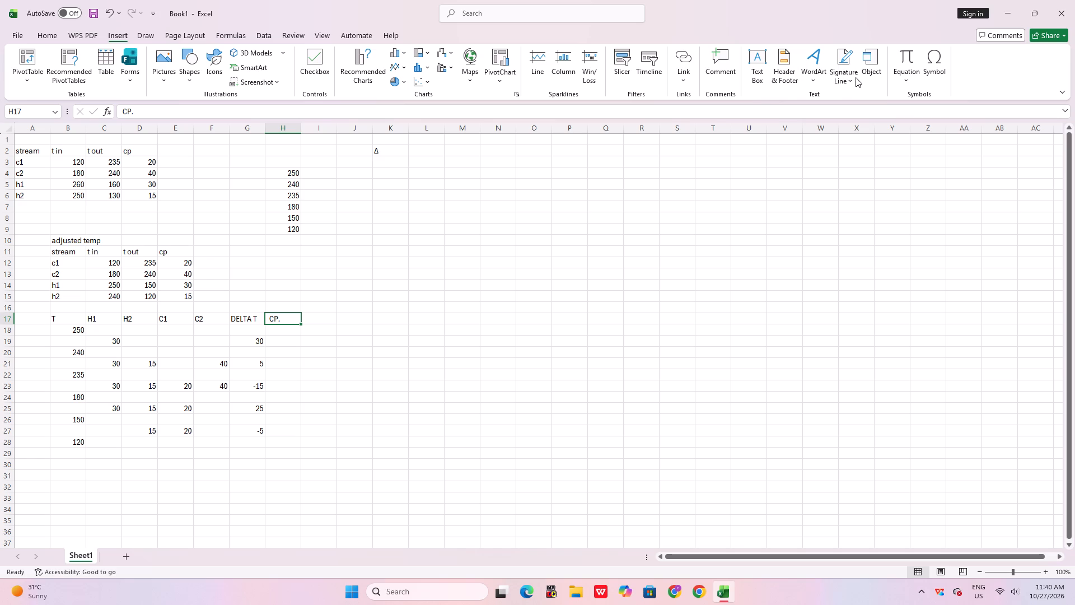
pyautogui.click(900, 80)
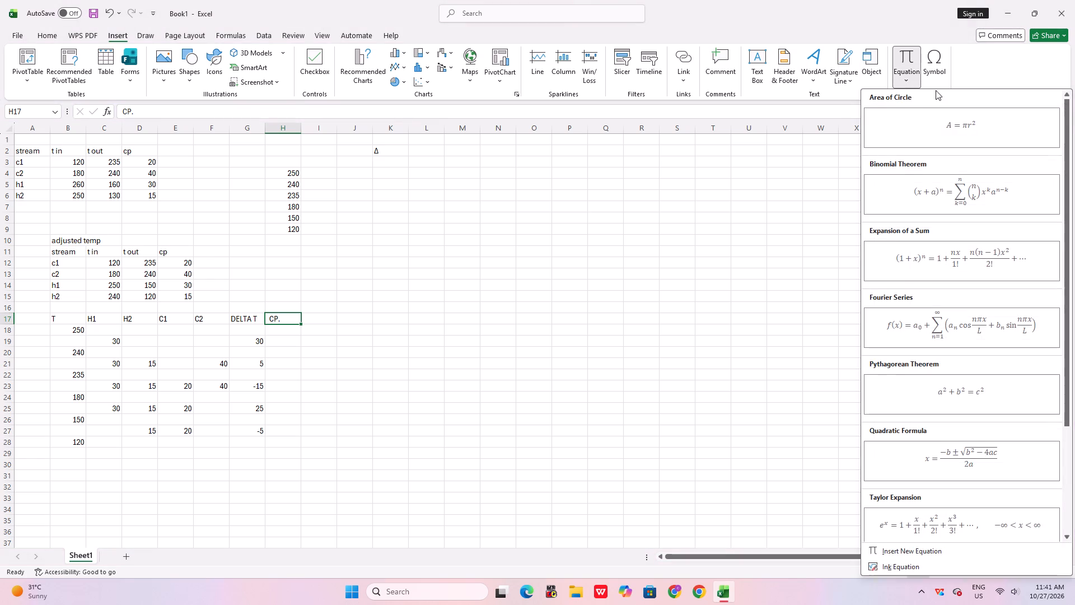
pyautogui.click(935, 69)
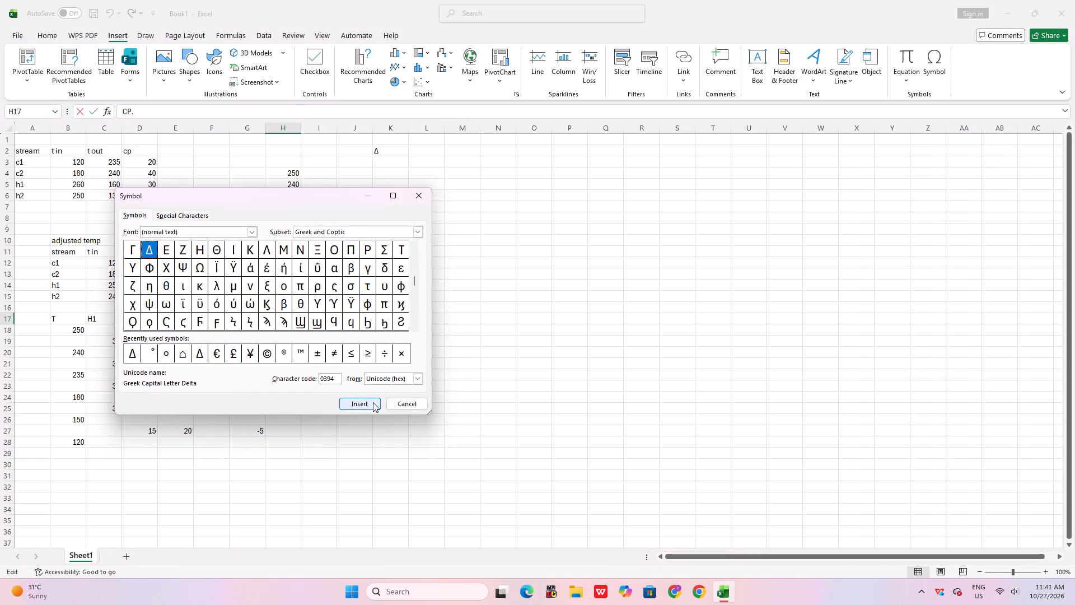
pyautogui.click(372, 403)
pyautogui.click(356, 399)
pyautogui.moveTo(410, 196); pyautogui.dragTo(417, 196)
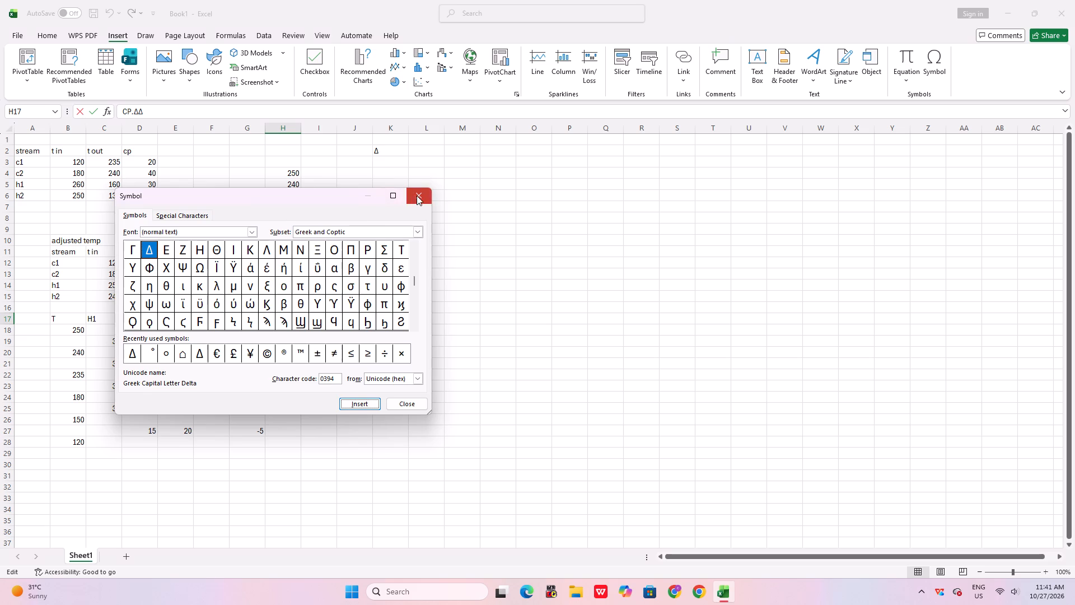
pyautogui.moveTo(417, 196); pyautogui.dragTo(415, 196)
pyautogui.click(158, 110)
pyautogui.press('BackSpace')
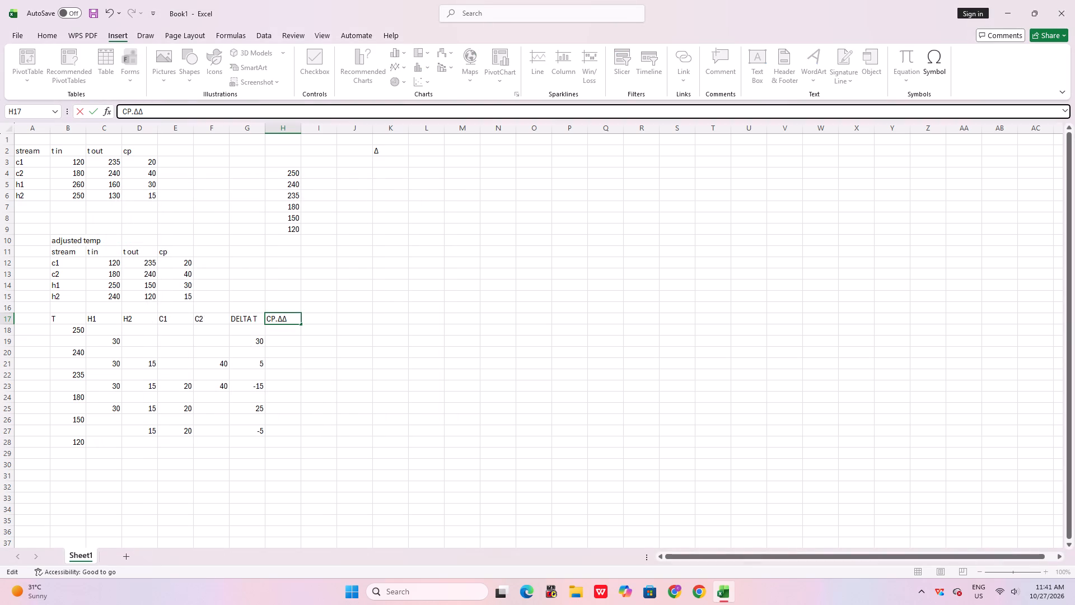
pyautogui.click(288, 315)
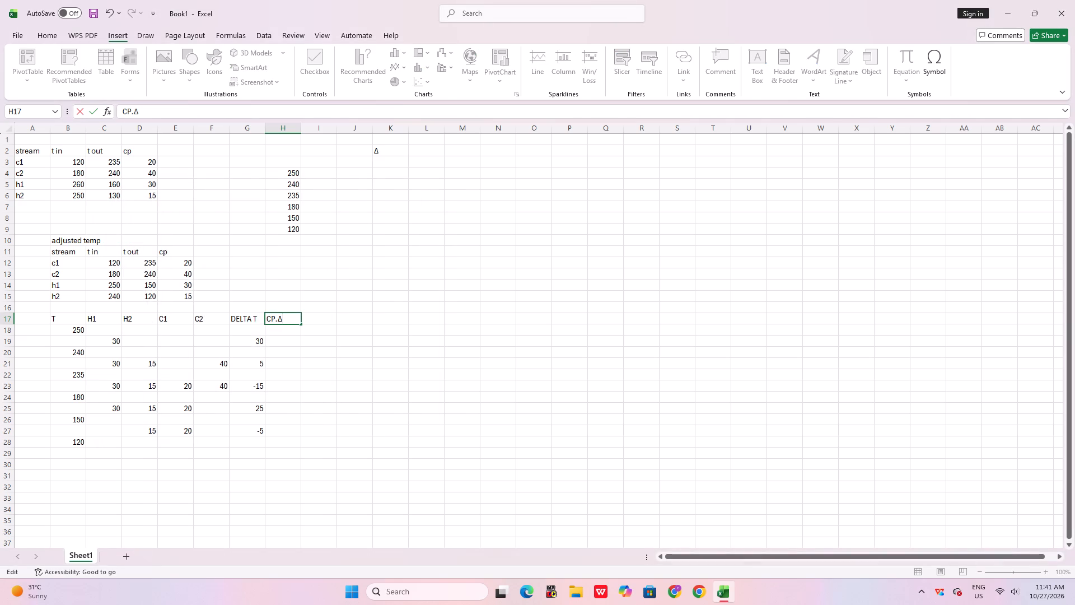
pyautogui.press('t')
pyautogui.click(270, 332)
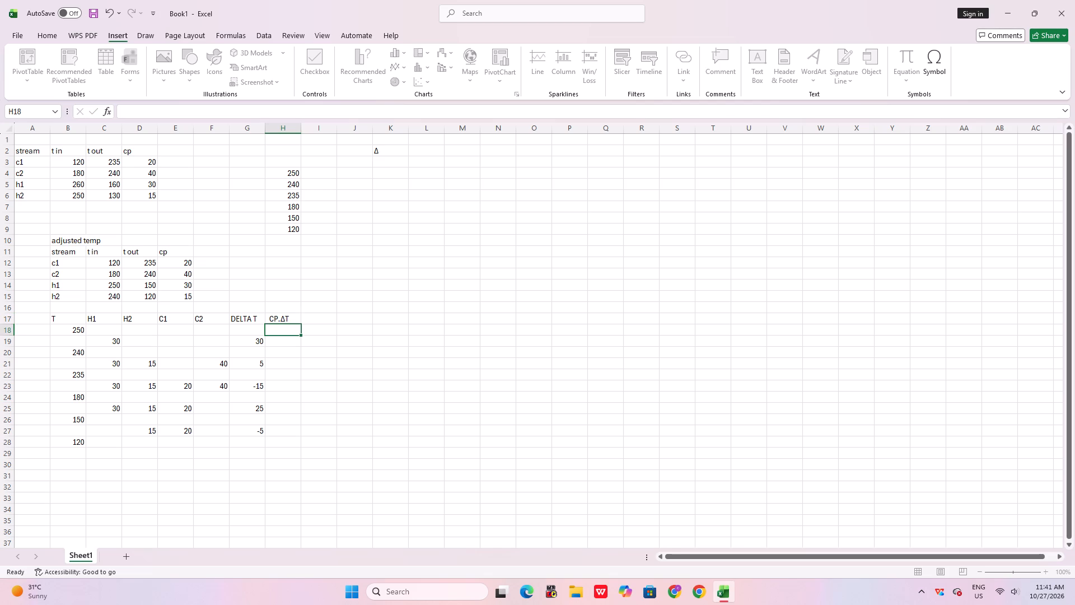
# Enter the formula =(B18-B20)*G19 in H19 for the first interval's CP.ΔT value.
pyautogui.click(289, 345)
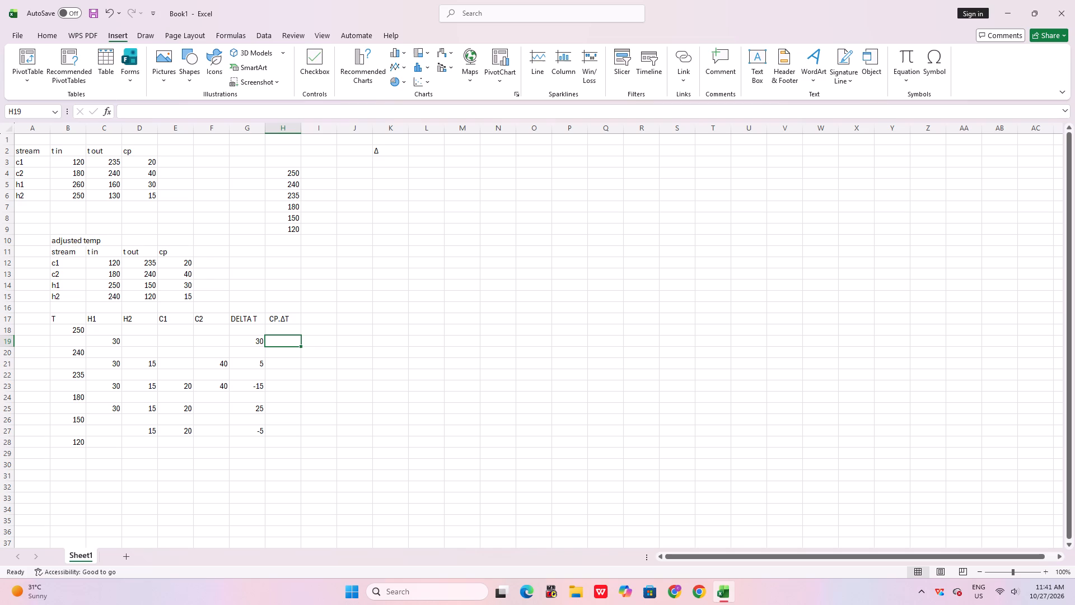
pyautogui.press('=')
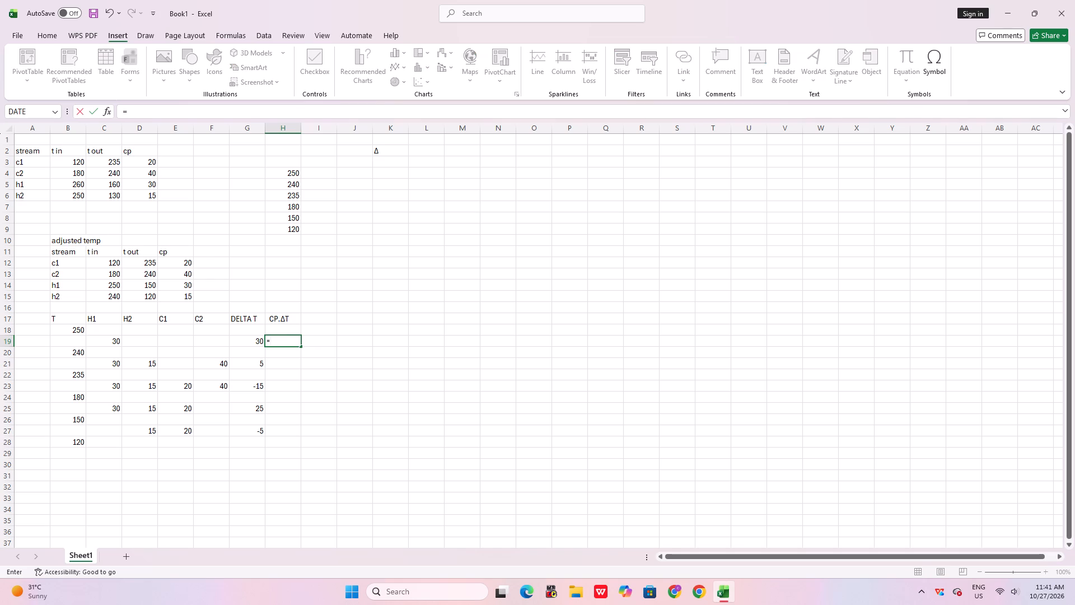
pyautogui.hotkey('shift', '(')
pyautogui.click(76, 329)
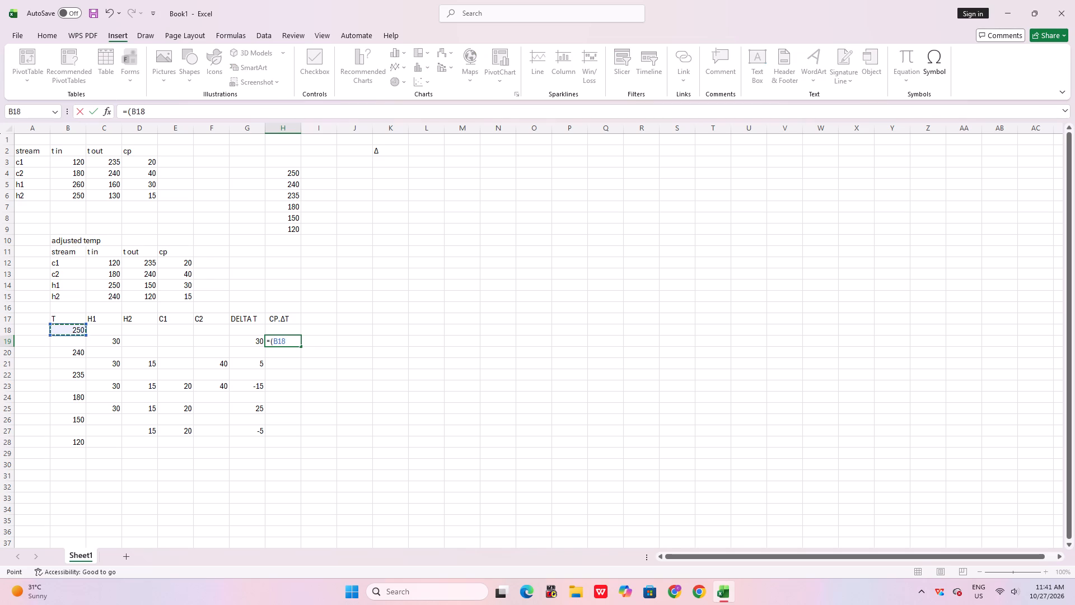
pyautogui.press('-')
pyautogui.click(77, 353)
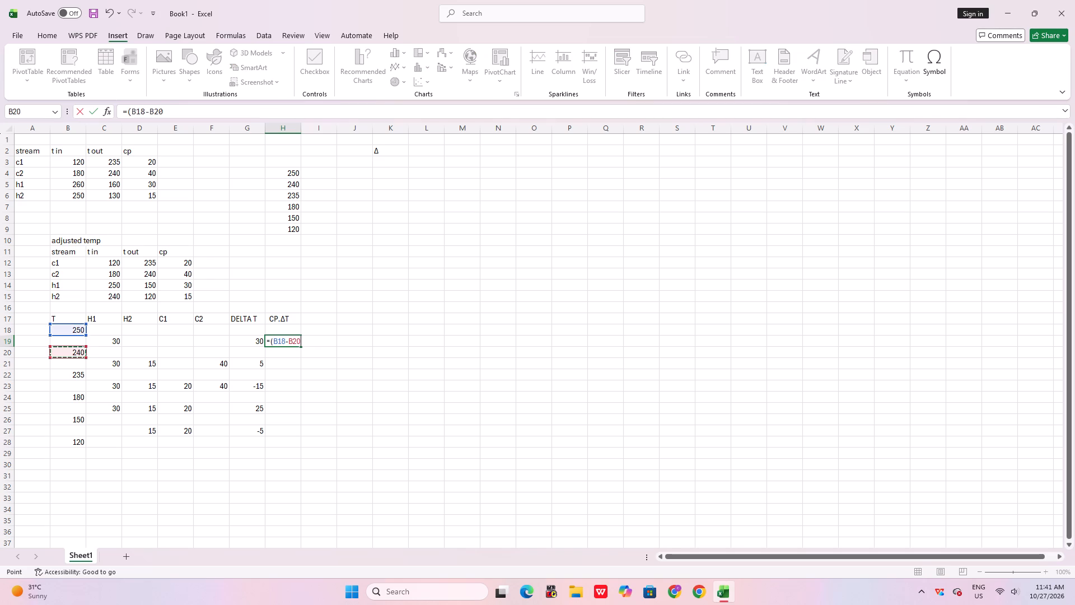
pyautogui.hotkey('shift', ')')
pyautogui.press('*')
pyautogui.click(249, 341)
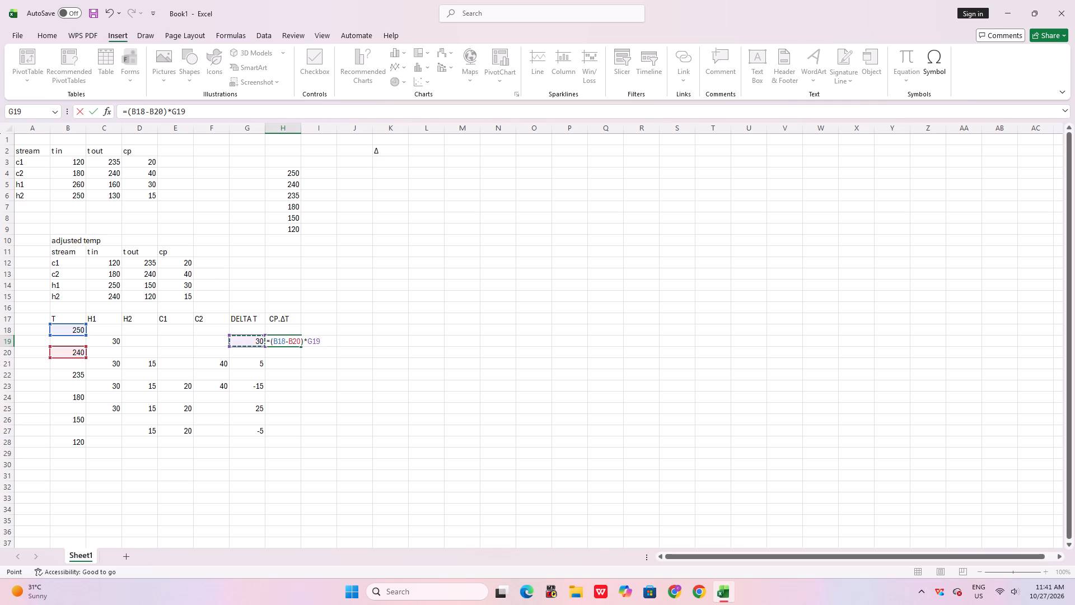
pyautogui.press('Return')
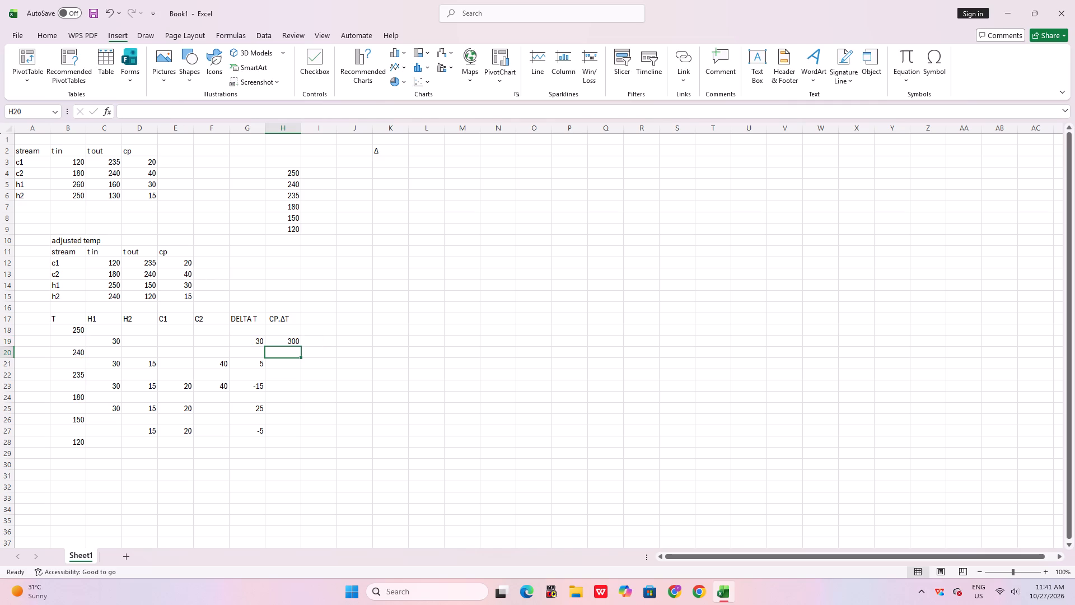
# Fill the CP.ΔT formula from H19 down through H27.
pyautogui.click(285, 362)
pyautogui.click(288, 340)
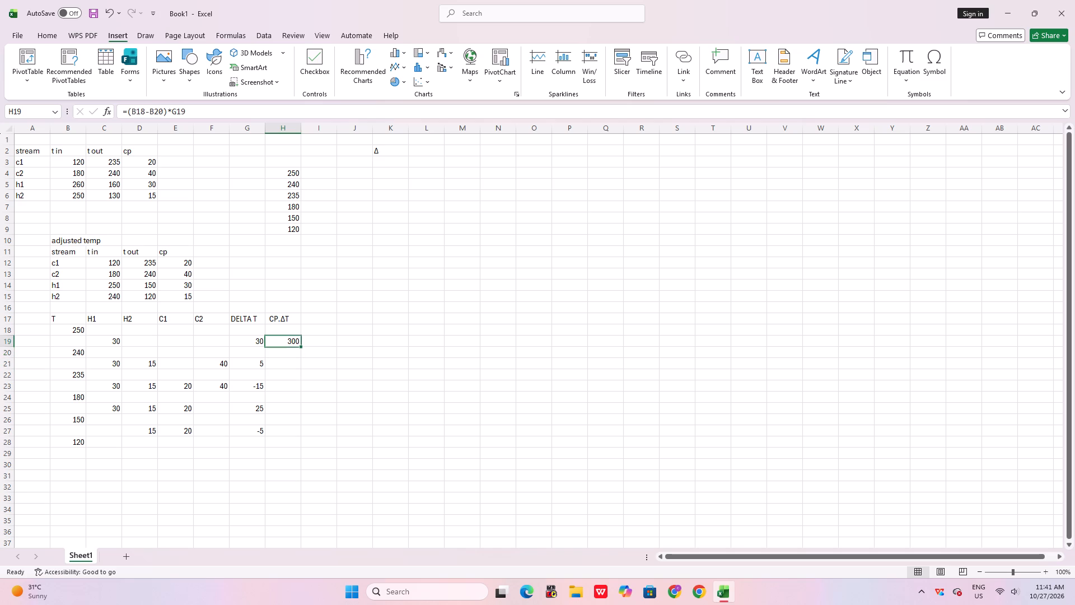
pyautogui.moveTo(301, 346); pyautogui.dragTo(305, 434)
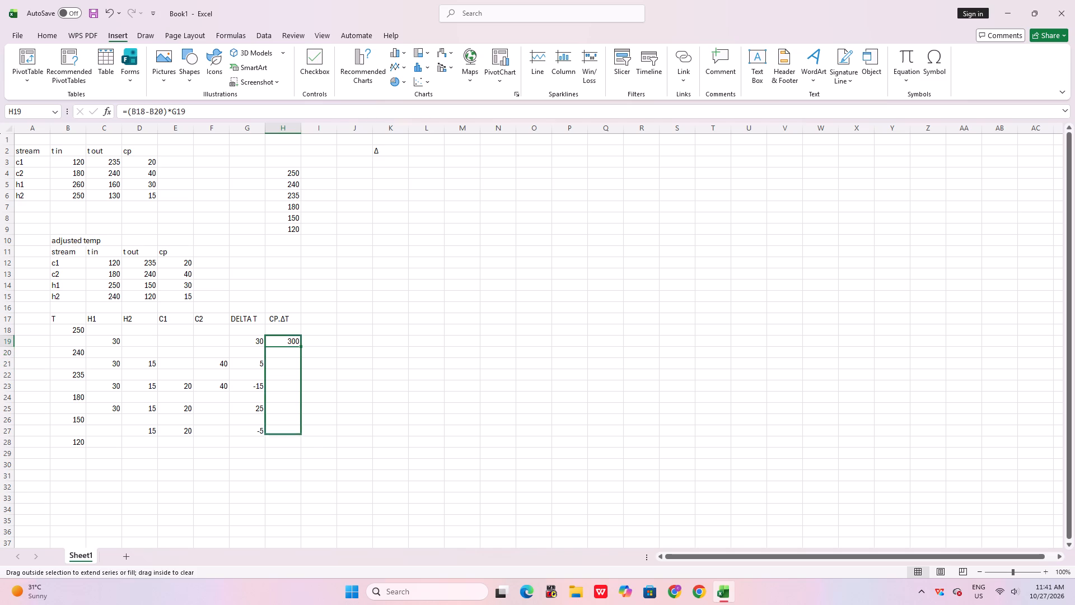
pyautogui.moveTo(305, 434); pyautogui.dragTo(305, 434)
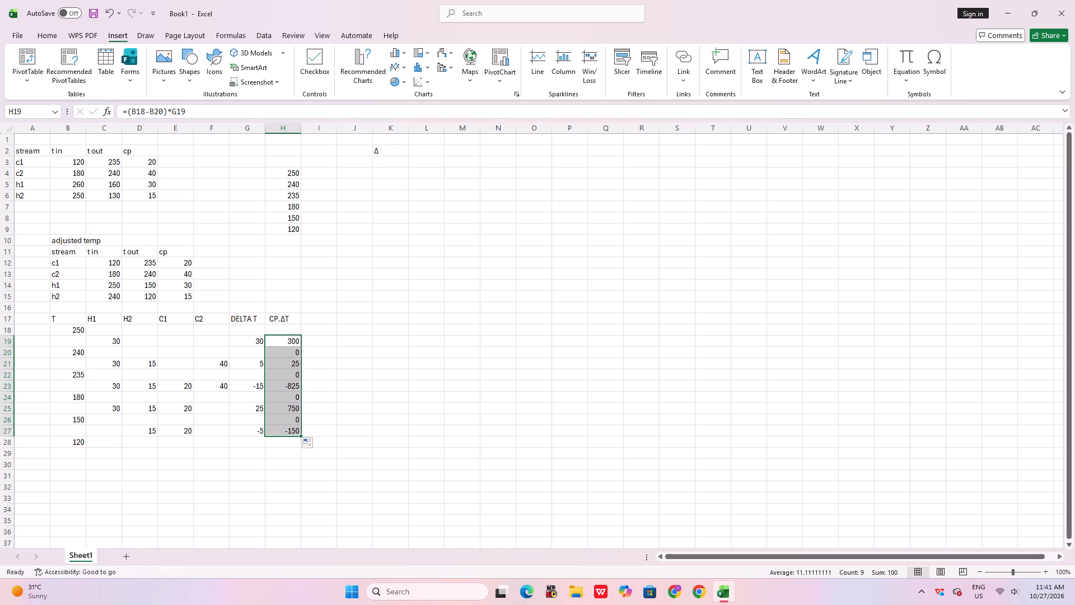
# Clear the filled formulas from the in-between CP.ΔT cells H20, H22, H24 and H26.
pyautogui.click(294, 350)
pyautogui.press('BackSpace')
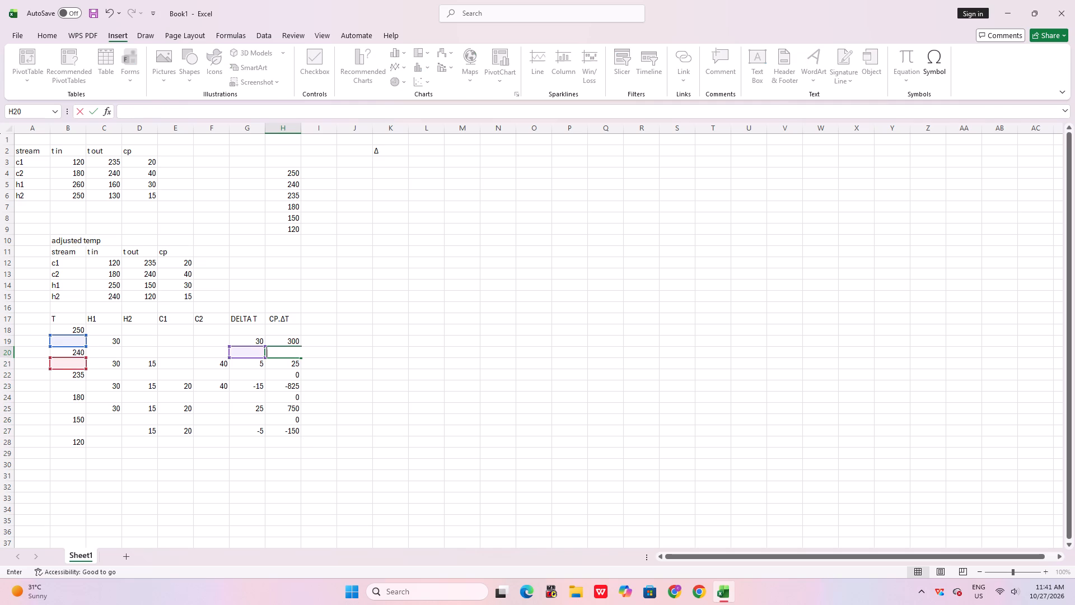
pyautogui.click(296, 375)
pyautogui.press('BackSpace')
pyautogui.click(298, 397)
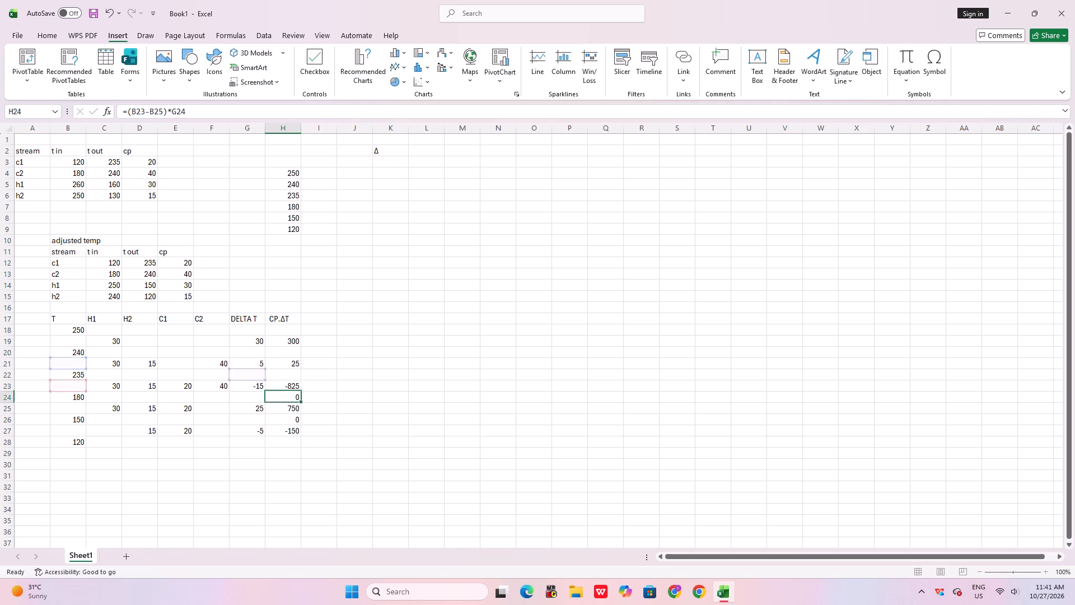
pyautogui.press('BackSpace')
pyautogui.click(297, 417)
pyautogui.press('BackSpace')
# Inspect the cell references used by the CP.ΔT formula in H25.
pyautogui.click(301, 407)
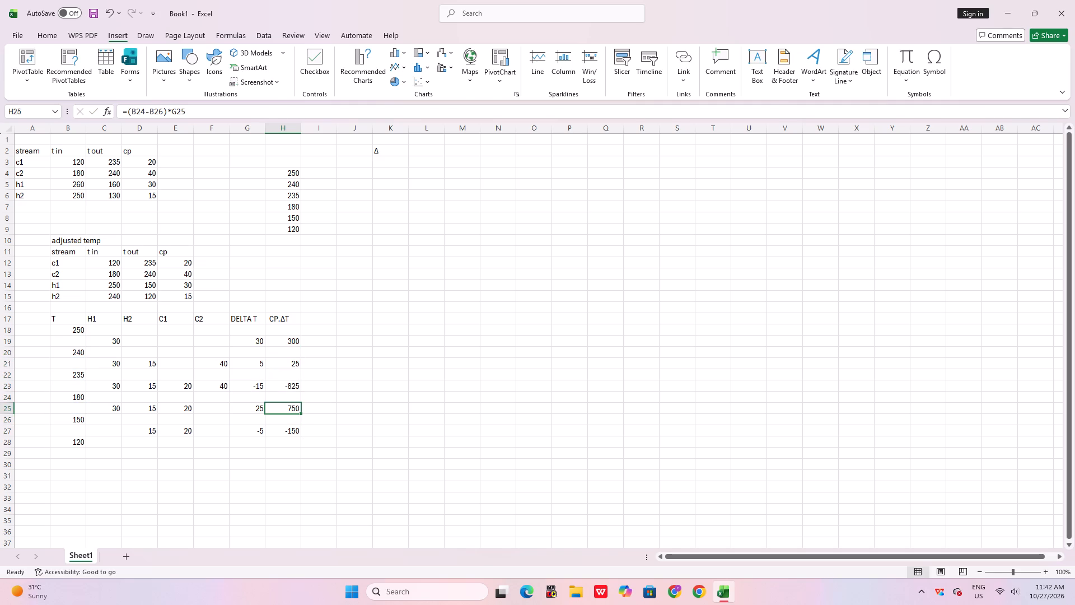
pyautogui.click(286, 405)
pyautogui.doubleClick(284, 405)
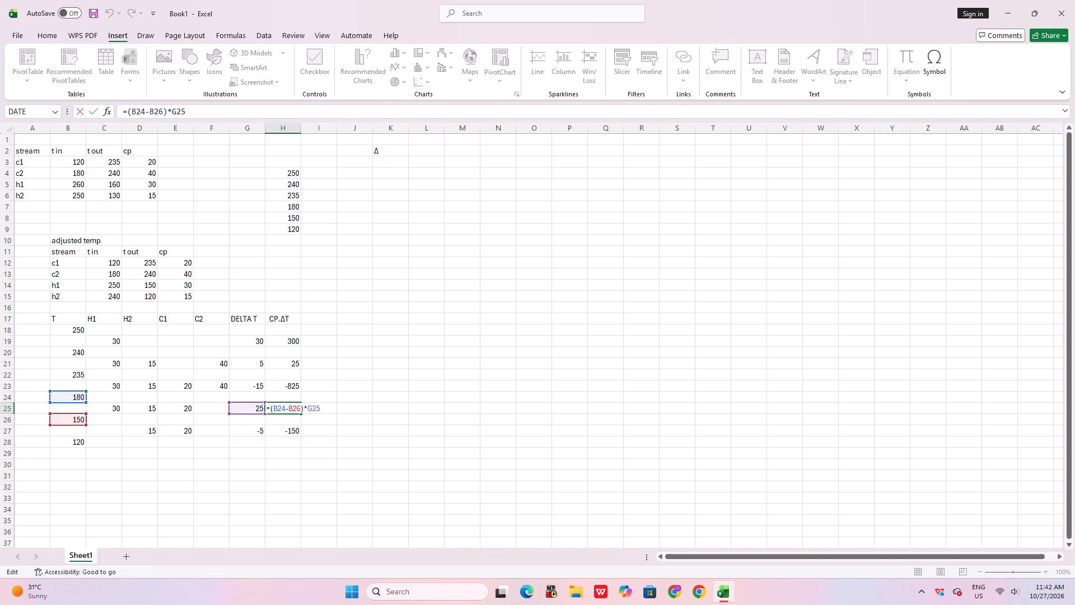
pyautogui.click(402, 444)
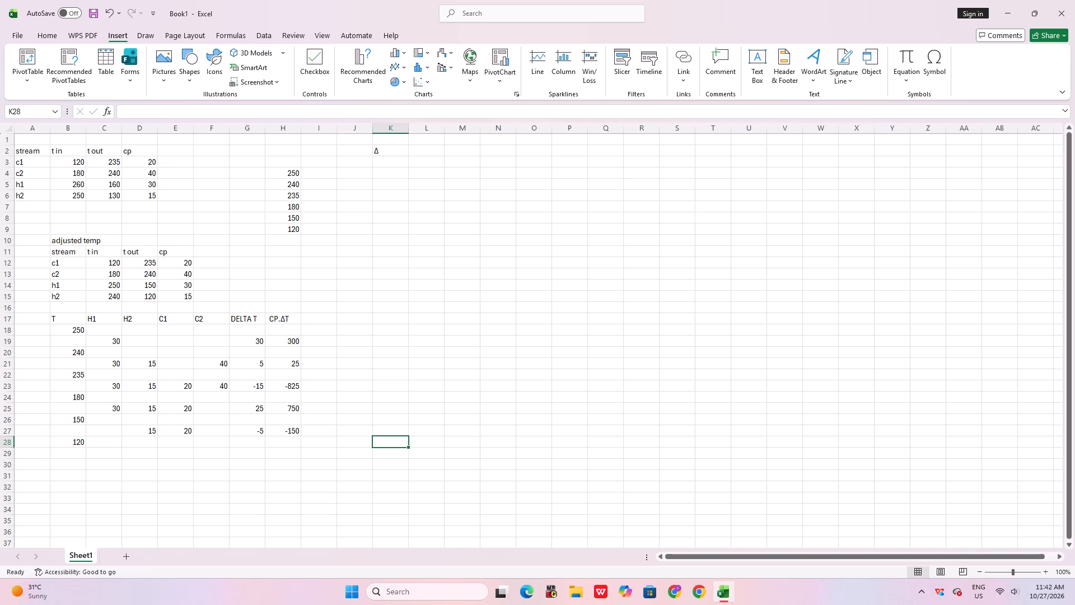
# Add the column heading CASECADE in I17 and enter the starting value 0 in I18.
pyautogui.click(320, 319)
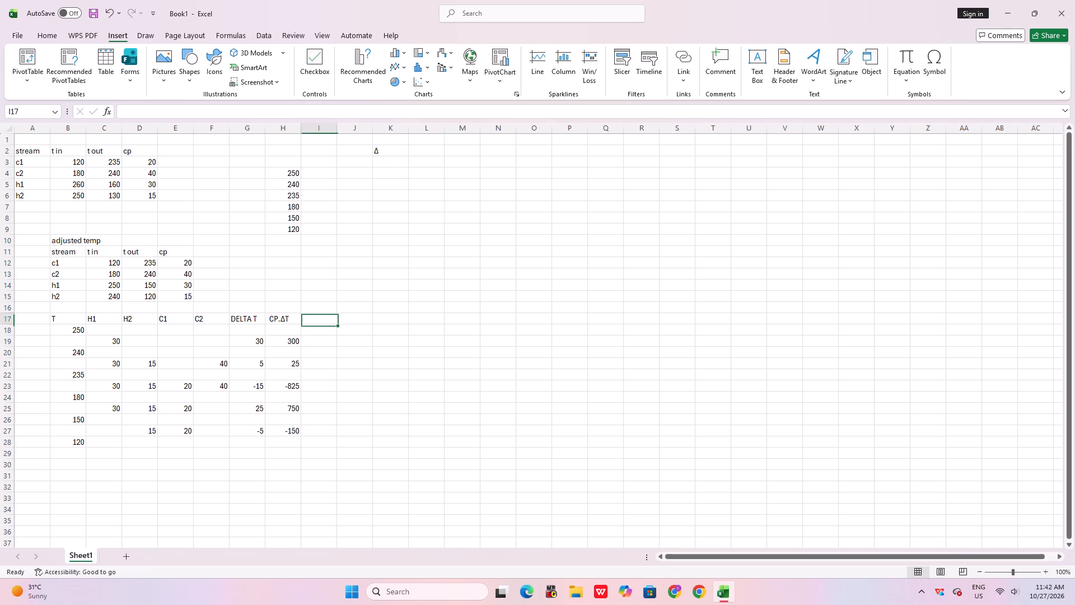
pyautogui.press('0')
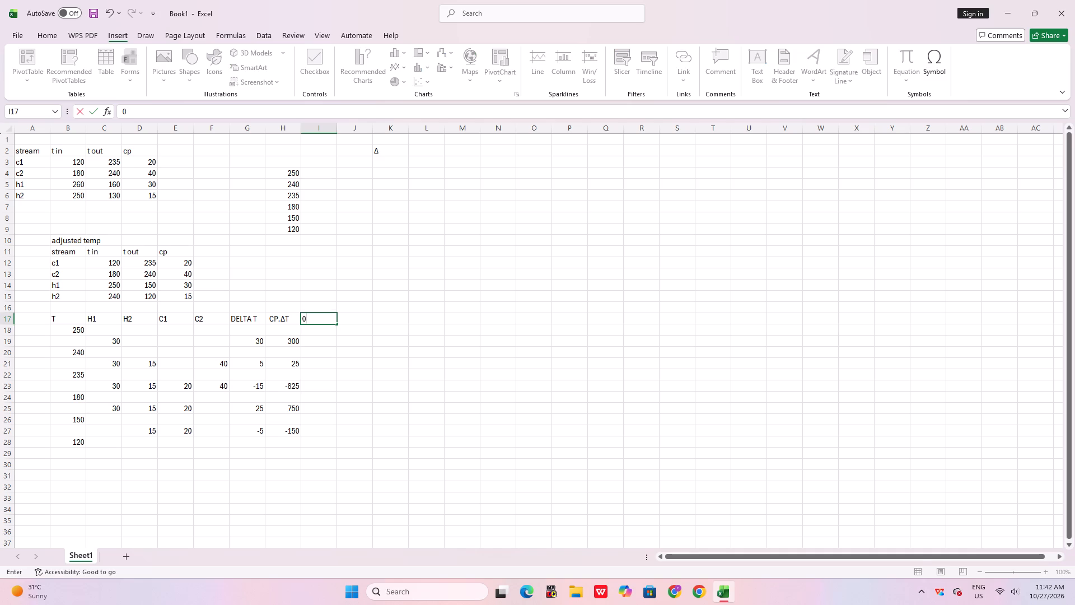
pyautogui.press('BackSpace')
pyautogui.write('CASECADE')
pyautogui.click(312, 325)
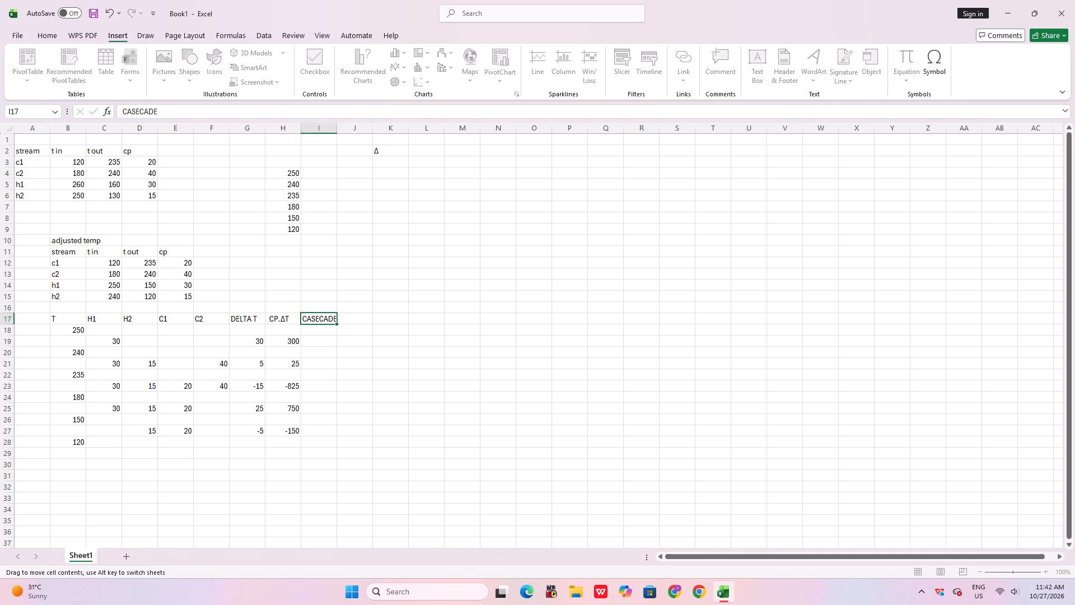
pyautogui.click(315, 329)
pyautogui.press('0')
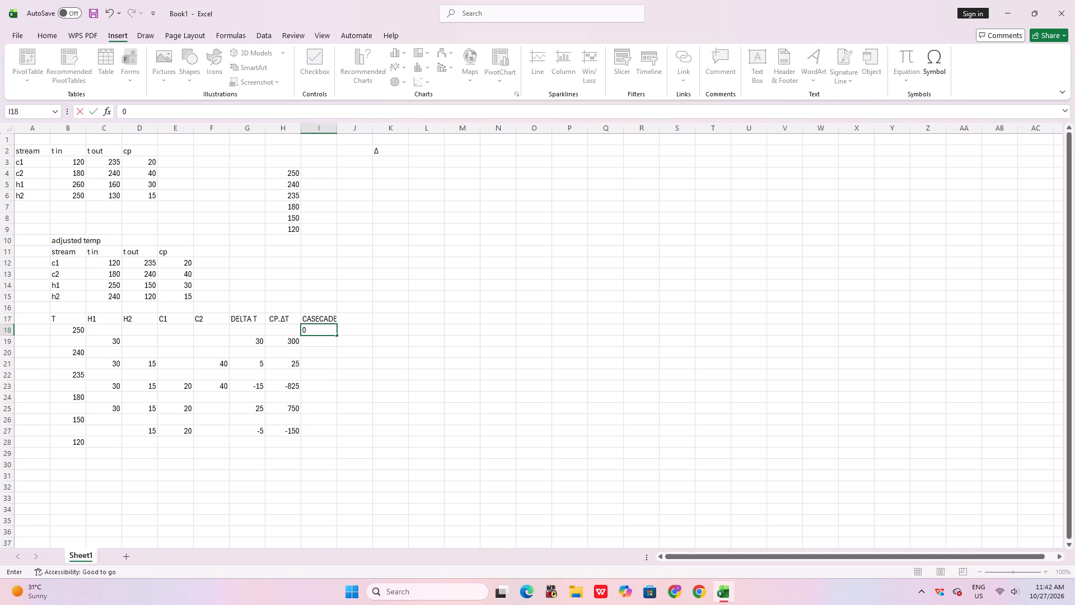
pyautogui.click(310, 348)
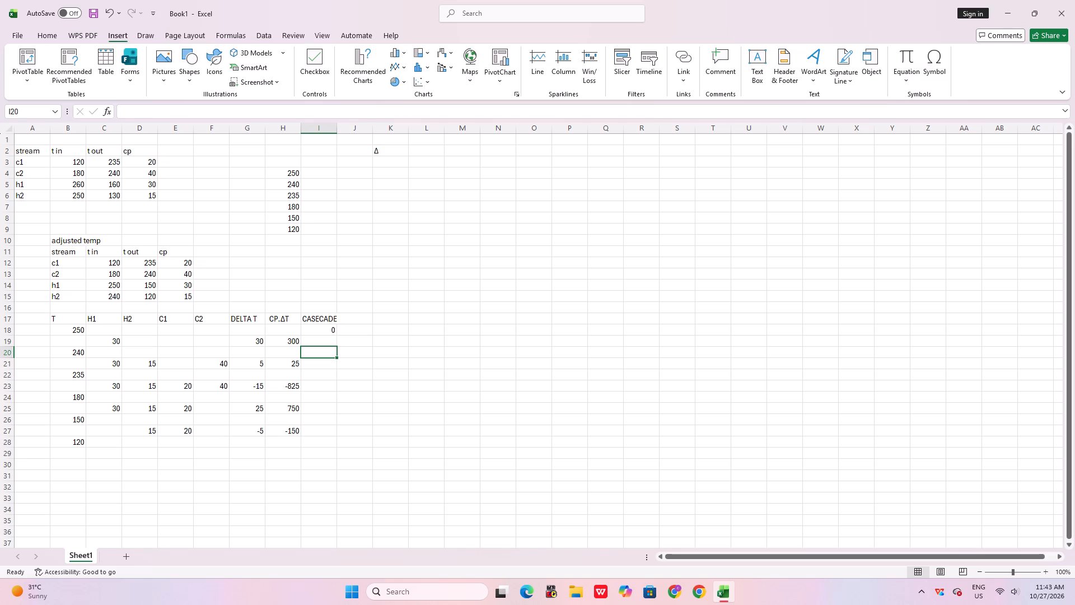
# Enter the formula =I18+H19 in I20 for the cascade value at the 240 temperature level.
pyautogui.click(320, 332)
pyautogui.click(325, 350)
pyautogui.press('=')
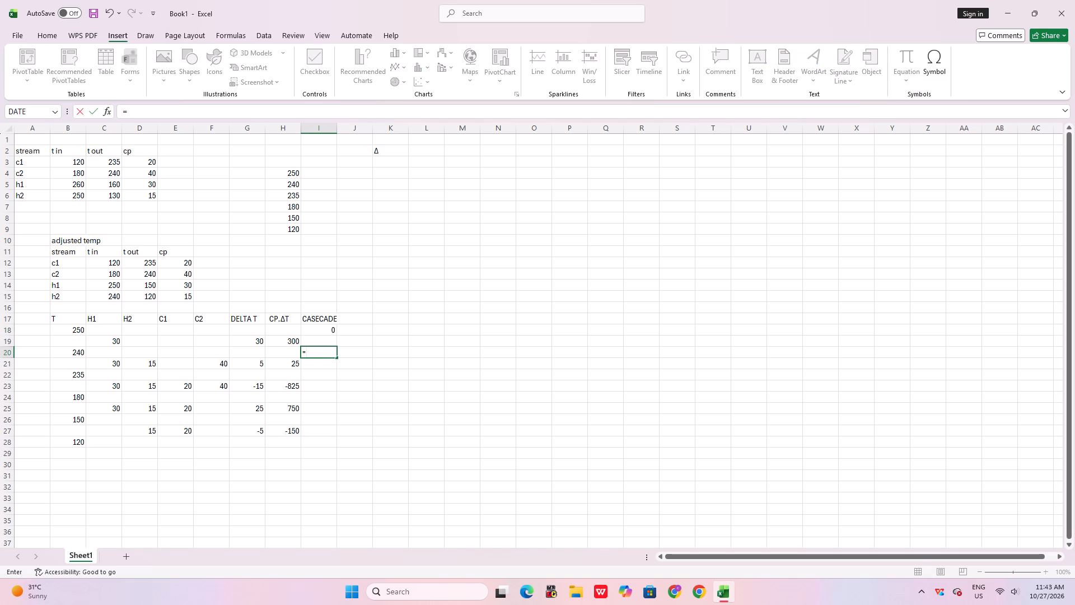
pyautogui.hotkey('shift', '(')
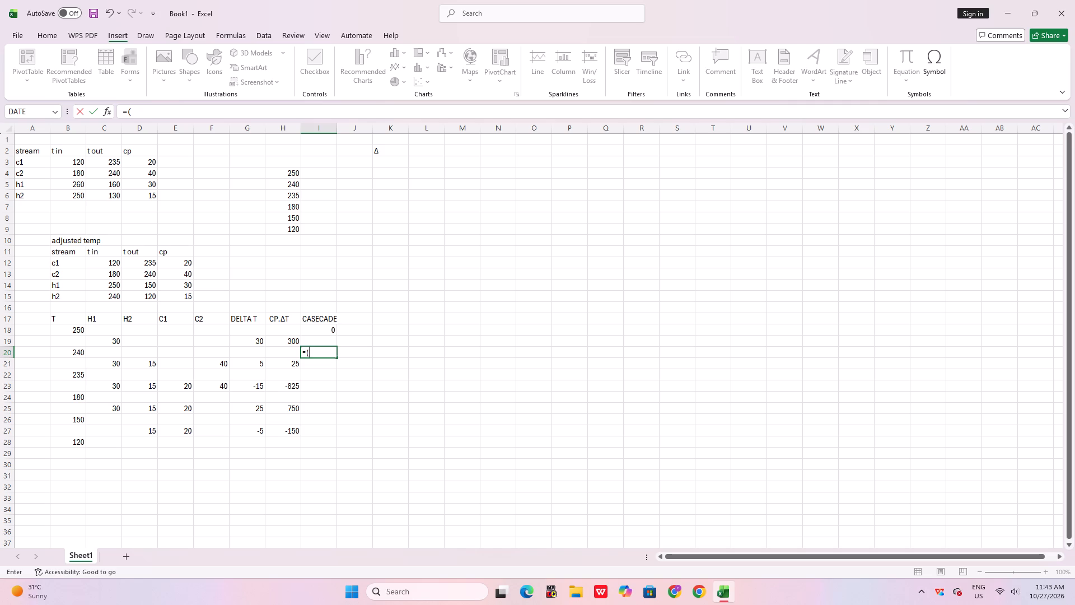
pyautogui.click(328, 328)
pyautogui.press('BackSpace')
pyautogui.press('BackSpace')
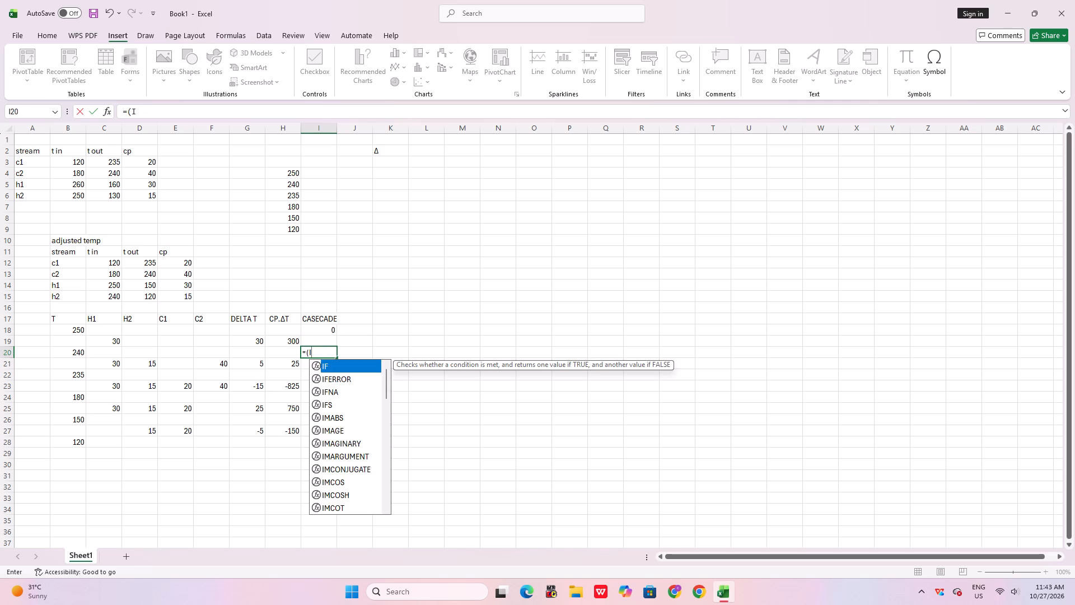
pyautogui.press('BackSpace')
pyautogui.press('BackSpace')
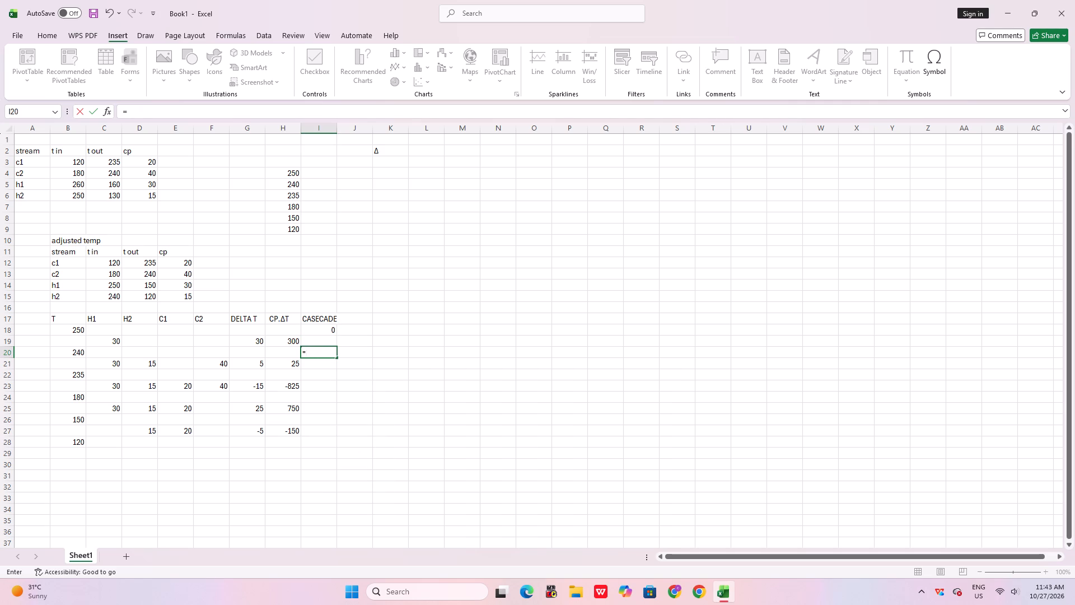
pyautogui.hotkey('shift', '(')
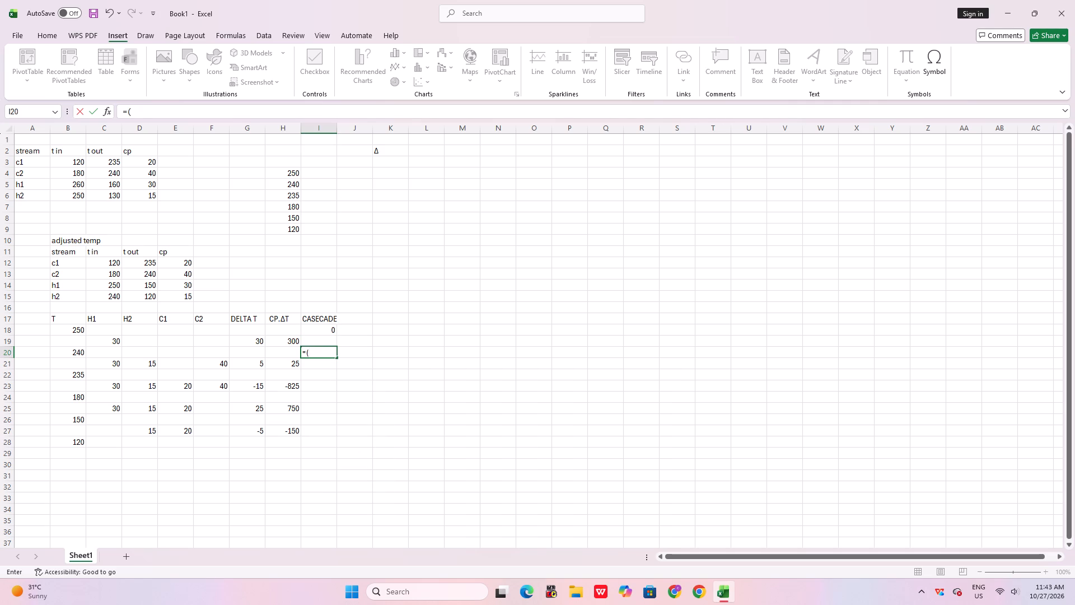
pyautogui.press('BackSpace')
pyautogui.click(325, 329)
pyautogui.press('+')
pyautogui.click(281, 342)
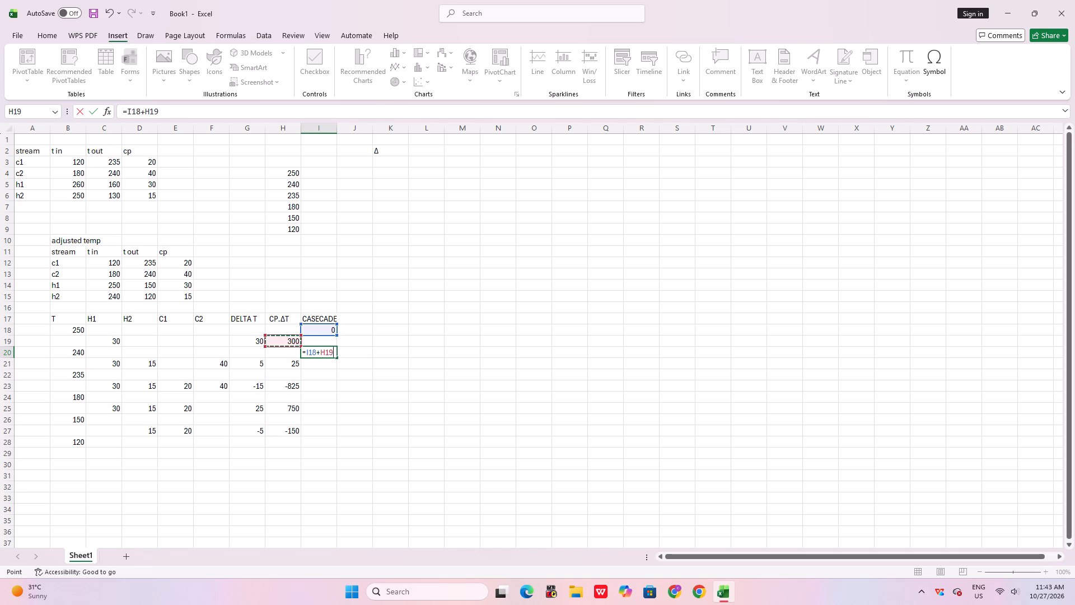
pyautogui.press('Return')
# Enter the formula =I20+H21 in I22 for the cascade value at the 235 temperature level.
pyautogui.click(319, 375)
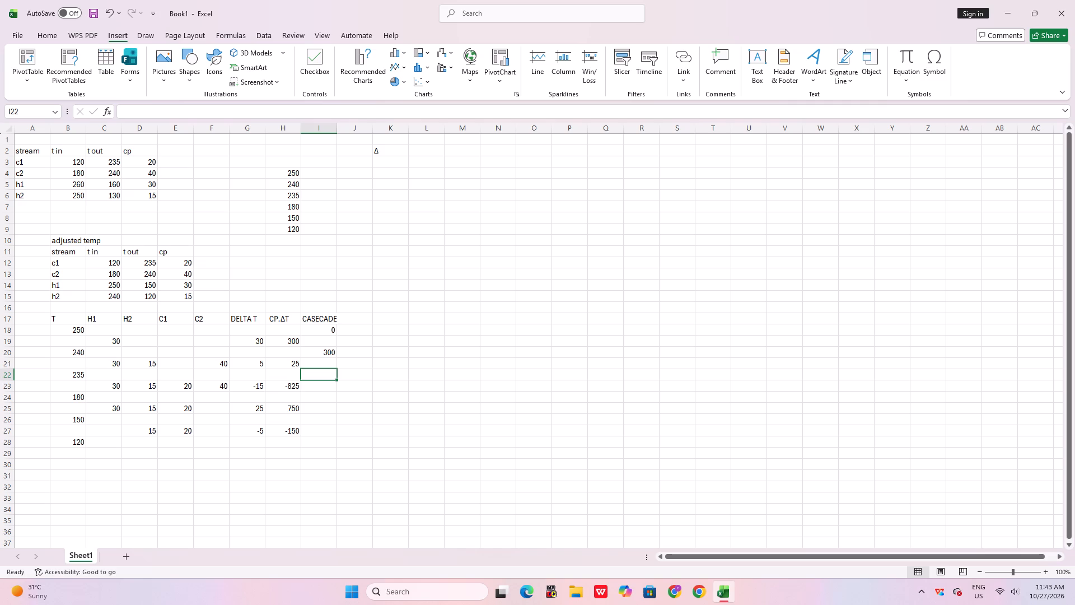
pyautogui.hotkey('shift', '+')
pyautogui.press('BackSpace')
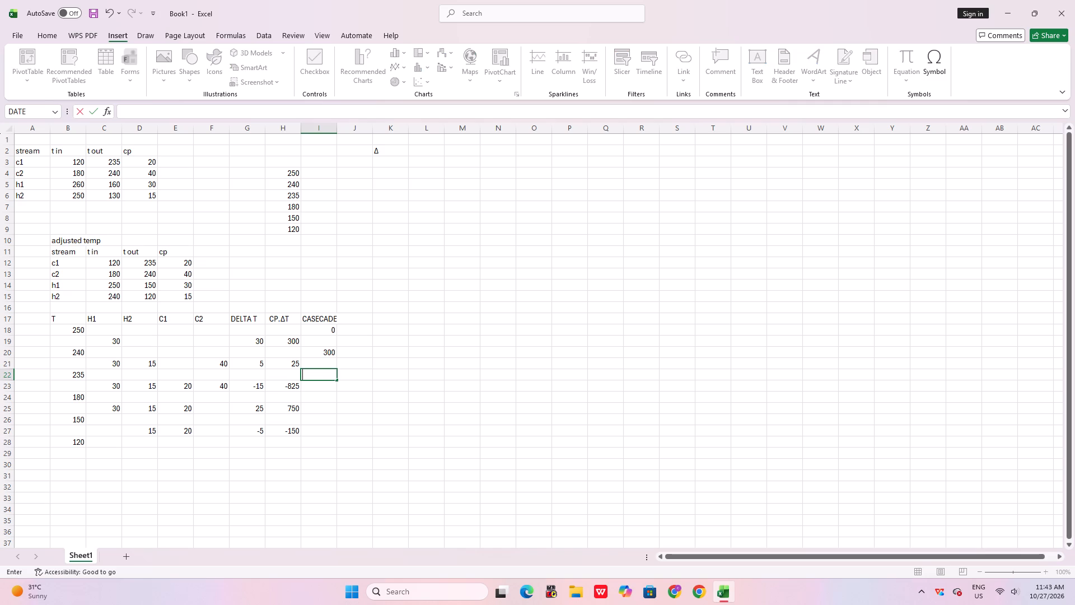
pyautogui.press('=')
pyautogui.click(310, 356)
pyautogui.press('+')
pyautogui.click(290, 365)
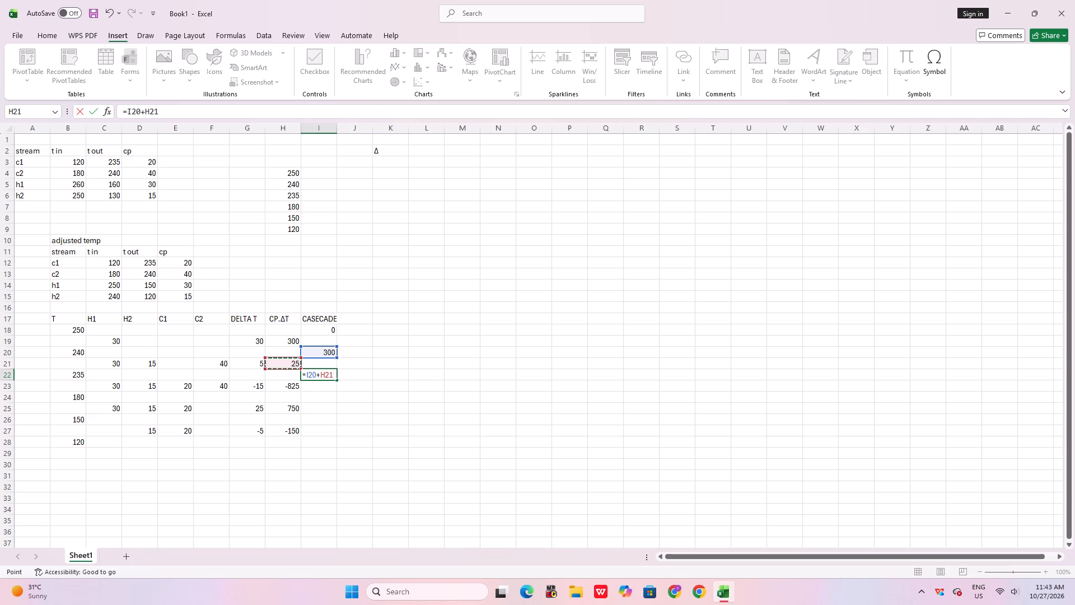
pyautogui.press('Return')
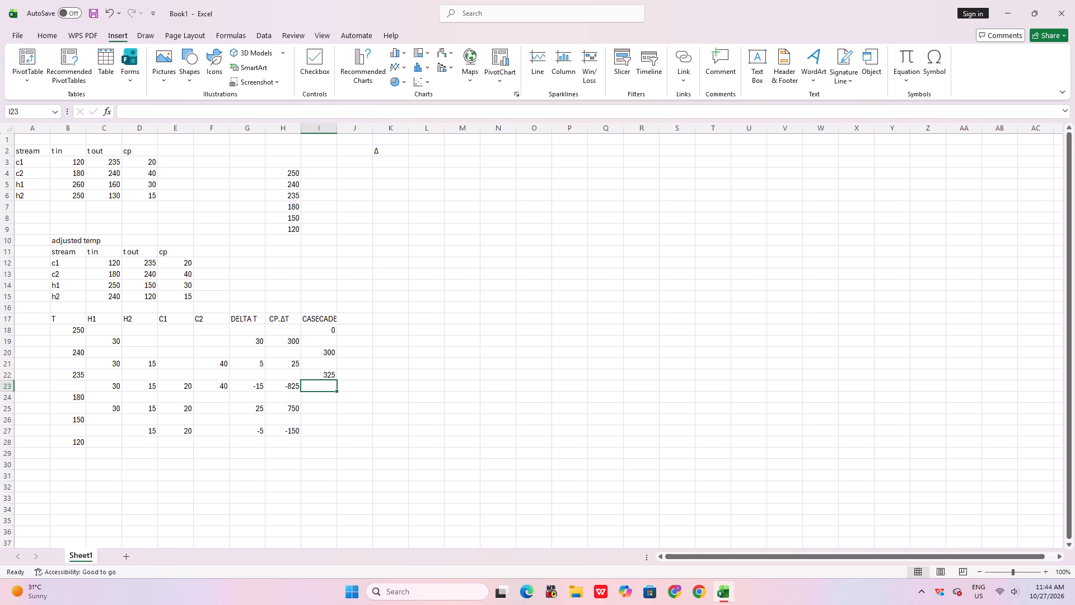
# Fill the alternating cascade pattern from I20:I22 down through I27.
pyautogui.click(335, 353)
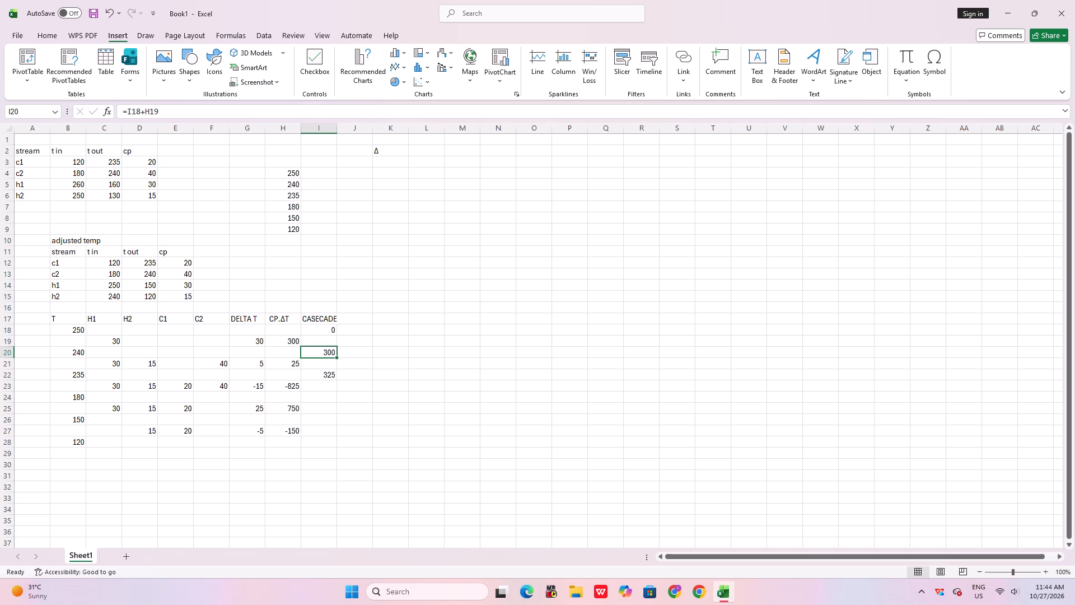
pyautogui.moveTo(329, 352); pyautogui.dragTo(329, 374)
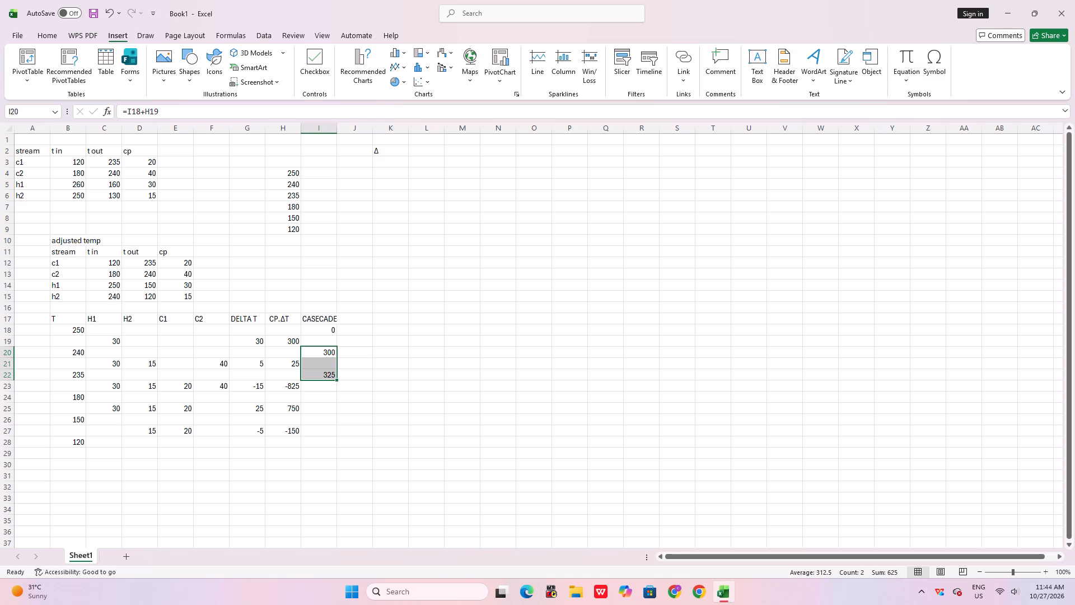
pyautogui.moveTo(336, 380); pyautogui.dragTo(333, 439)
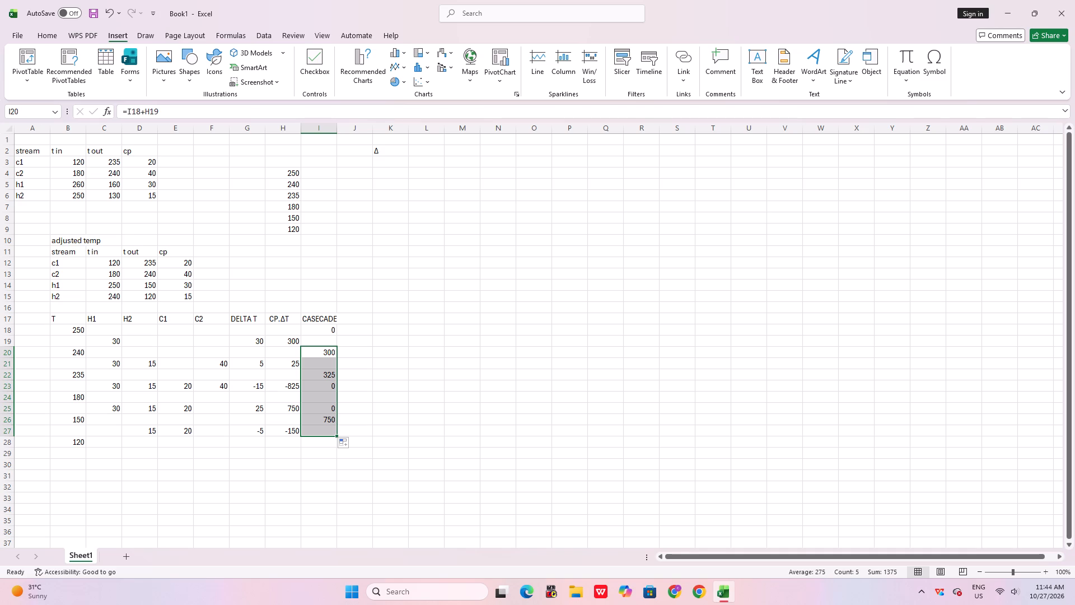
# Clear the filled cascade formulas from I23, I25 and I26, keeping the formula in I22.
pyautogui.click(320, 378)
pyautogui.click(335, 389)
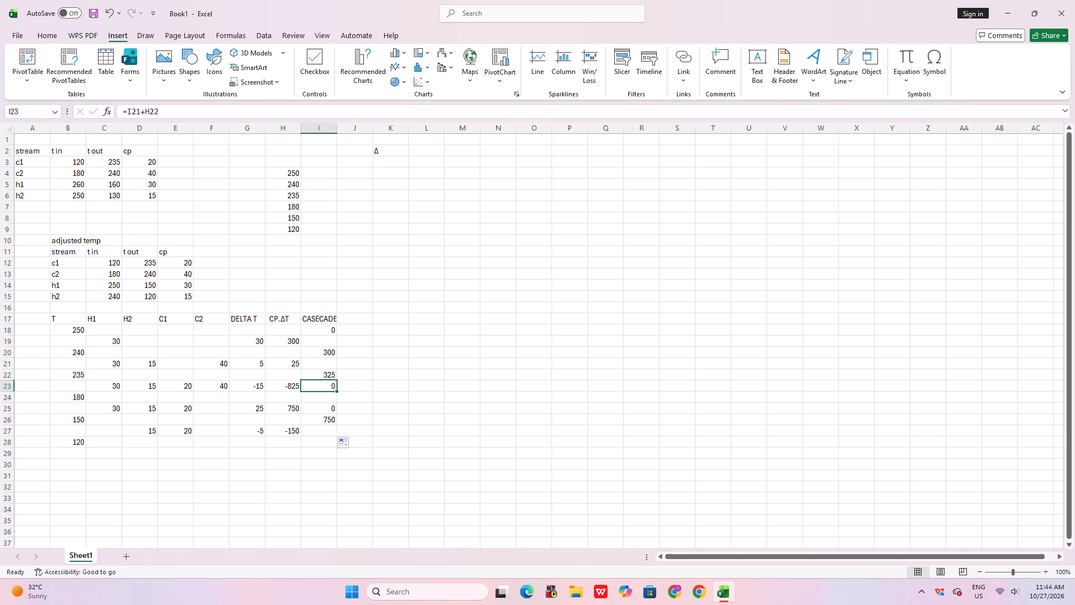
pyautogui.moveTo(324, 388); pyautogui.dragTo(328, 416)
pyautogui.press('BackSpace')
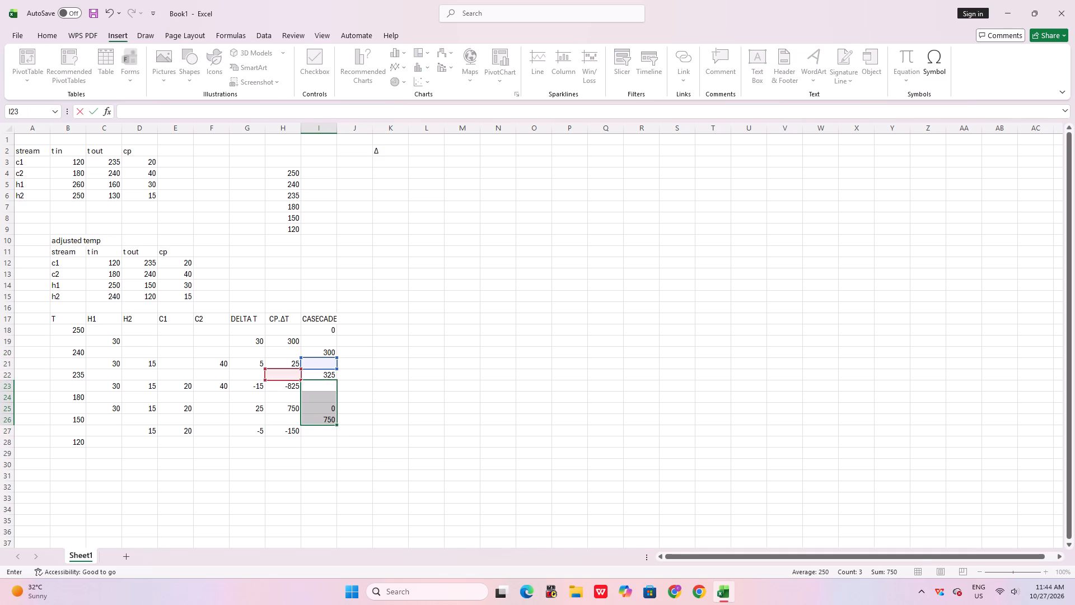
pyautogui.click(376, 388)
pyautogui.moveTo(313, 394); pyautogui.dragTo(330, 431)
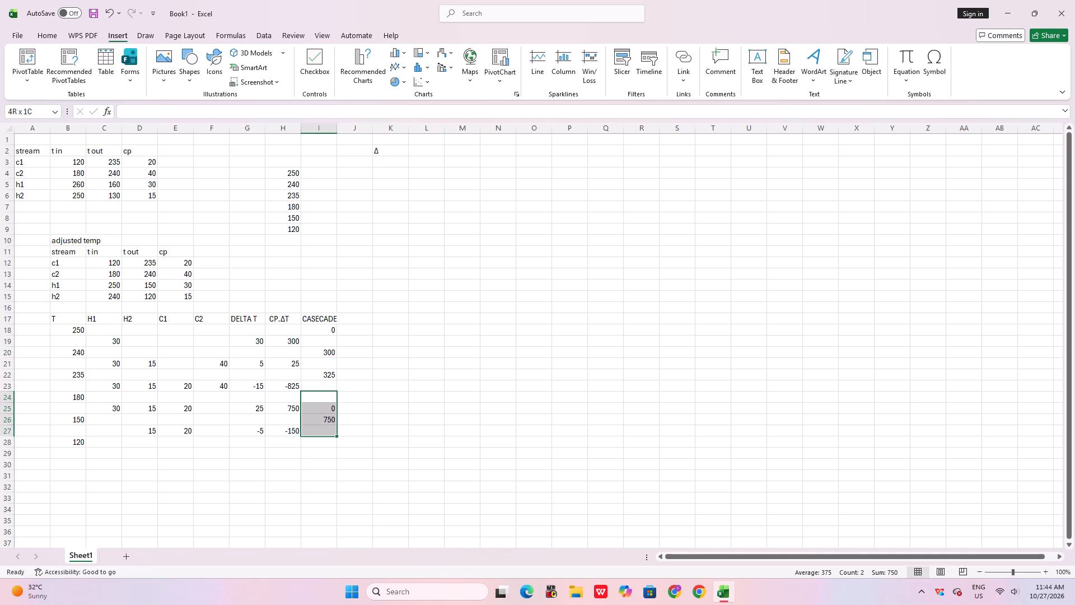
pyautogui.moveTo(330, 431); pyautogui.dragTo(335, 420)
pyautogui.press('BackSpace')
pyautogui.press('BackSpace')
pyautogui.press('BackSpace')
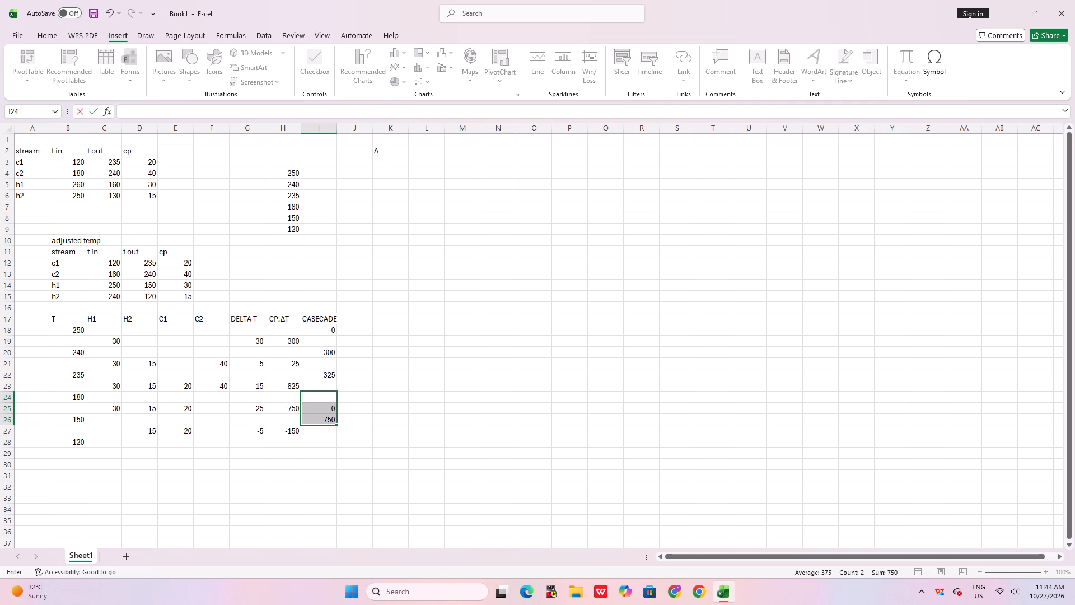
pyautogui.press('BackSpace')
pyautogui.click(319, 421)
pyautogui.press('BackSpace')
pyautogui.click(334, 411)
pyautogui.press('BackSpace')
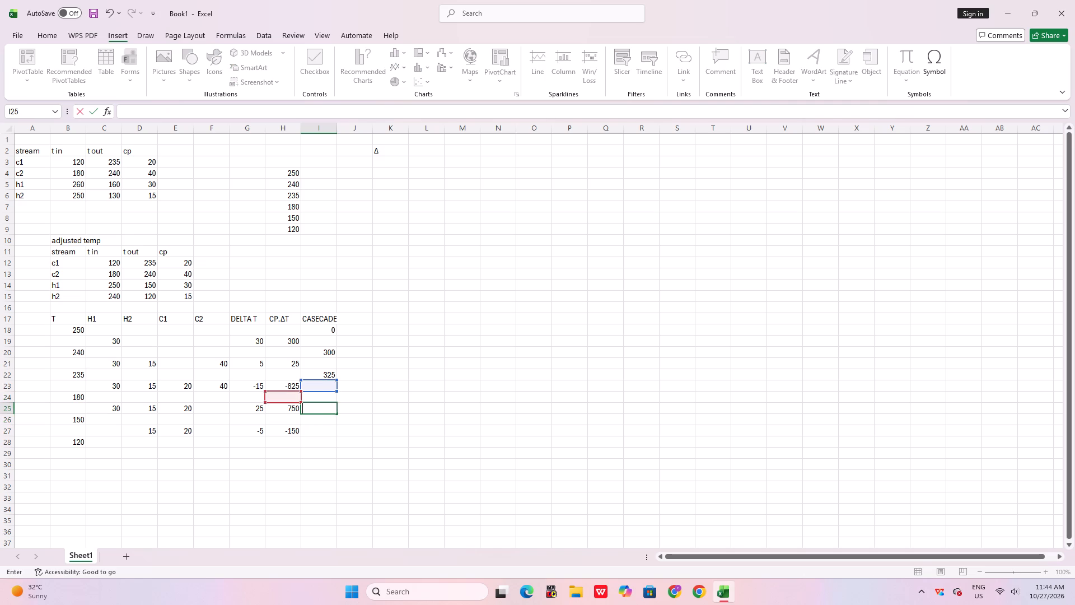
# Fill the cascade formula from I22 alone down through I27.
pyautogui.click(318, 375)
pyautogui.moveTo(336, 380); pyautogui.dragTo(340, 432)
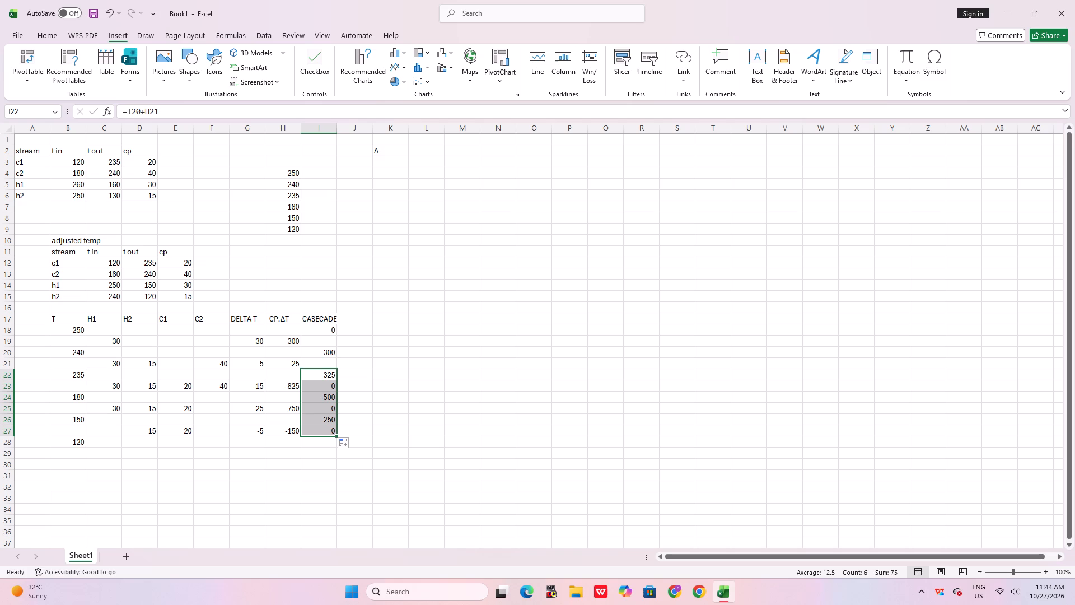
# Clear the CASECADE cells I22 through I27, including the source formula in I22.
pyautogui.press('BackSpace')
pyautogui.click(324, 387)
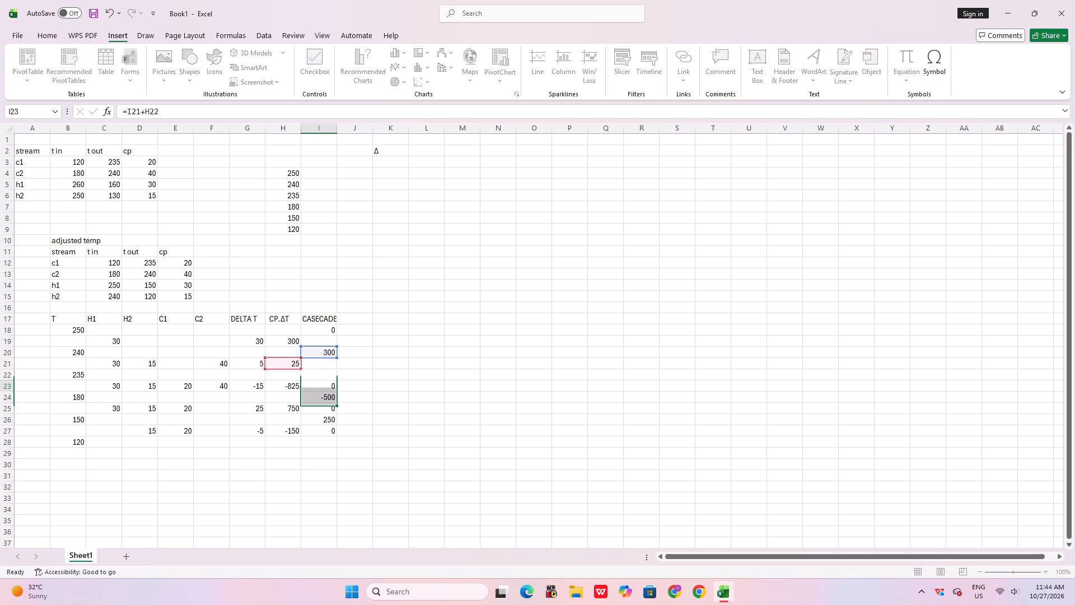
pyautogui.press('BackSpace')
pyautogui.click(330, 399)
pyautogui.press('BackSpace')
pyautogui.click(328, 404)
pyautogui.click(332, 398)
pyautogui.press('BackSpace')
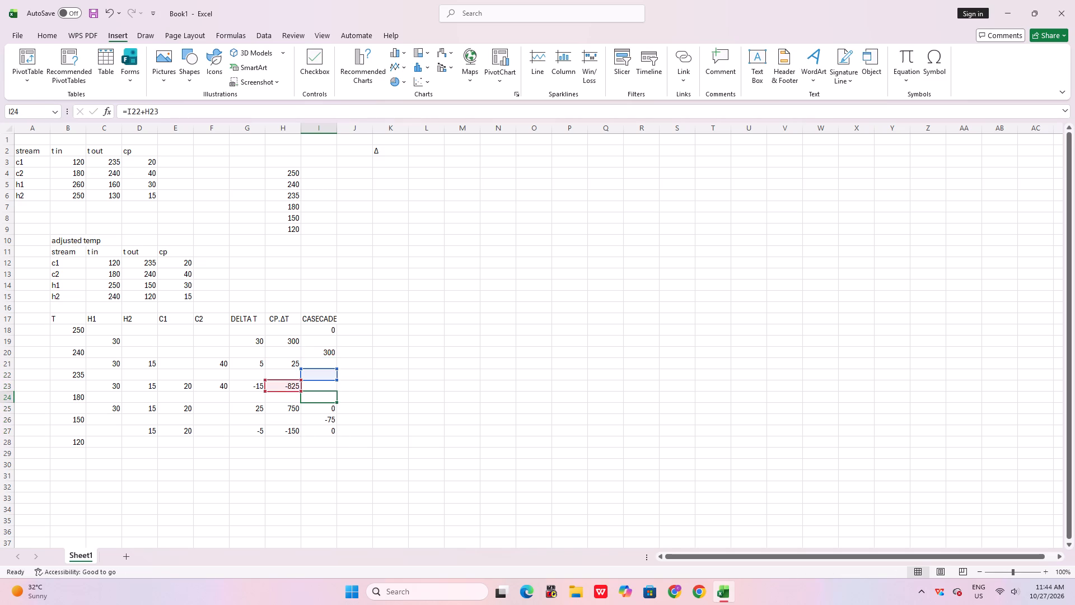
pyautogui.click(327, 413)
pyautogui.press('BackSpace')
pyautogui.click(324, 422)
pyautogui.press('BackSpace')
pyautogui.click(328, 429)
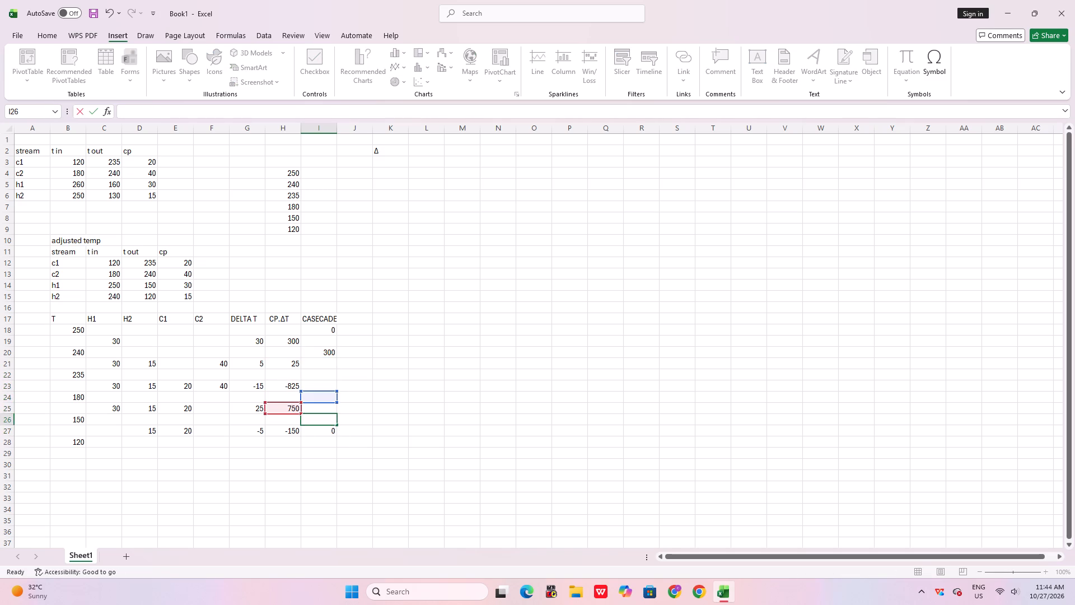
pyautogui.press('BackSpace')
# Enter the formula =I20+H21 in I22 of the CASECADE column.
pyautogui.click(322, 370)
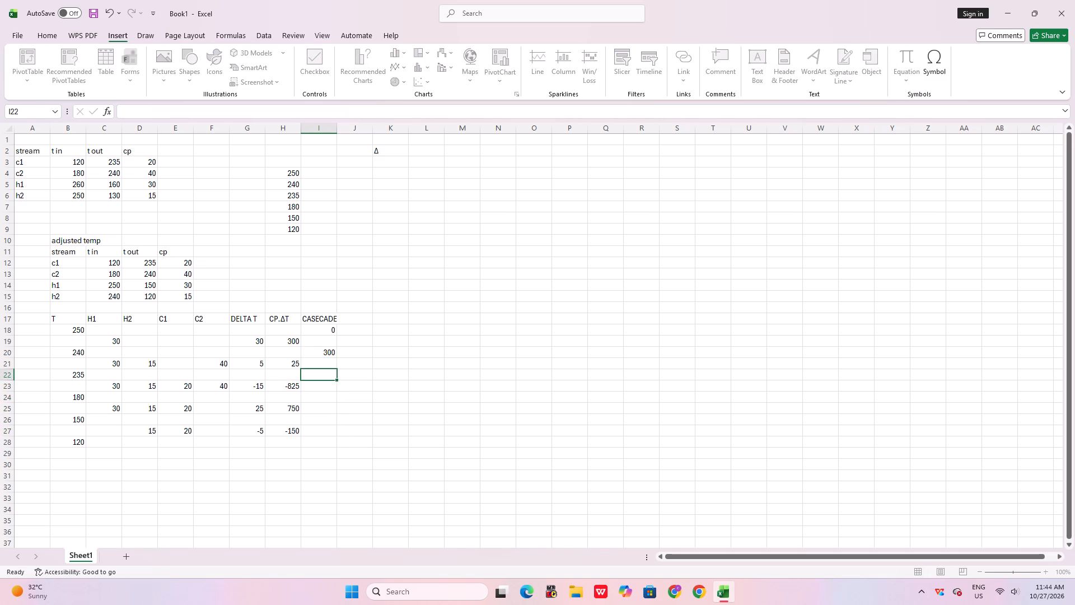
pyautogui.press('=')
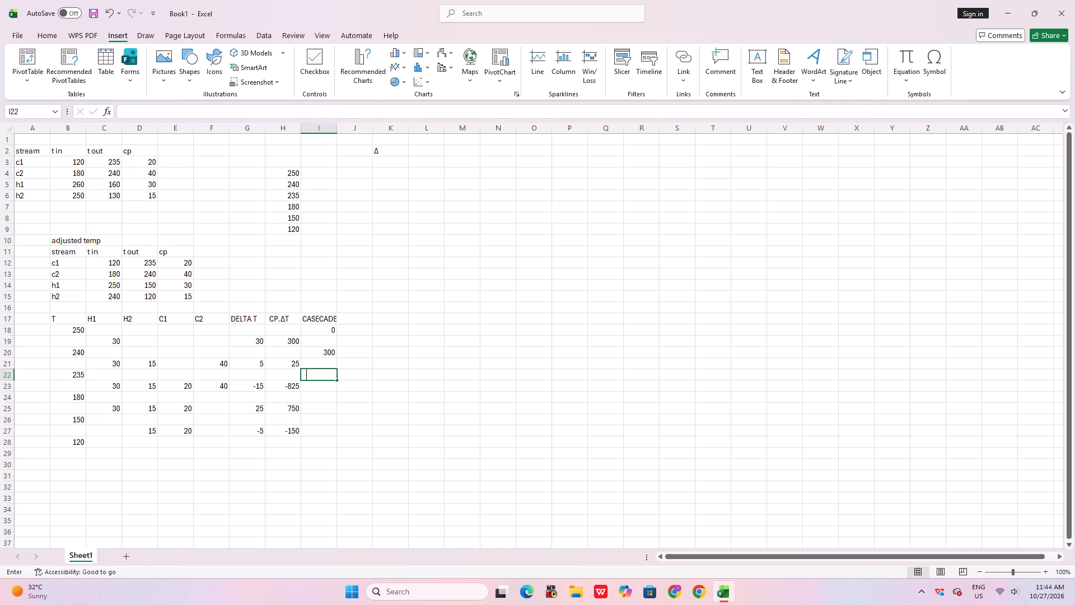
pyautogui.click(319, 353)
pyautogui.press('+')
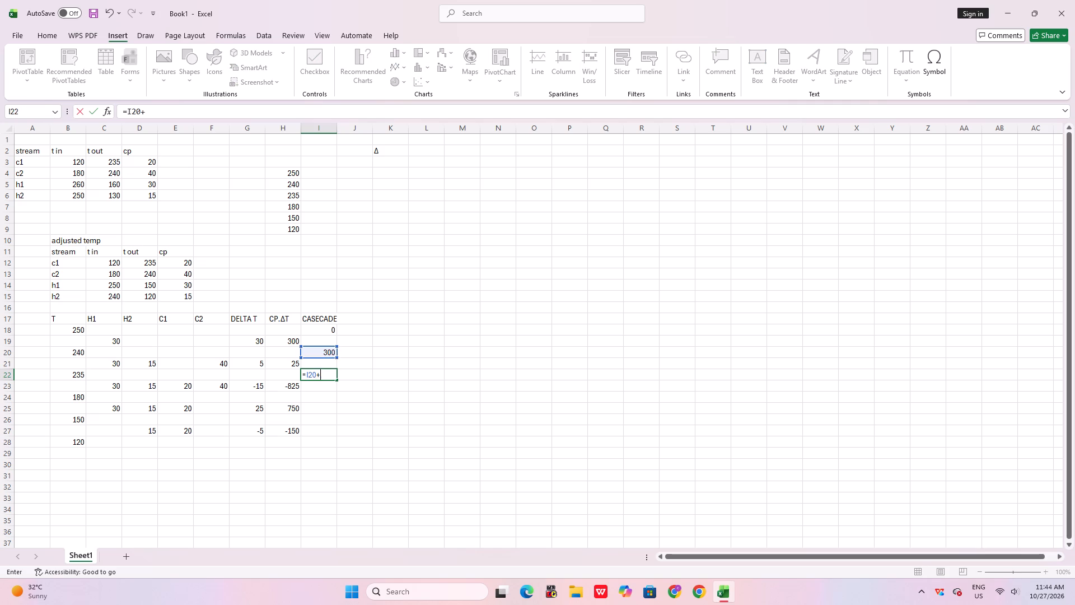
pyautogui.click(291, 364)
pyautogui.press('Return')
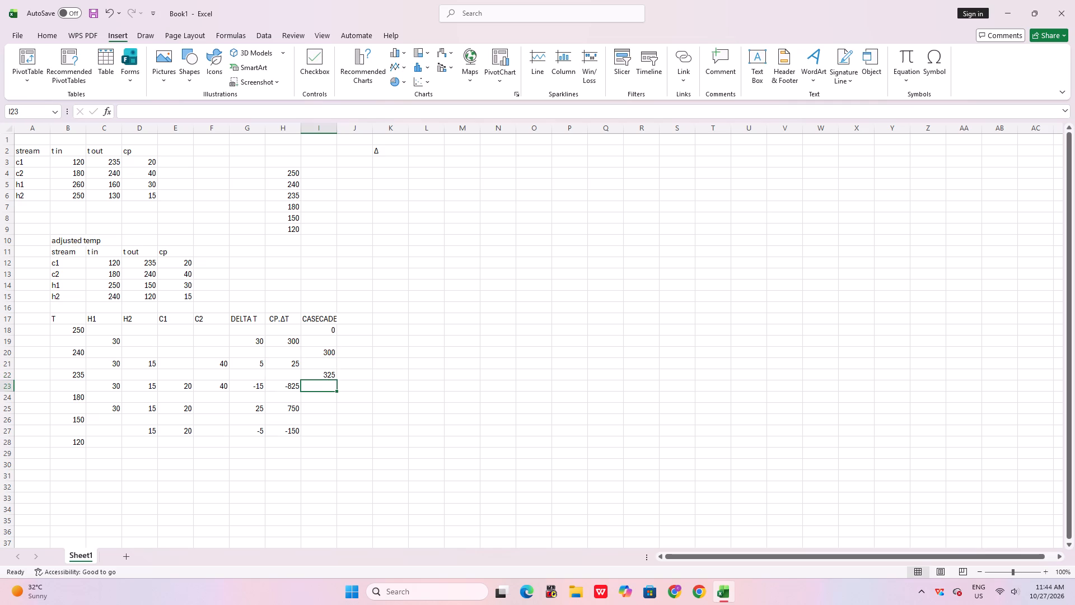
# Enter the formula =I22+H23 in I24 of the CASECADE column.
pyautogui.click(311, 400)
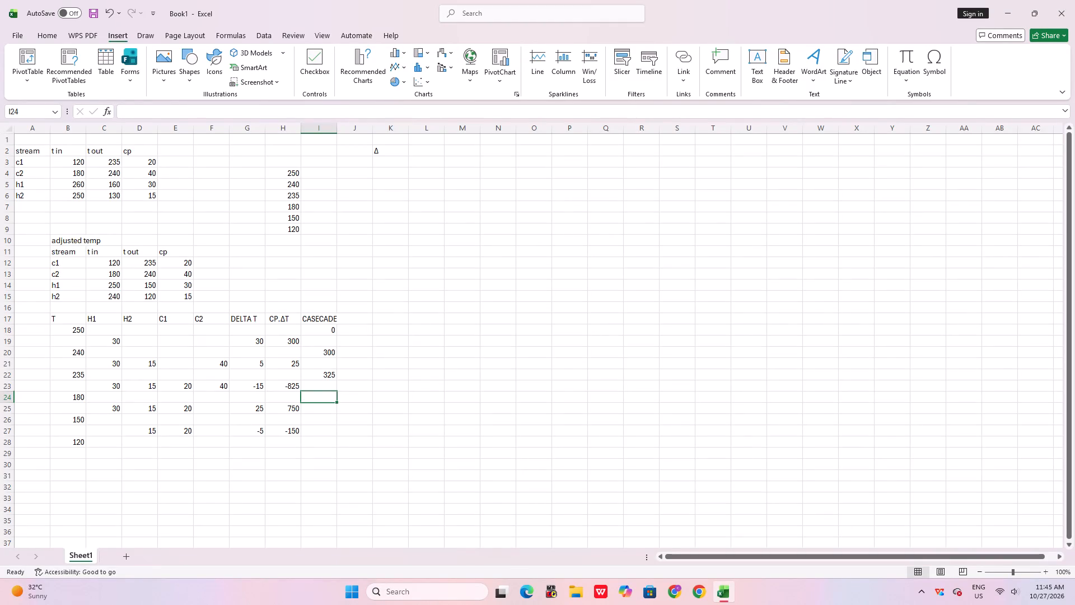
pyautogui.press('=')
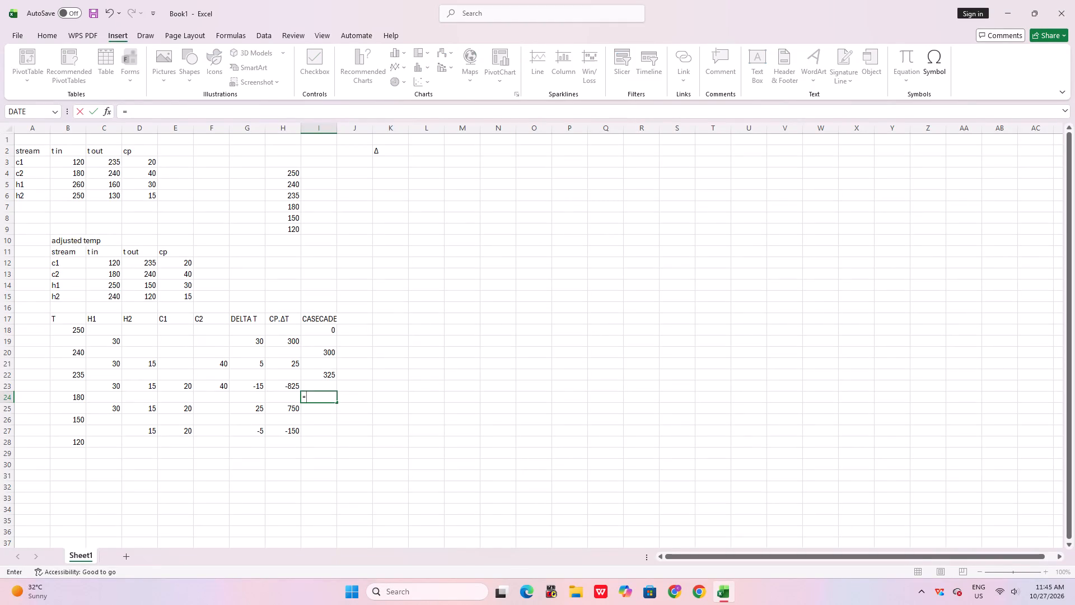
pyautogui.click(317, 374)
pyautogui.press('+')
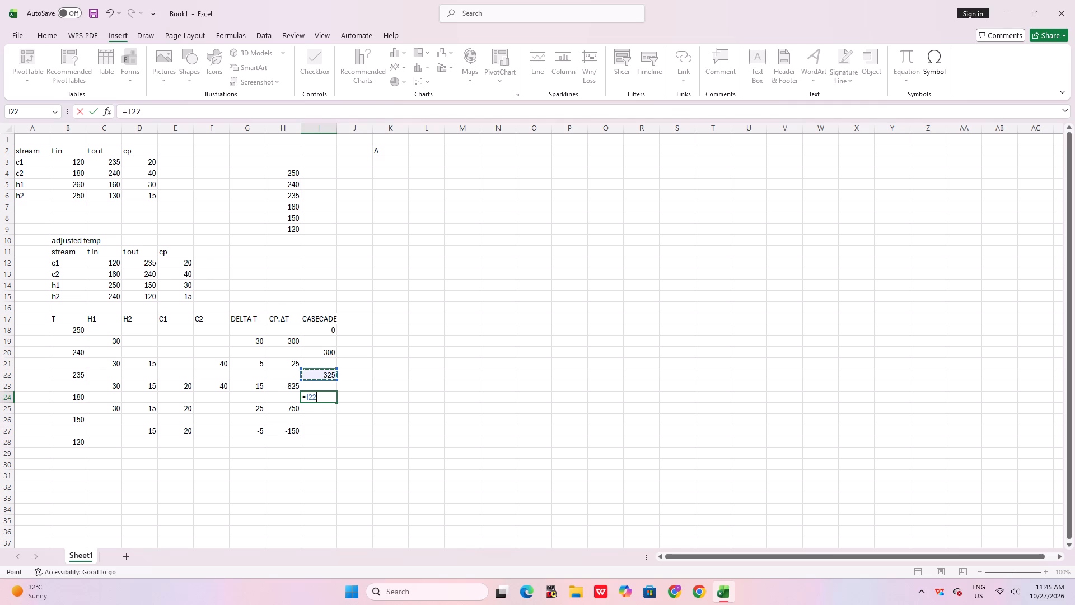
pyautogui.click(278, 385)
pyautogui.press('Return')
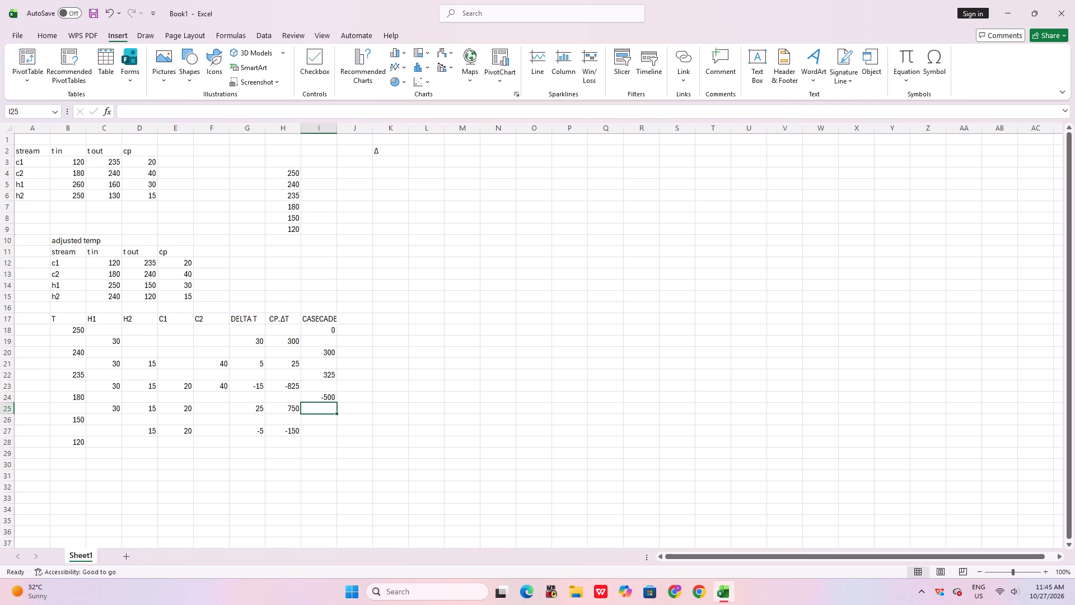
# Enter the formula =I24+H25 in I26 of the CASECADE column.
pyautogui.click(313, 421)
pyautogui.press('=')
pyautogui.click(321, 401)
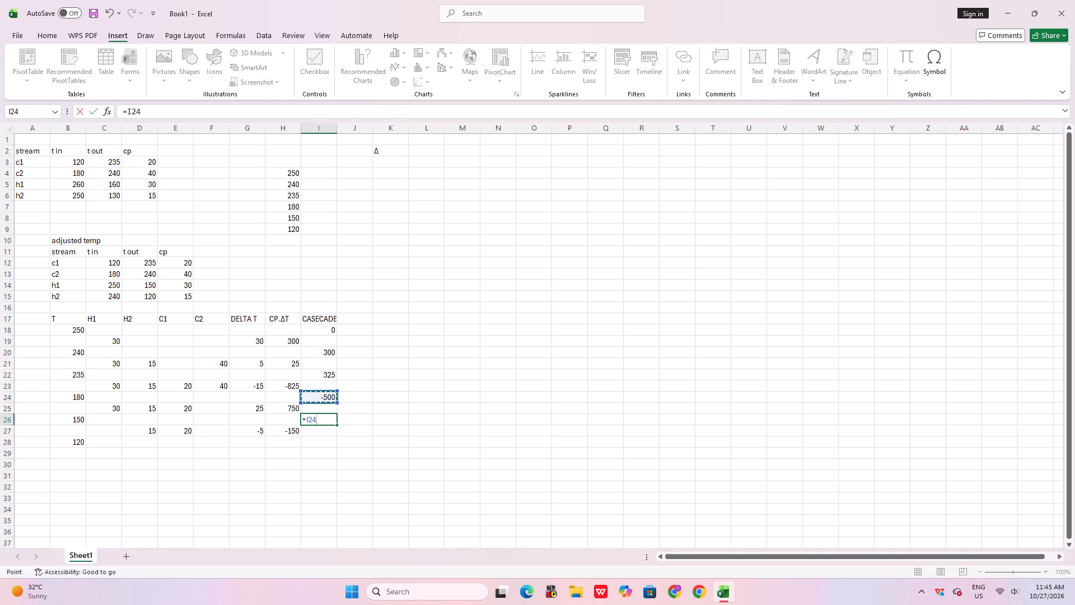
pyautogui.press('+')
pyautogui.click(281, 413)
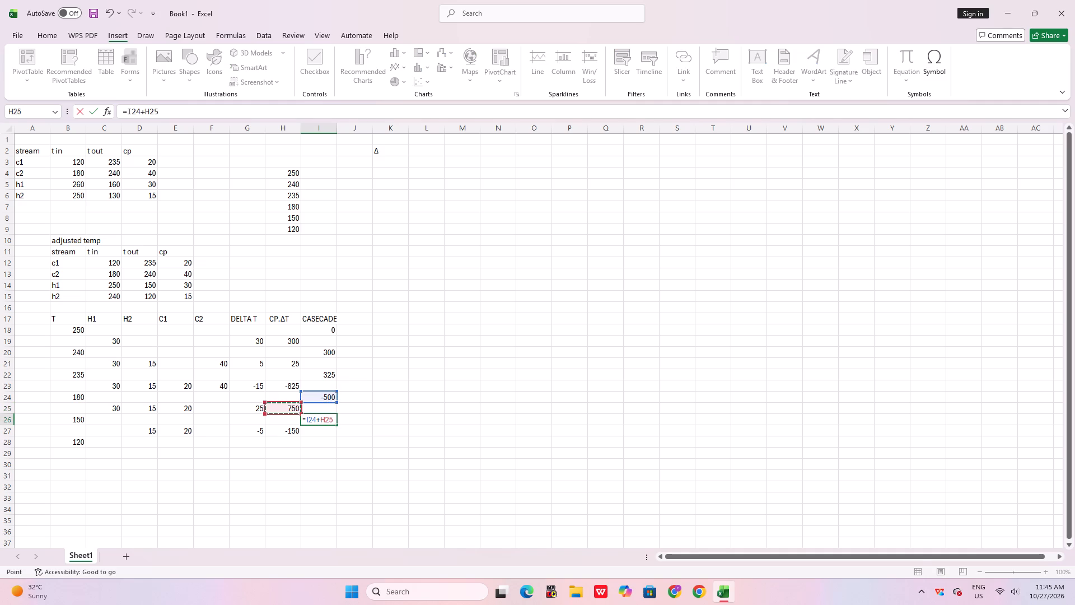
pyautogui.press('Return')
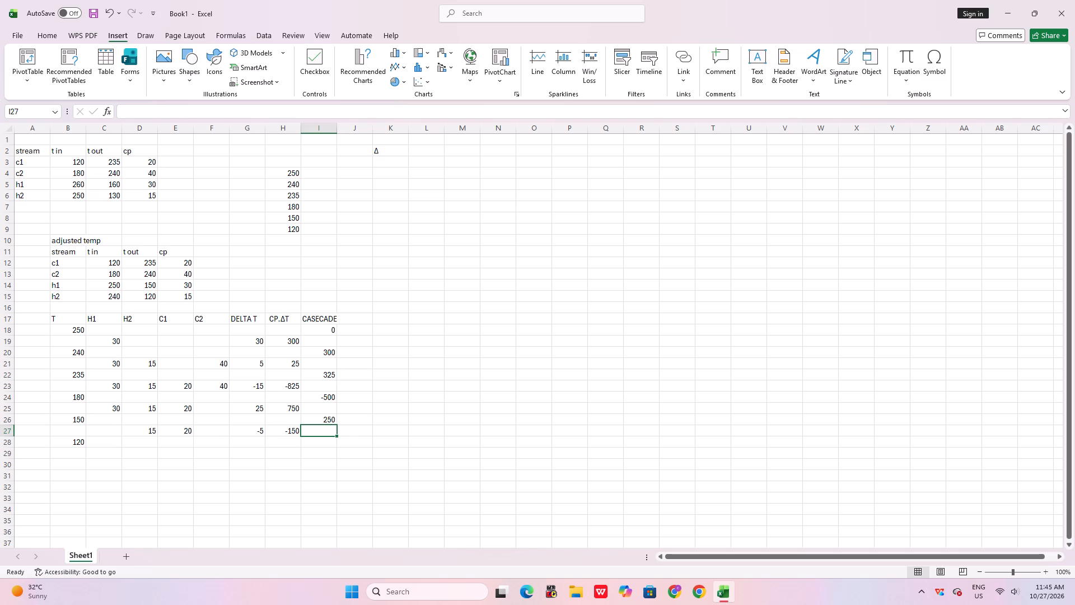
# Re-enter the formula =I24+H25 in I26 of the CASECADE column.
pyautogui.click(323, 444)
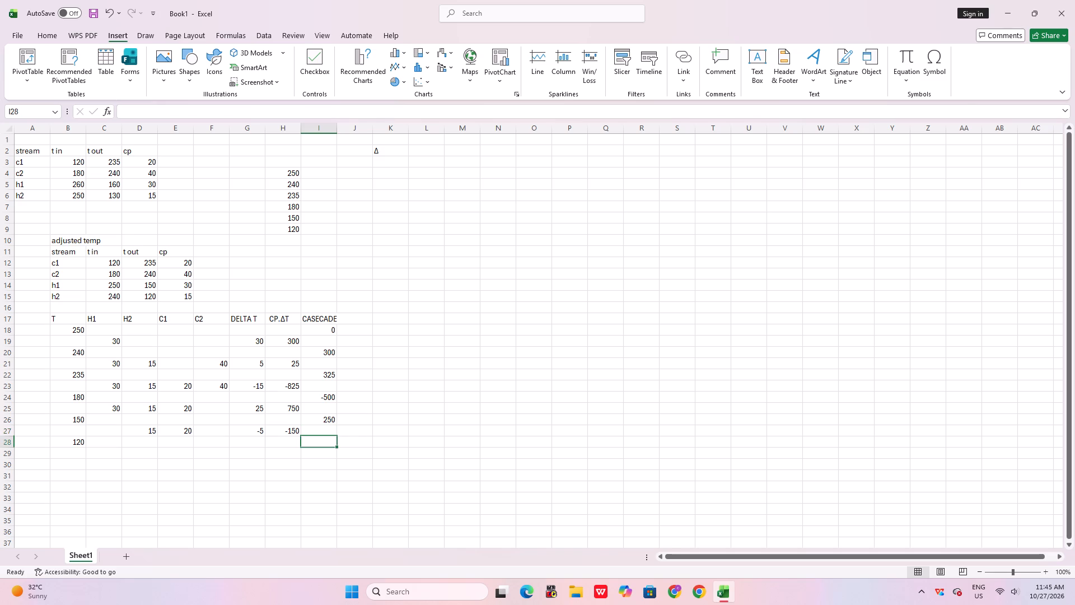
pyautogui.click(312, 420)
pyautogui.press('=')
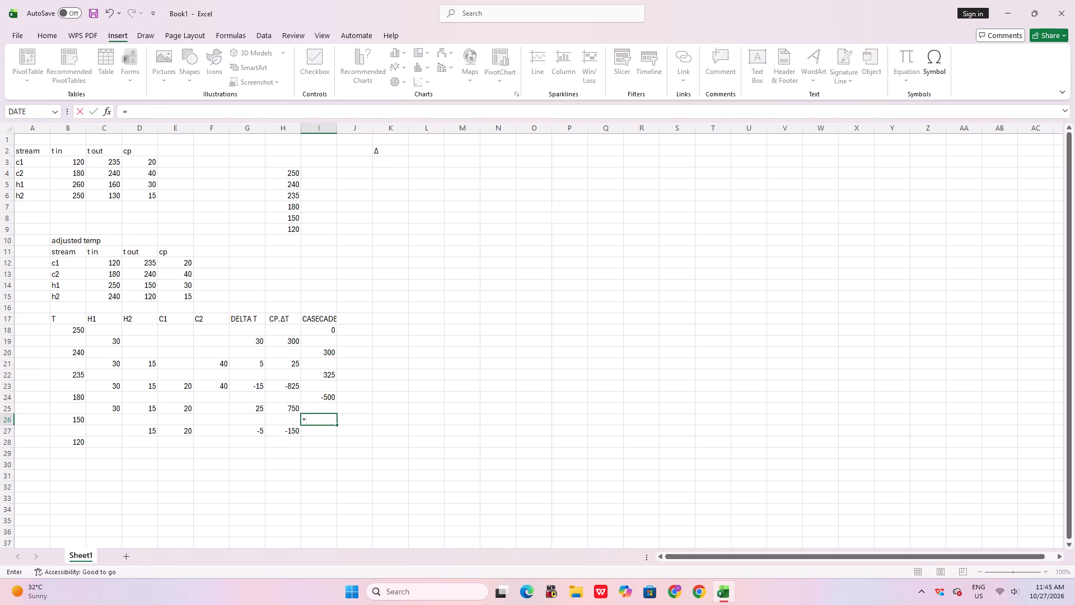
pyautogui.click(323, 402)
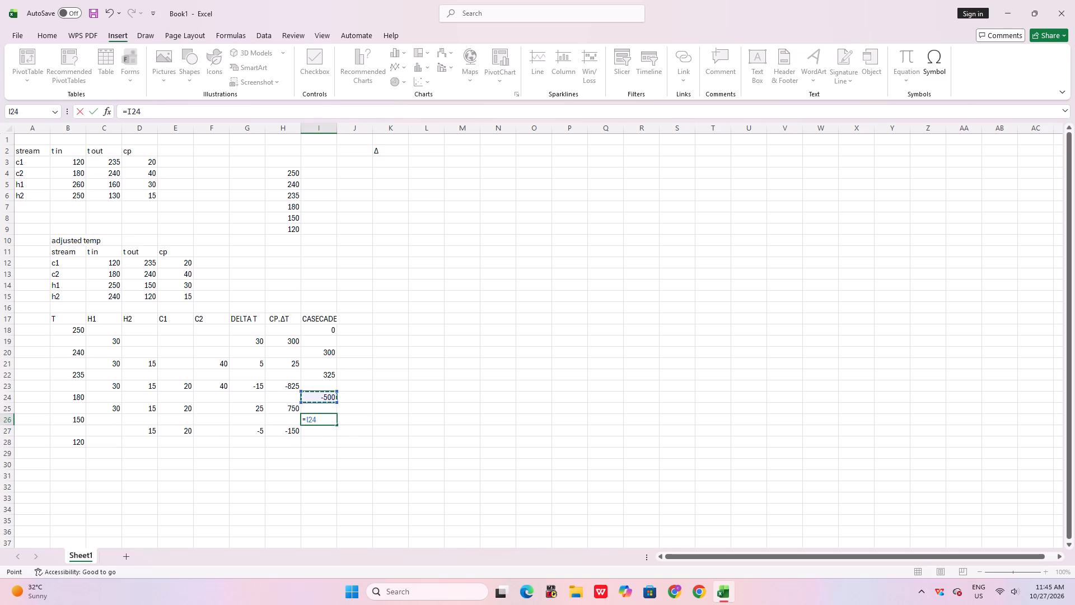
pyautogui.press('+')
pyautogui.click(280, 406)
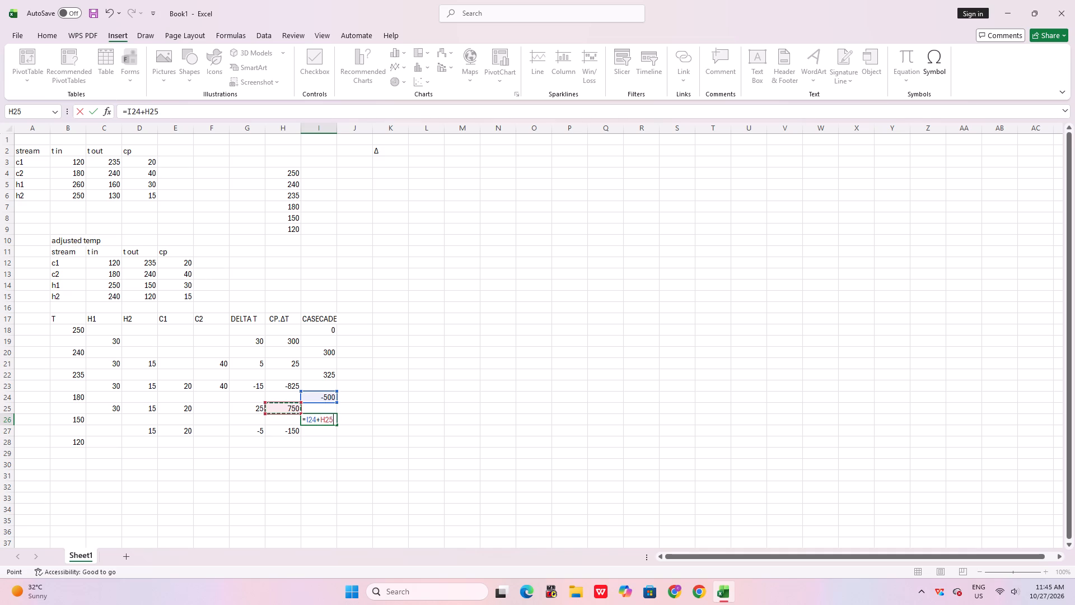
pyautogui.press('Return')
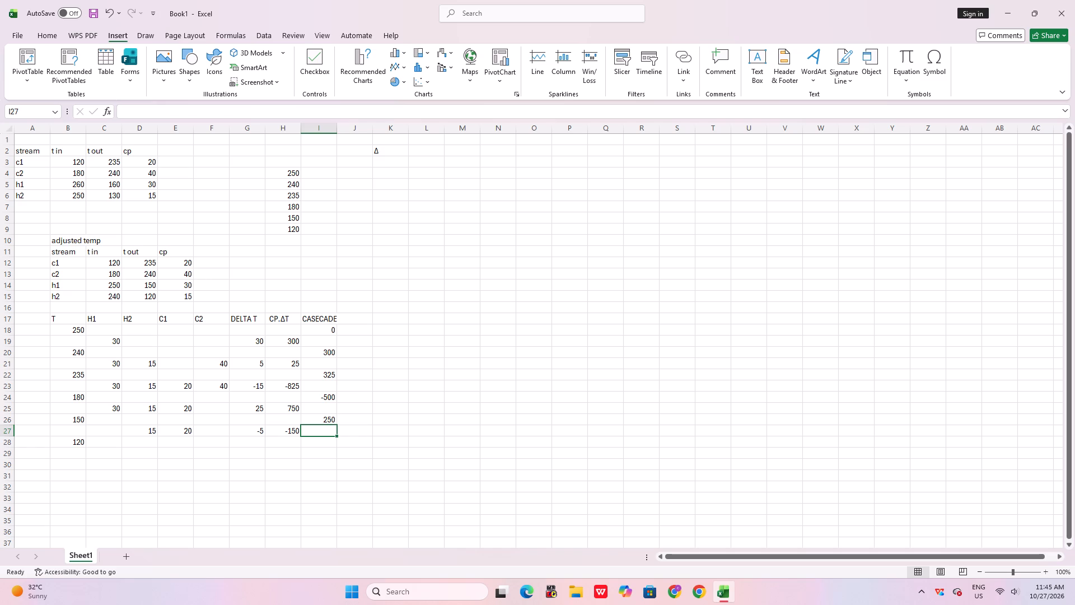
# Enter the formula =I26+H27 in I28 to complete the CASECADE column.
pyautogui.click(315, 444)
pyautogui.press('=')
pyautogui.click(333, 422)
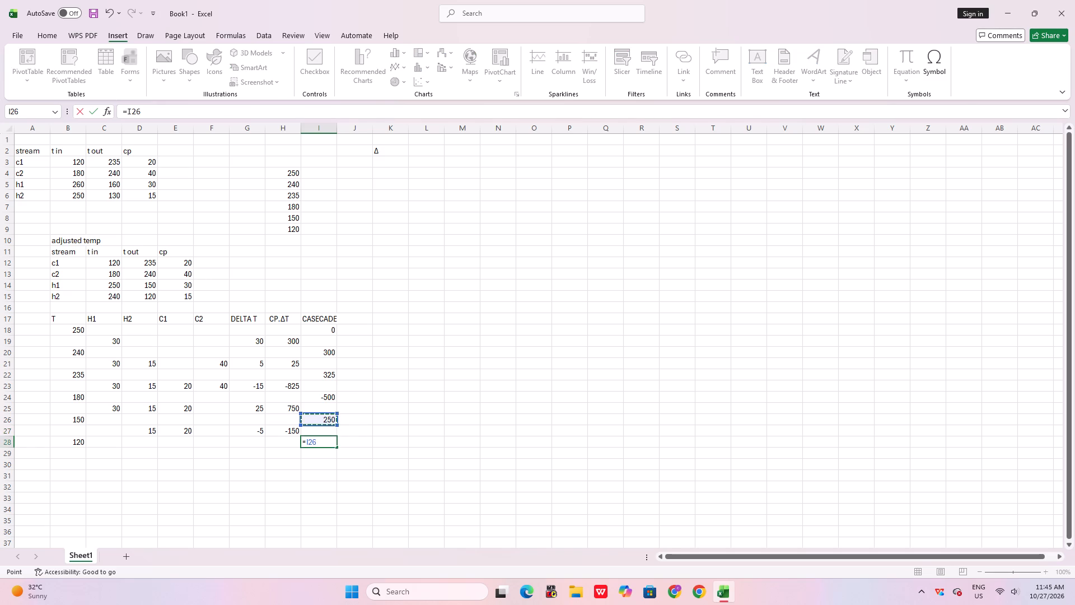
pyautogui.press('+')
pyautogui.click(284, 429)
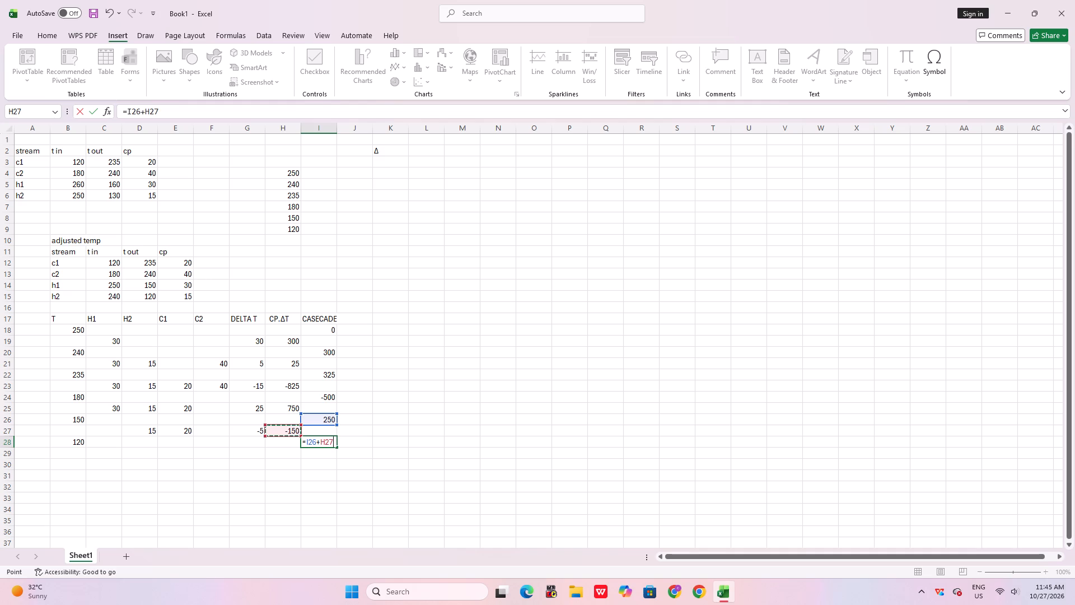
pyautogui.press('Return')
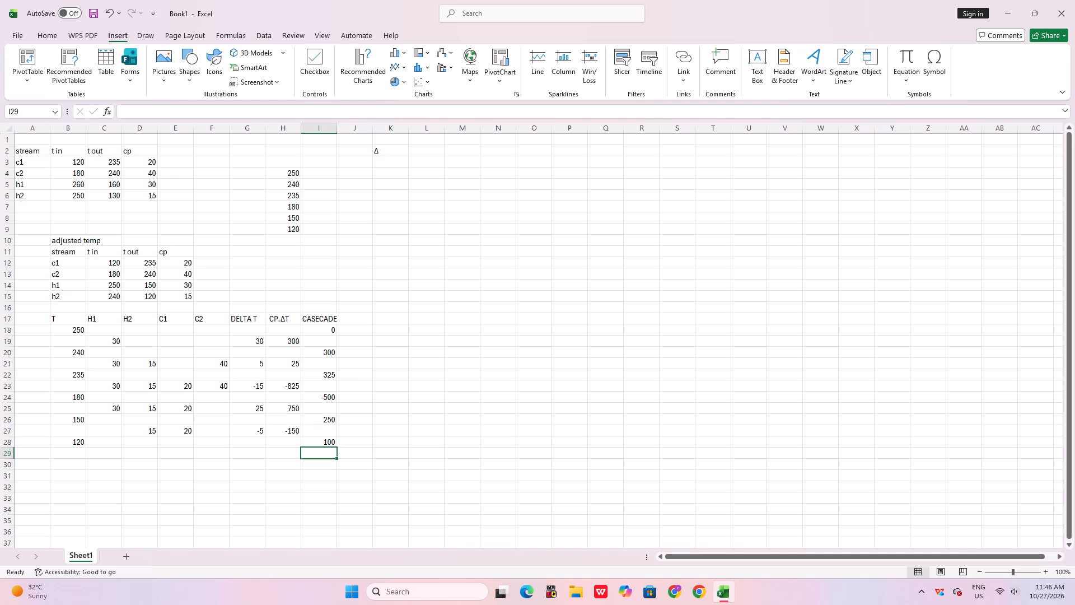
# Add the column heading FINAL CASECADE in J17, beside CASECADE.
pyautogui.click(367, 317)
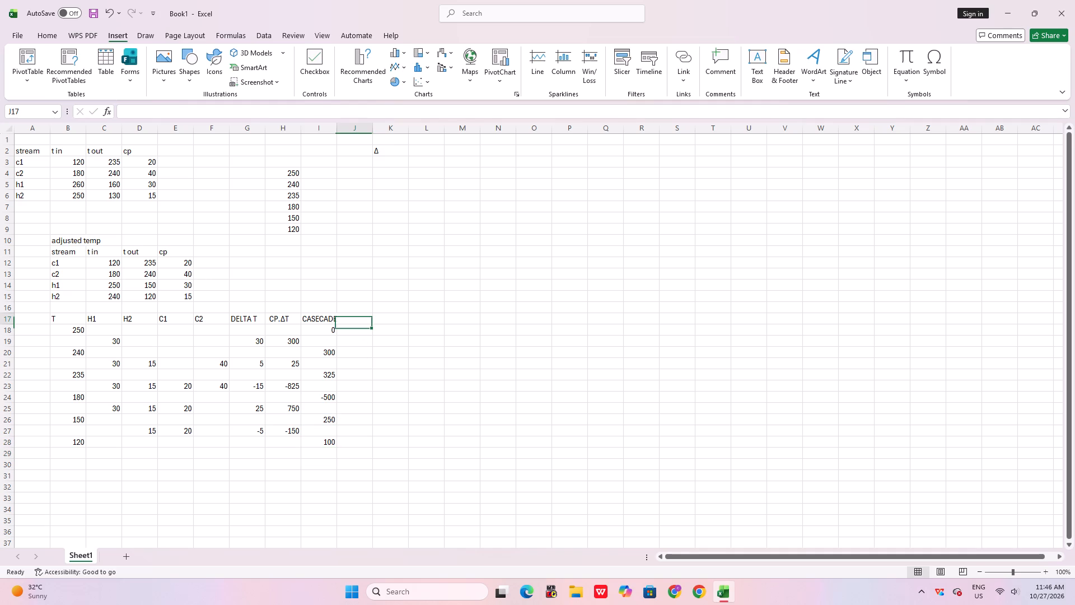
pyautogui.press('f')
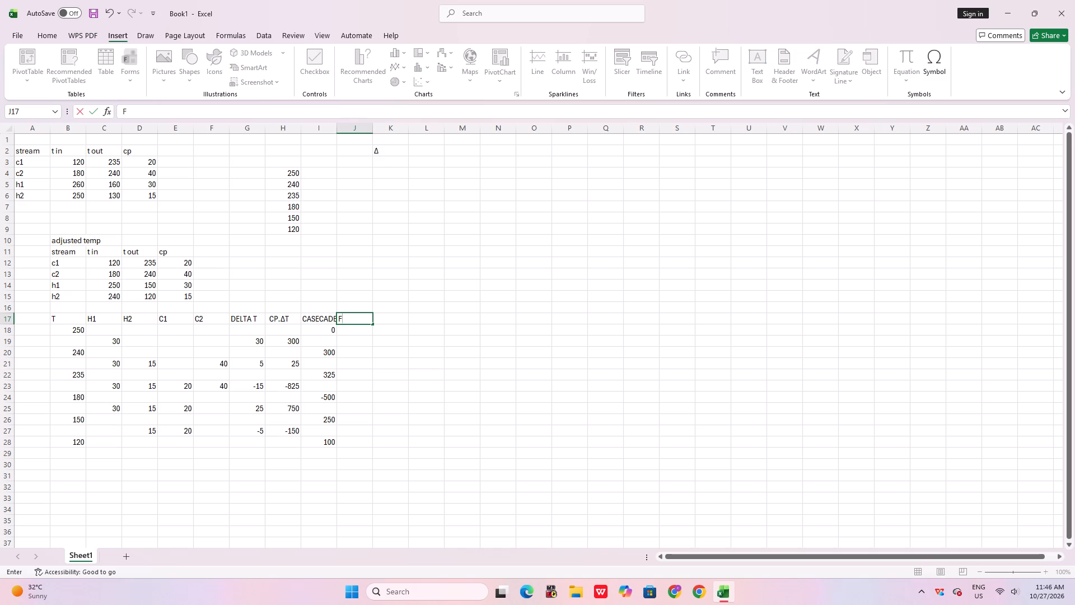
pyautogui.write('INAL CASE')
pyautogui.write('CADE')
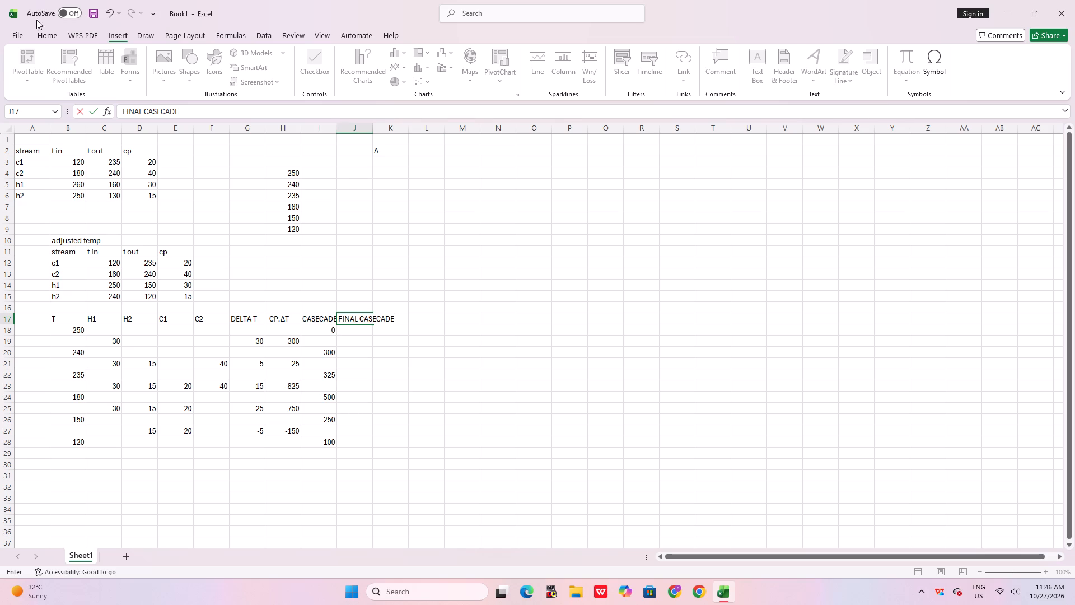
pyautogui.moveTo(57, 34); pyautogui.dragTo(55, 41)
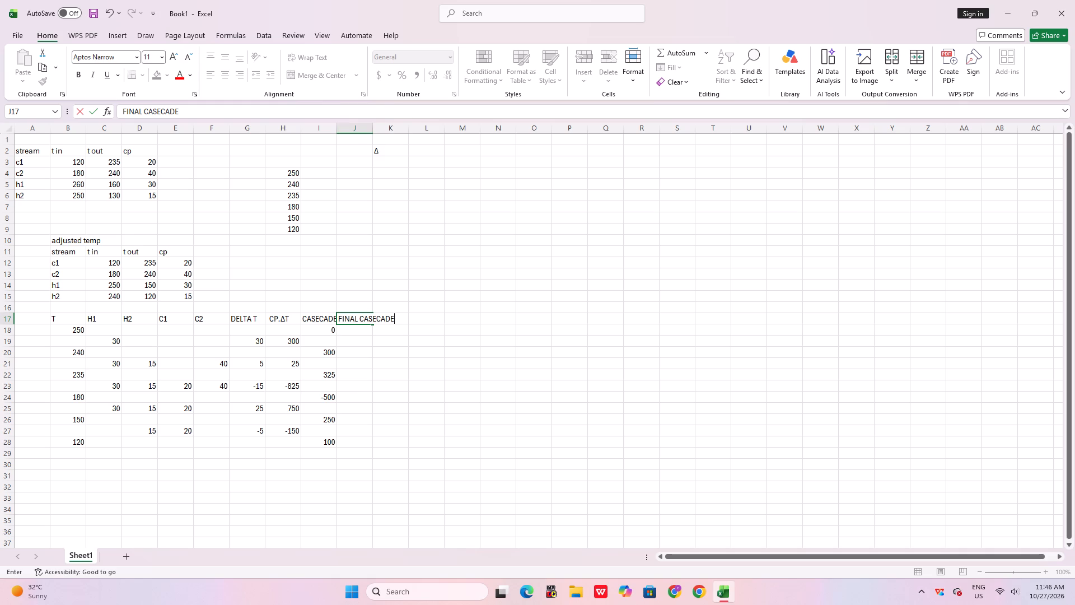
# Widen column J slightly and widen column I enough to fit the CASECADE heading.
pyautogui.click(372, 132)
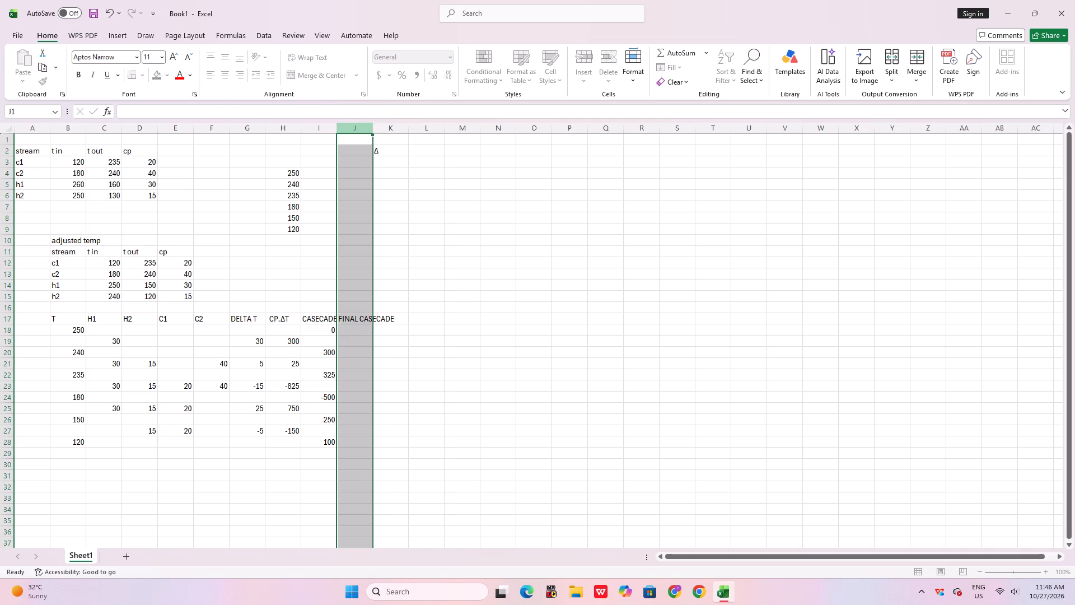
pyautogui.click(373, 126)
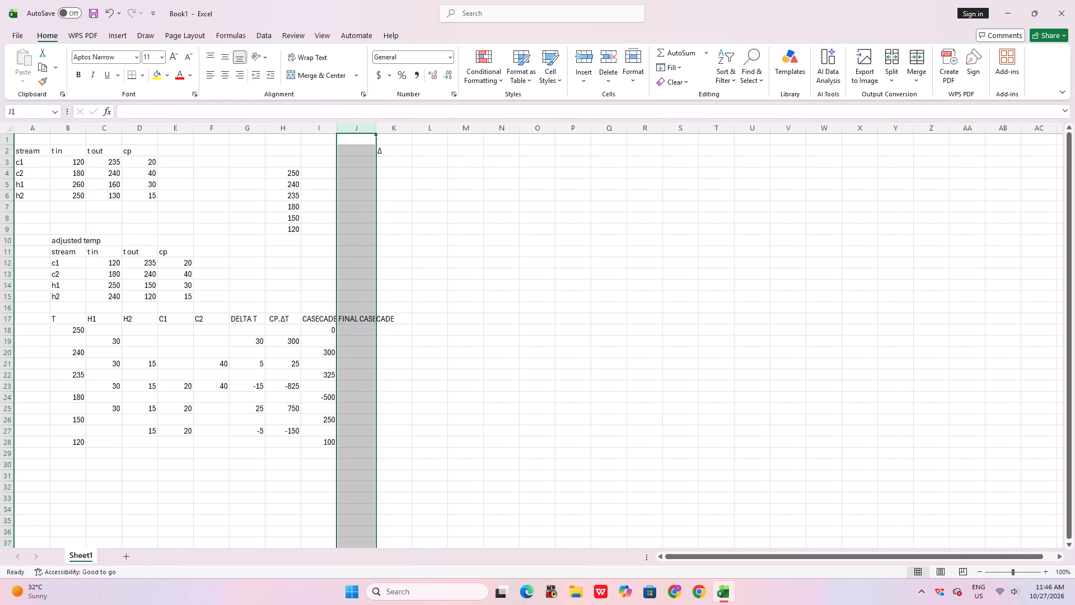
pyautogui.moveTo(339, 127); pyautogui.dragTo(347, 125)
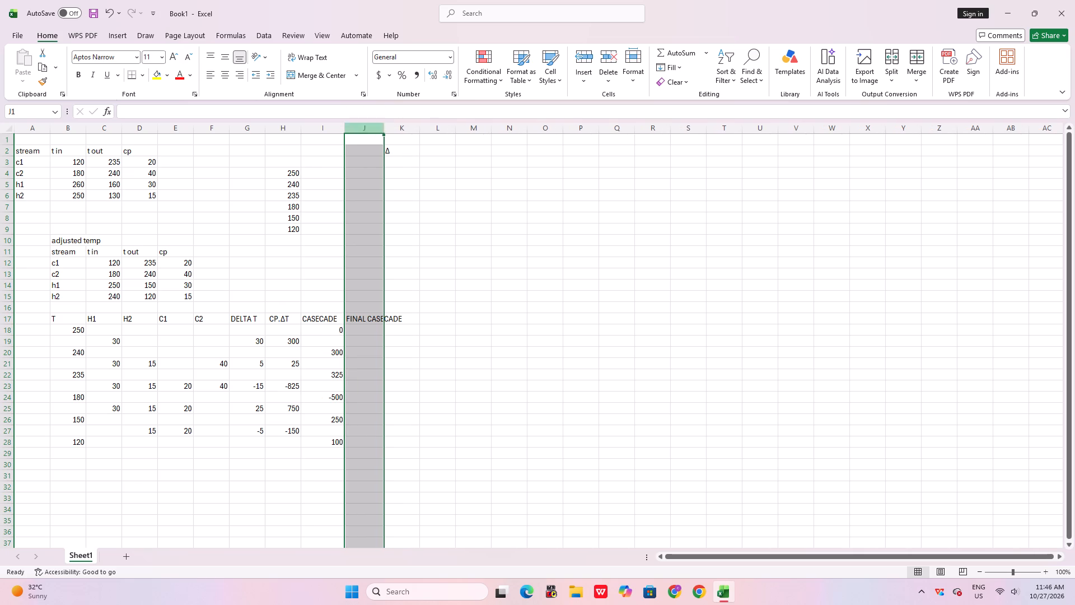
pyautogui.click(452, 170)
# Enter 500 in J18 as the starting value of the FINAL CASECADE column.
pyautogui.click(362, 328)
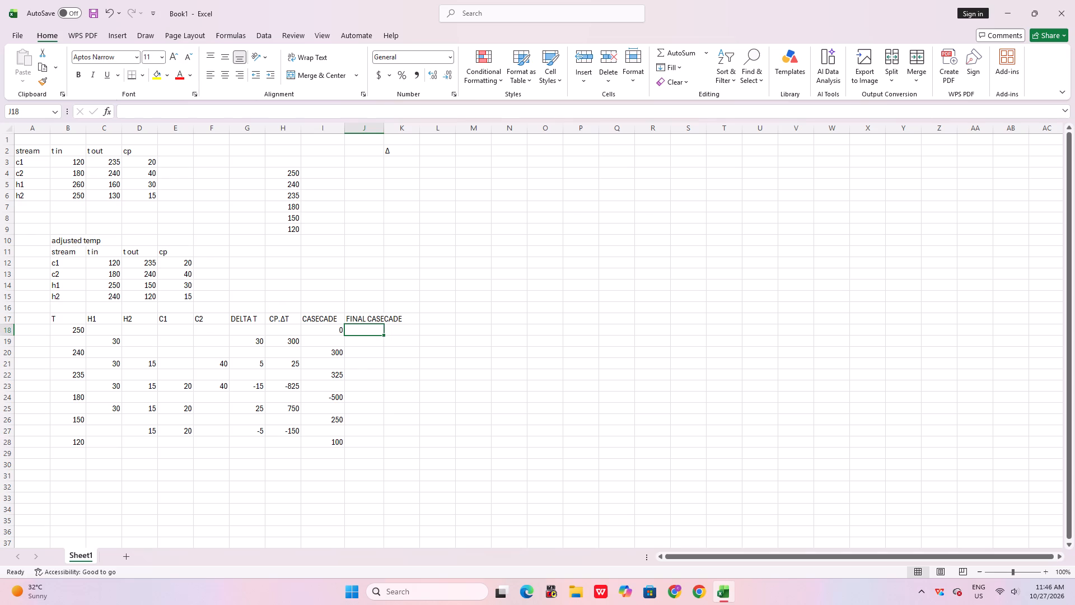
pyautogui.write('500')
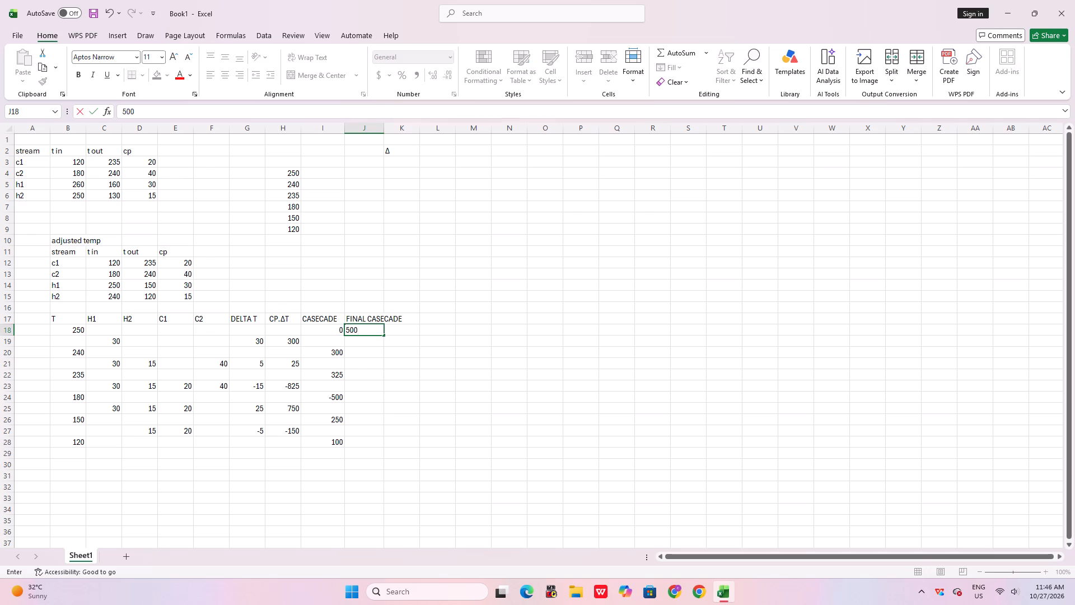
pyautogui.click(359, 346)
# Enter the formula =J18+I20 in J20 of the FINAL CASECADE column.
pyautogui.click(357, 357)
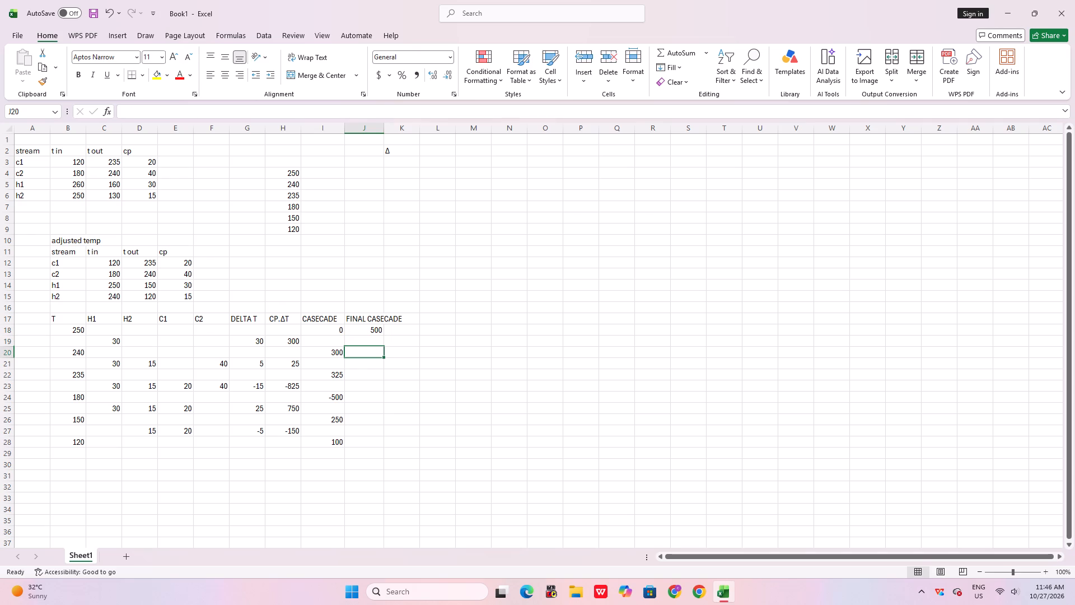
pyautogui.press('=')
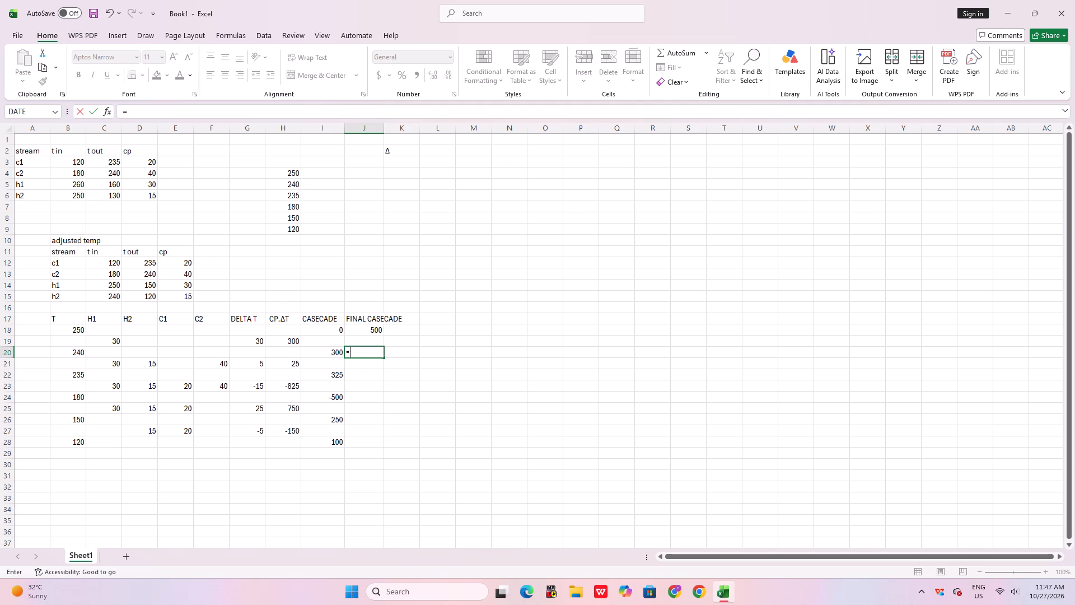
pyautogui.click(373, 332)
pyautogui.press('+')
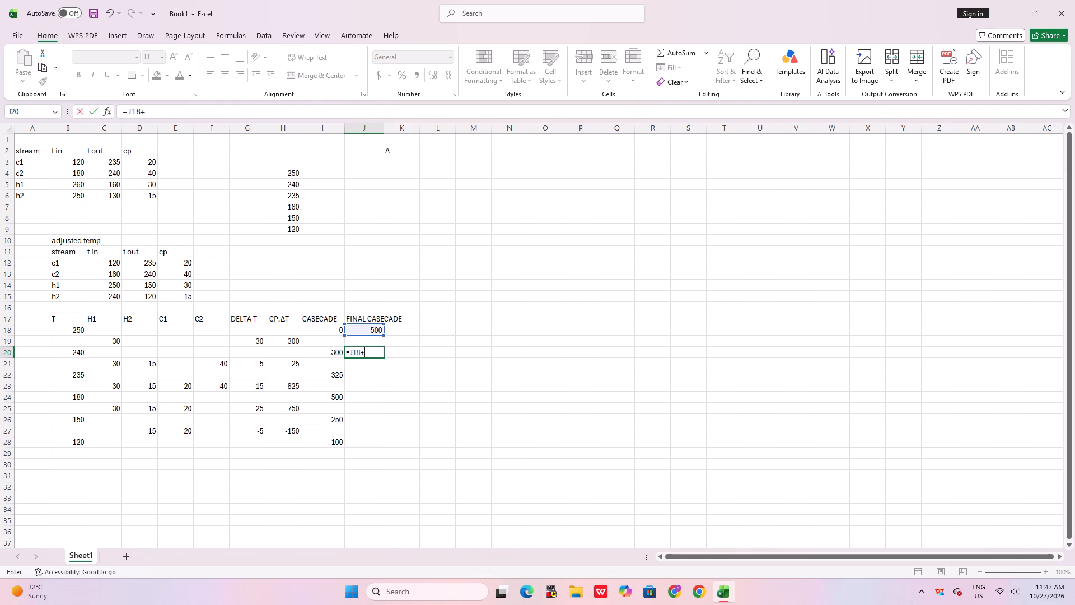
pyautogui.click(335, 356)
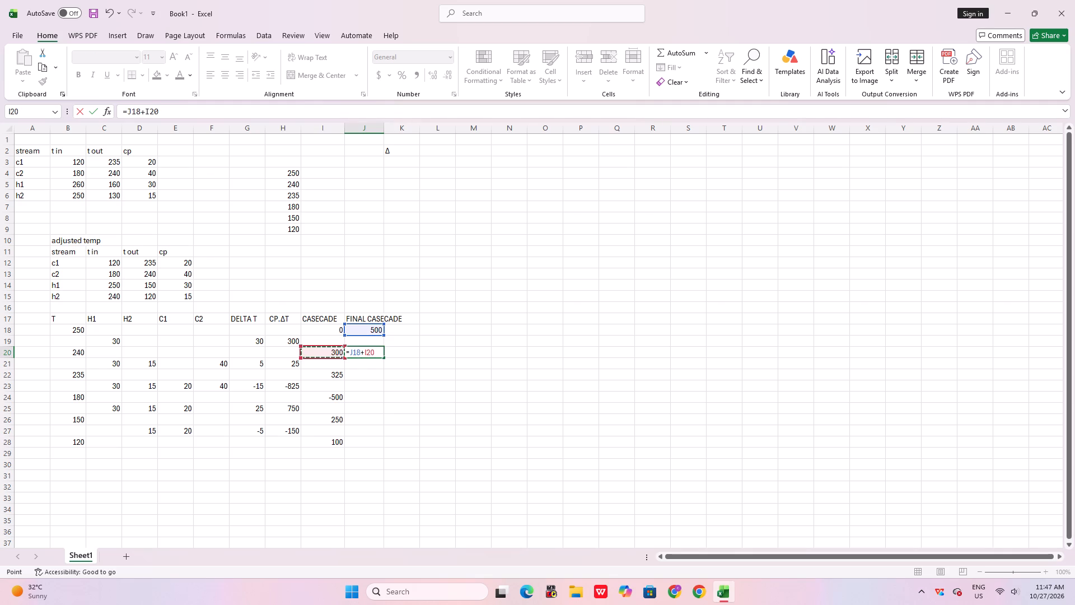
pyautogui.press('Return')
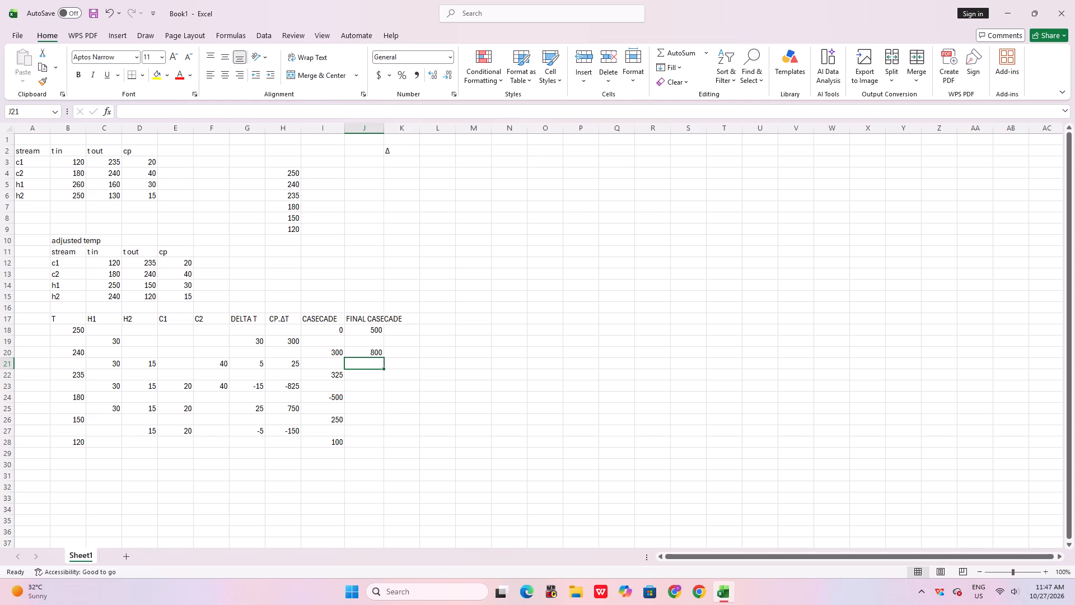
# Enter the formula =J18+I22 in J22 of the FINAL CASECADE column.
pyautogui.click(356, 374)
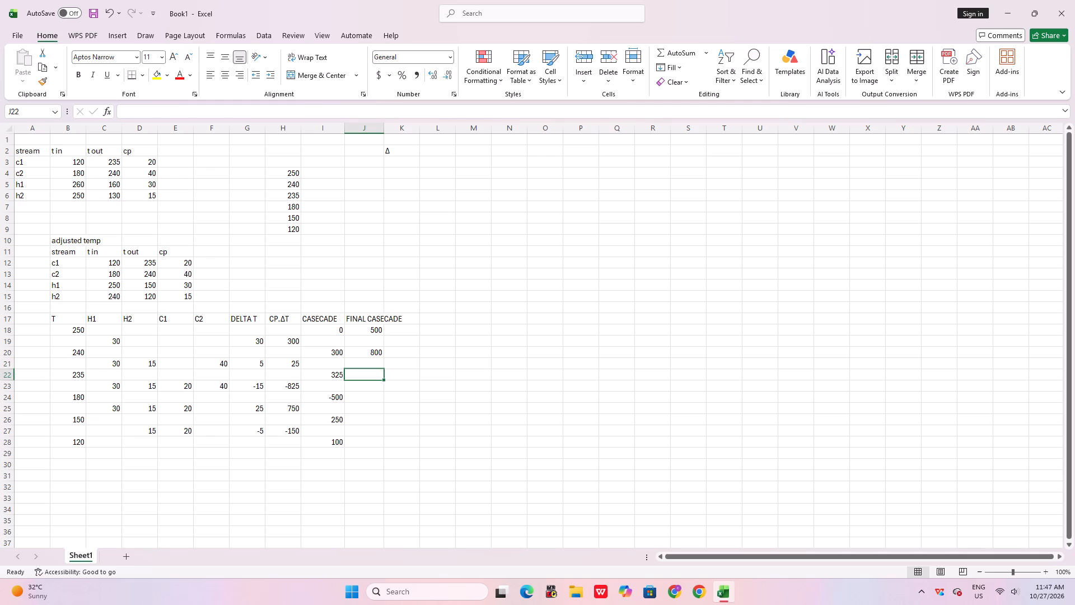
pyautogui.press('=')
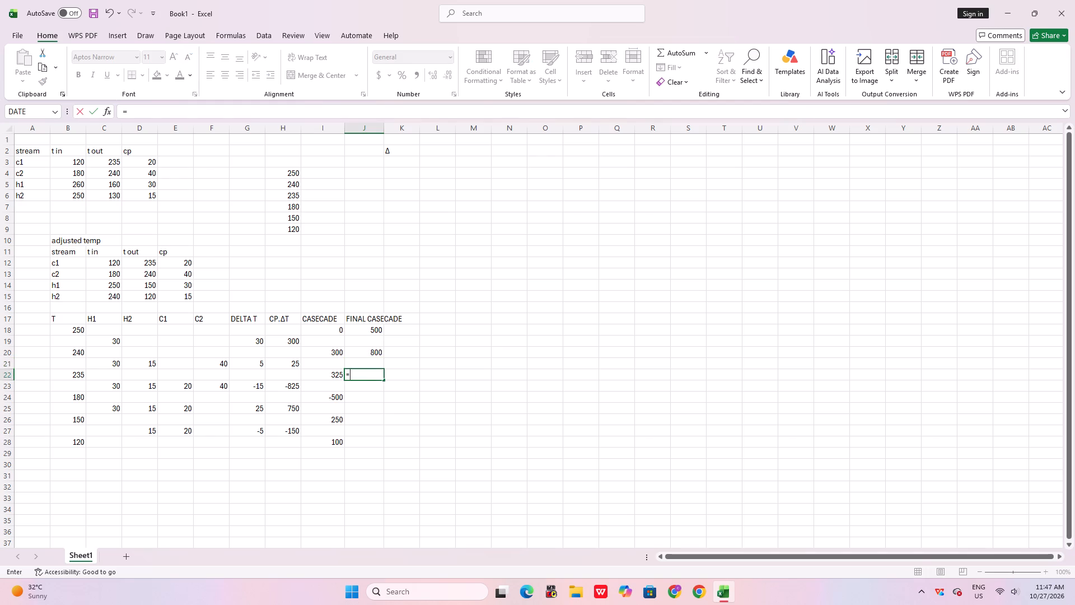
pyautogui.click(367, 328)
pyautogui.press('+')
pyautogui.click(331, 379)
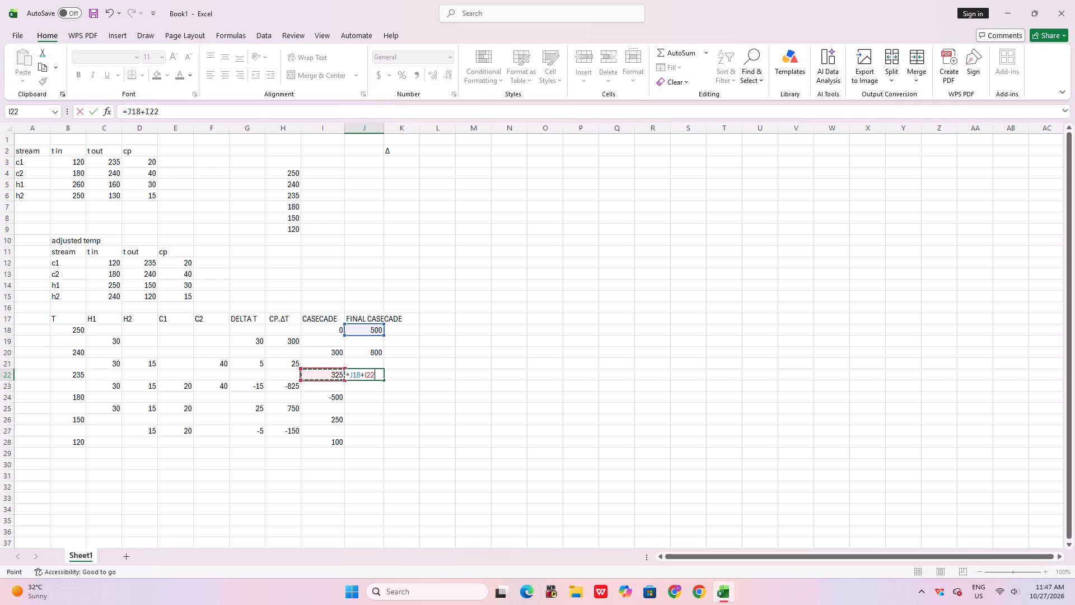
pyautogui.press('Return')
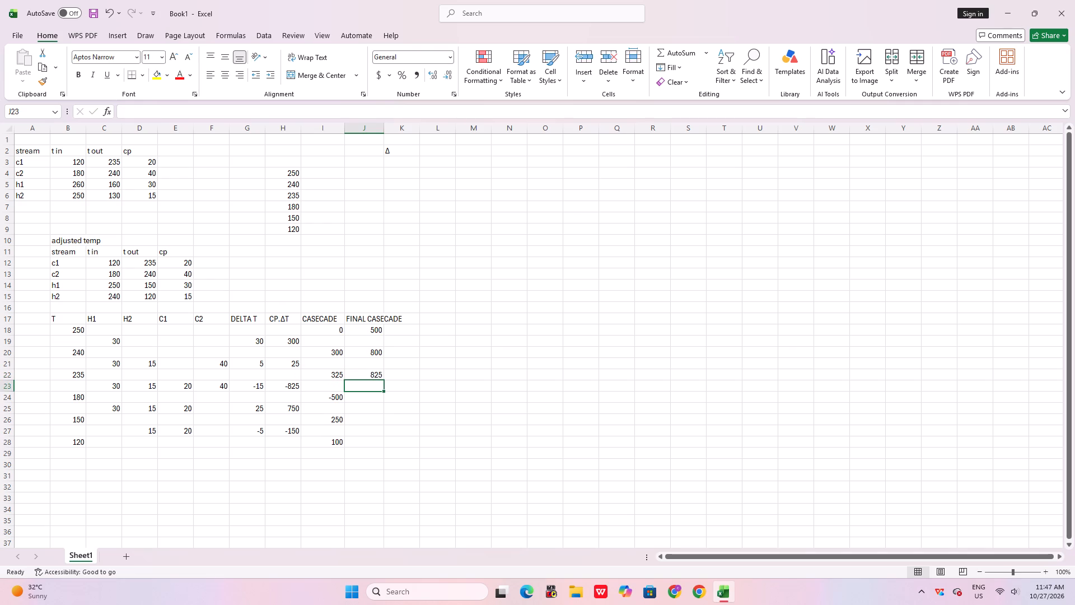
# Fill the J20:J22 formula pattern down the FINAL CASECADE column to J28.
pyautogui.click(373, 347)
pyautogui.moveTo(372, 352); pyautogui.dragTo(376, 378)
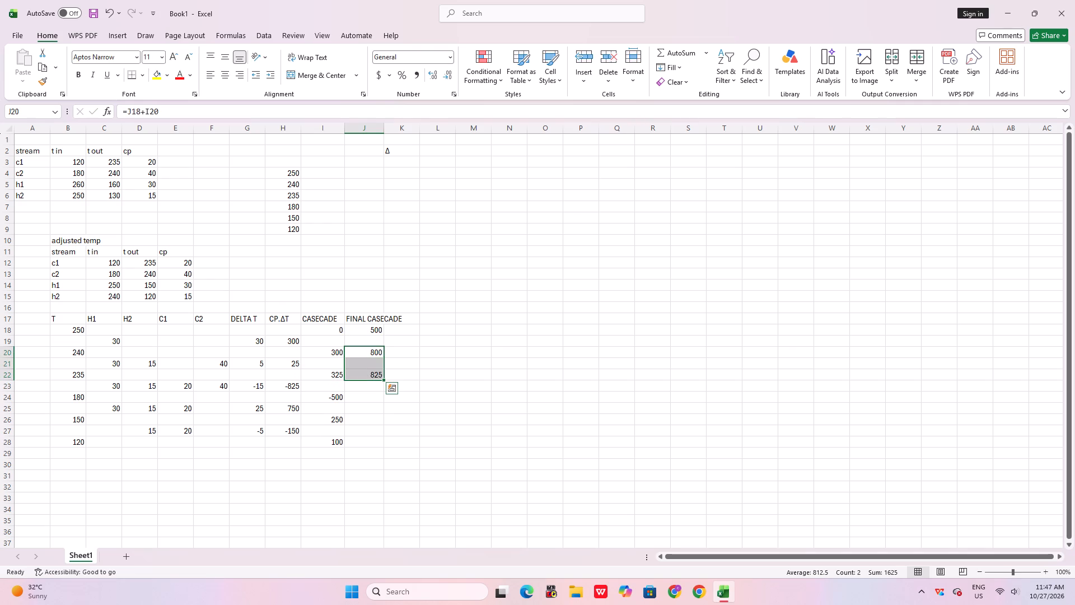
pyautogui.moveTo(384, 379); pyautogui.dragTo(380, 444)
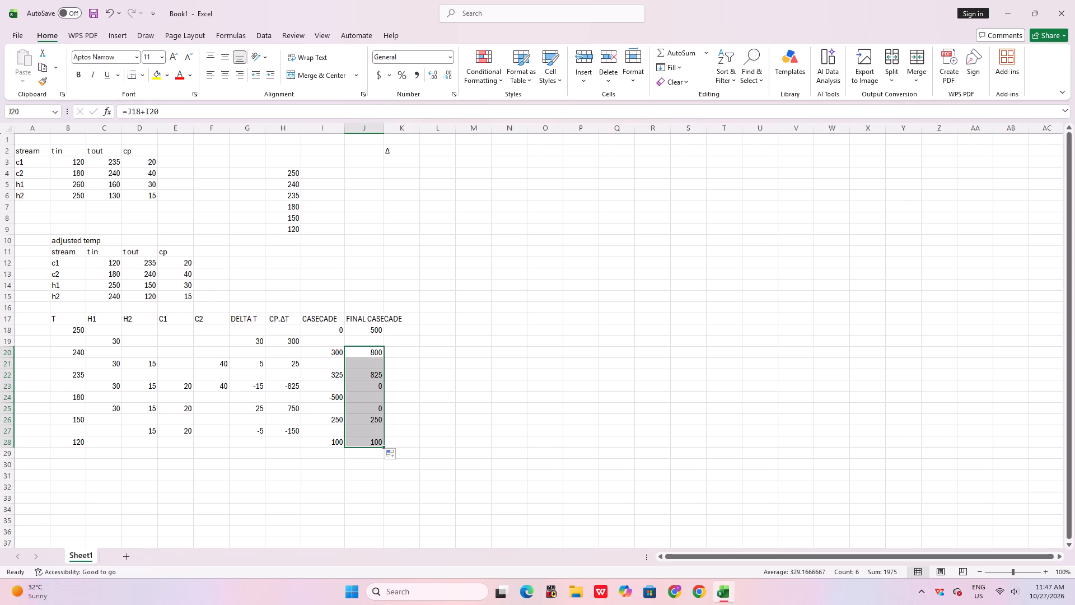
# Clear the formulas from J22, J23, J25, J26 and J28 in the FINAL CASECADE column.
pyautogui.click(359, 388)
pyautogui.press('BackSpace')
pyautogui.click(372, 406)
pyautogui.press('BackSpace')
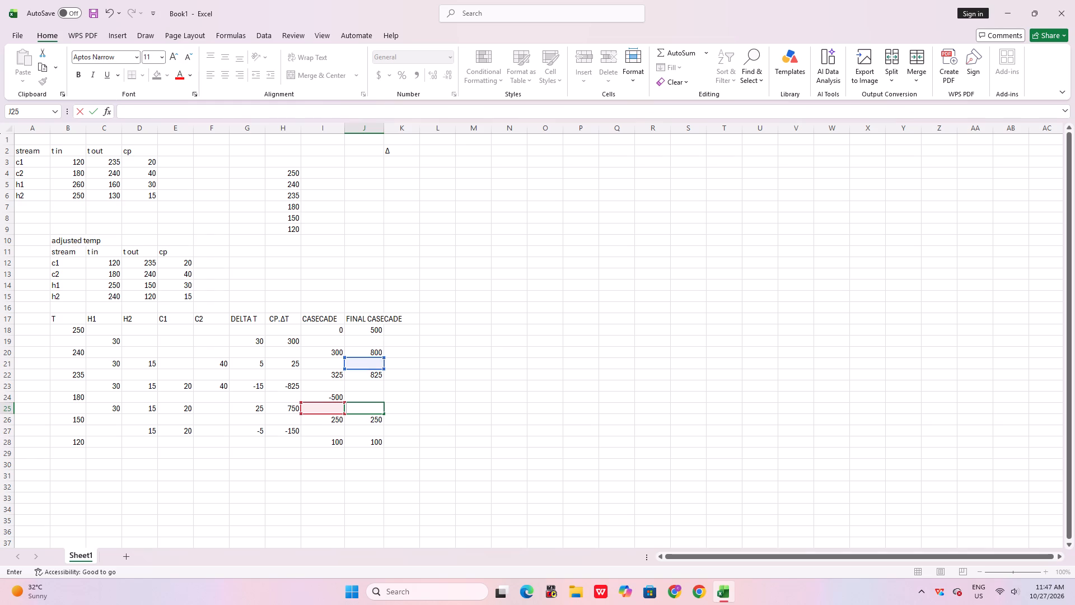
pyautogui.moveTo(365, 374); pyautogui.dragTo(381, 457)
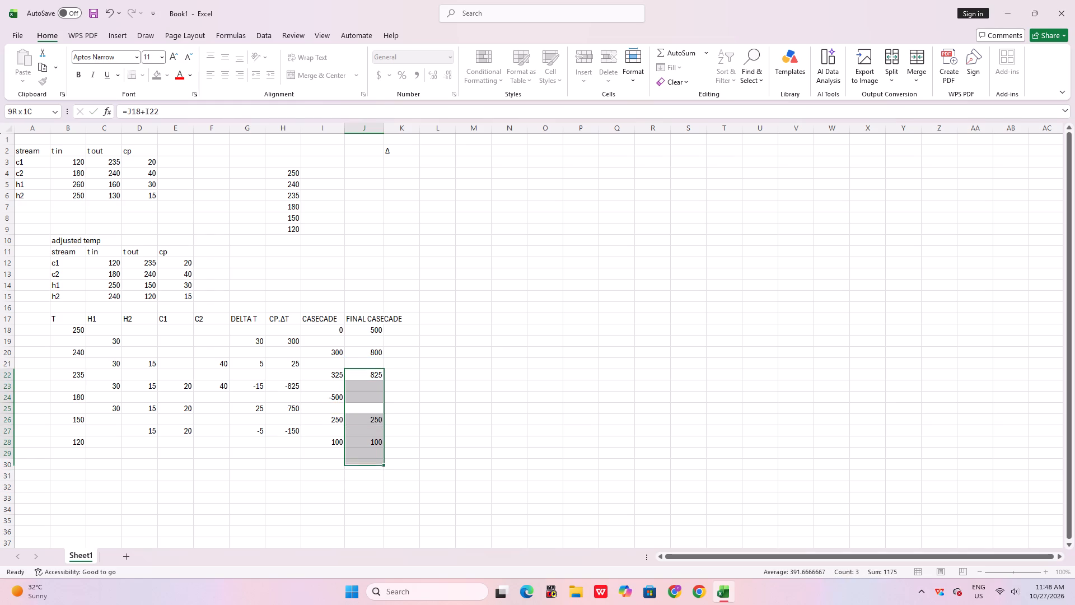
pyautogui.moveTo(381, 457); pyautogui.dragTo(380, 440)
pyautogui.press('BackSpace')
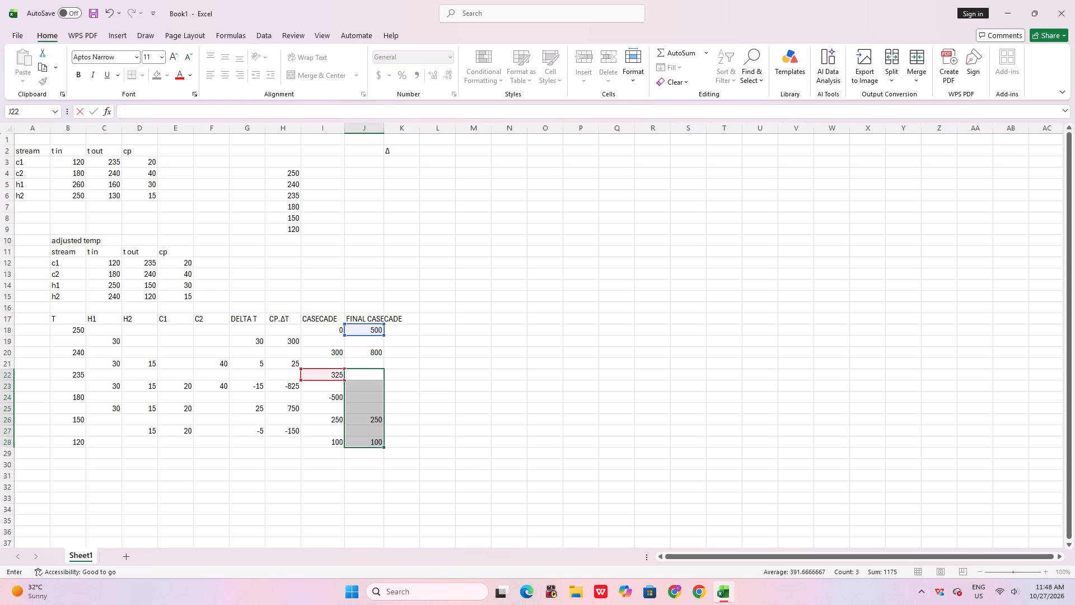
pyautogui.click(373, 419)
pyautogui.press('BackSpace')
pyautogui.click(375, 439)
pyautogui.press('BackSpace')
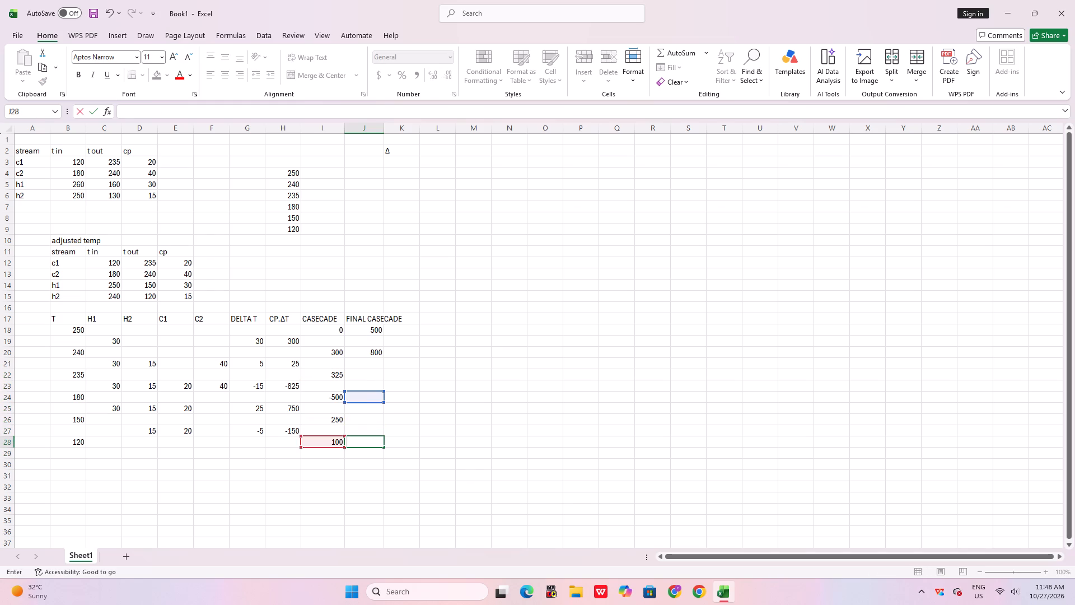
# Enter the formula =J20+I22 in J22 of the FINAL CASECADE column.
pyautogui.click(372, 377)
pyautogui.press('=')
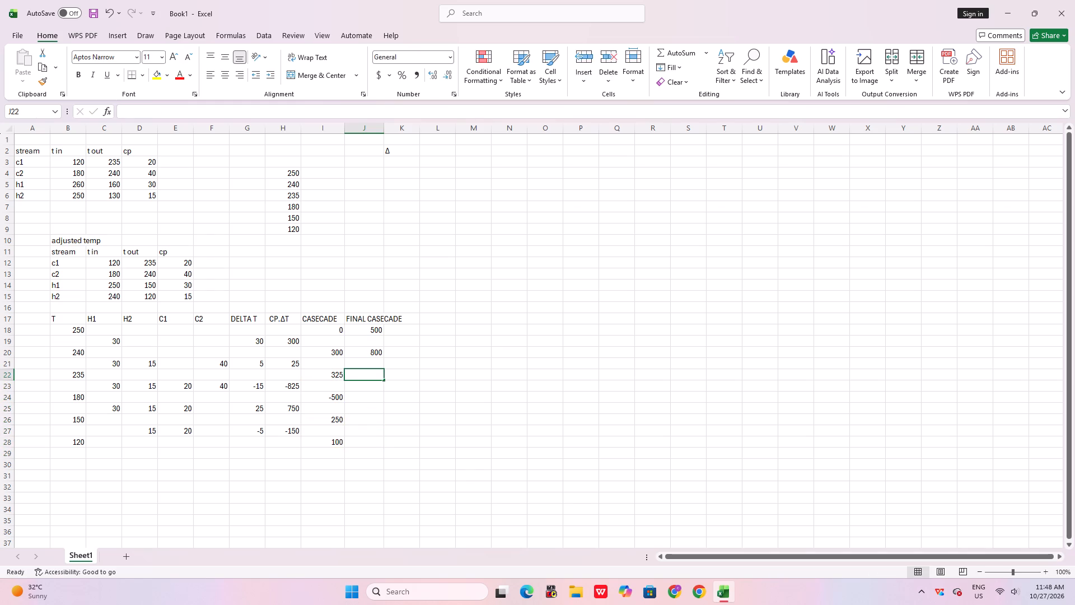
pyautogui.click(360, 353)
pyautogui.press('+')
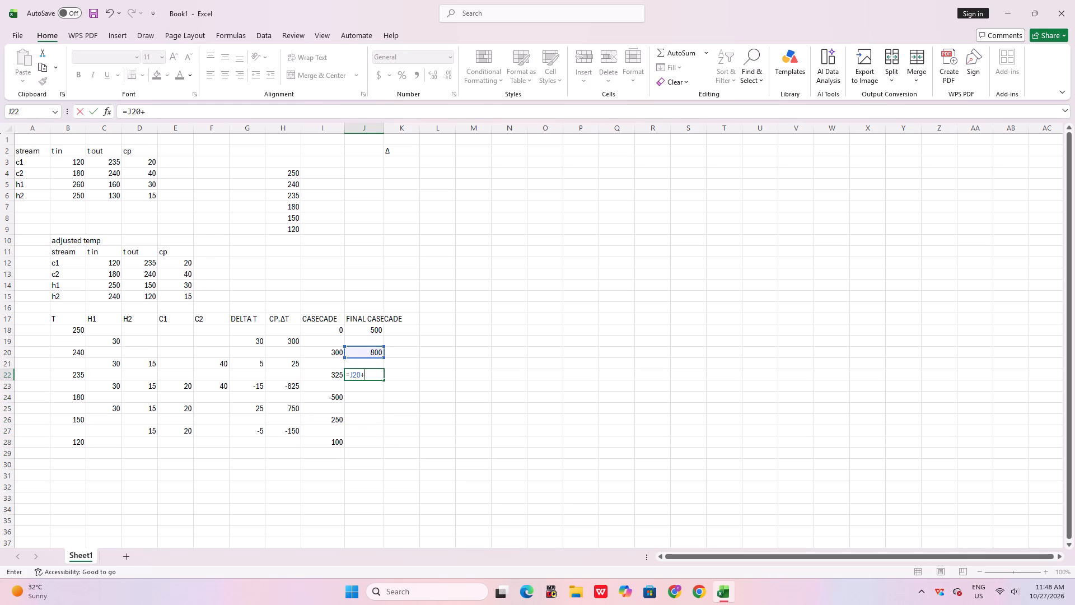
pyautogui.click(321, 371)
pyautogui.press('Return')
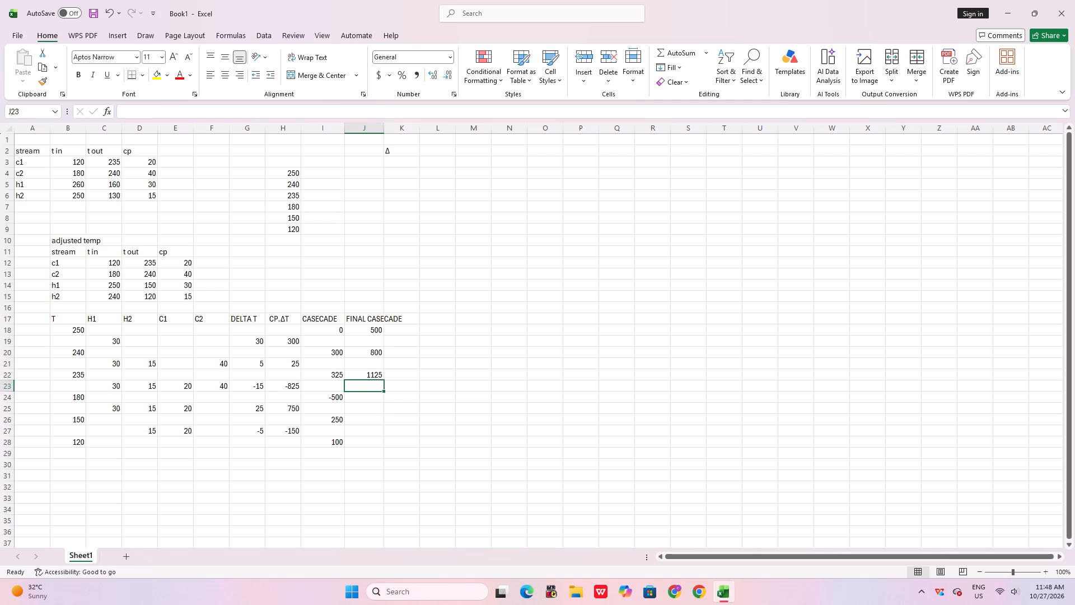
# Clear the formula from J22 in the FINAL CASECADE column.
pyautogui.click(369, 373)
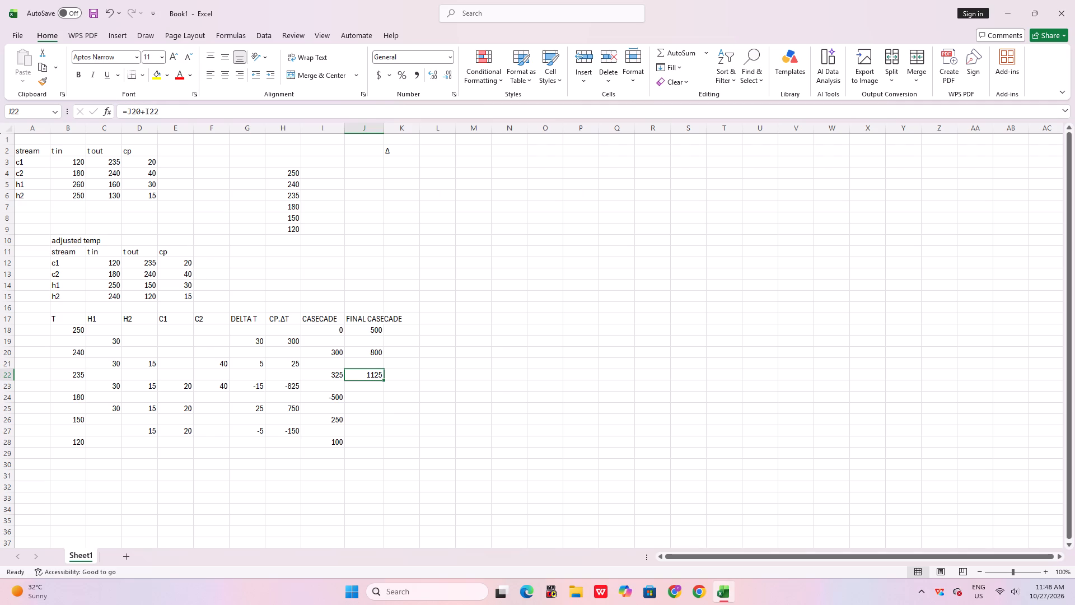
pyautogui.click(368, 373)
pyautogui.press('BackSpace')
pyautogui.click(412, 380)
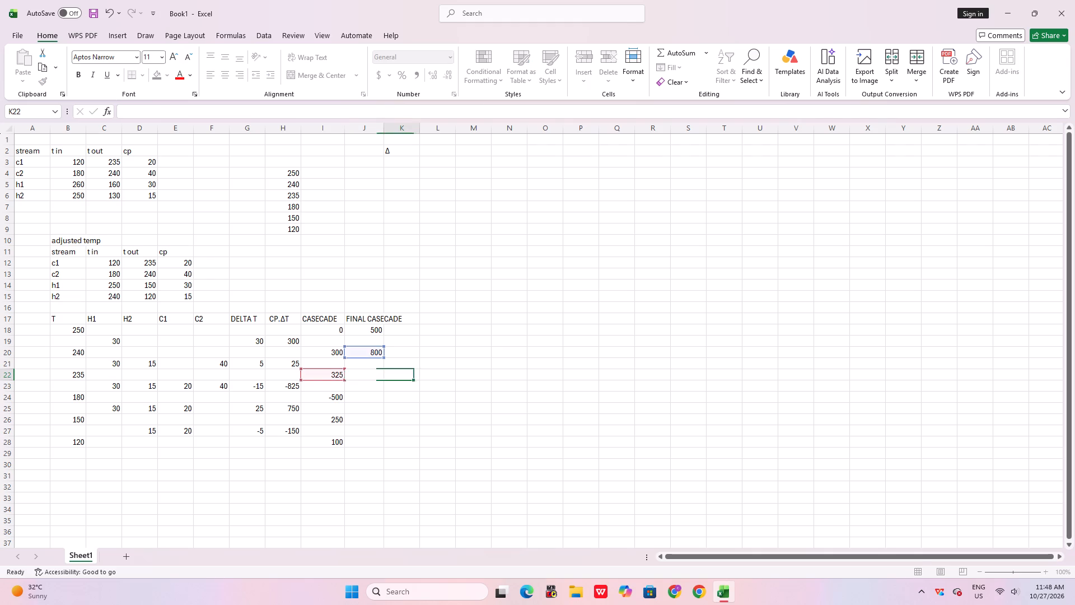
# Enter the formula =J18+I22 in J22, adding the starting value to the CASECADE value.
pyautogui.click(376, 370)
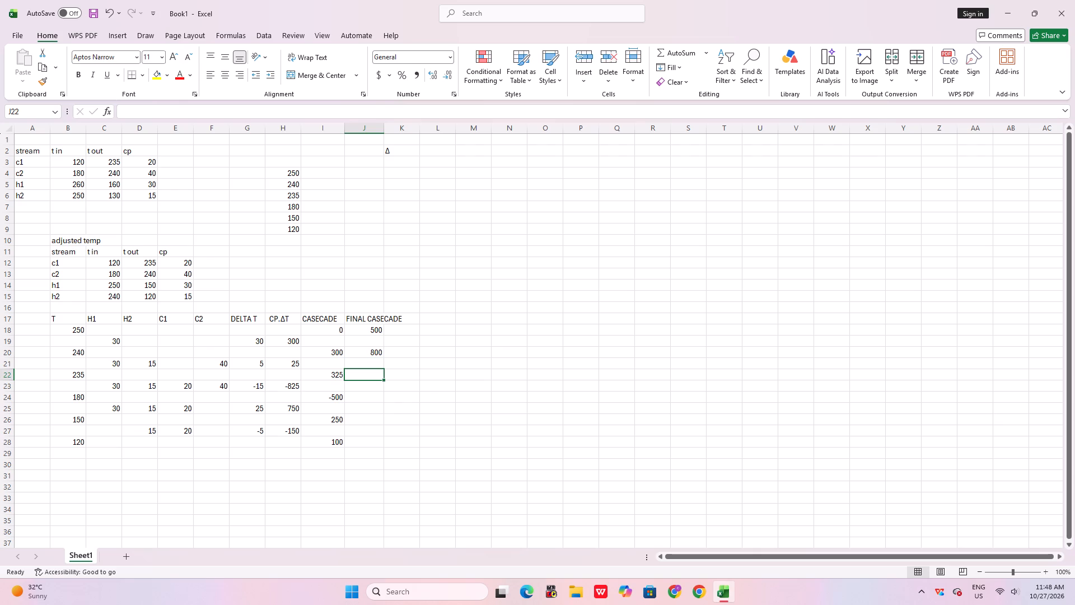
pyautogui.press('=')
pyautogui.click(364, 325)
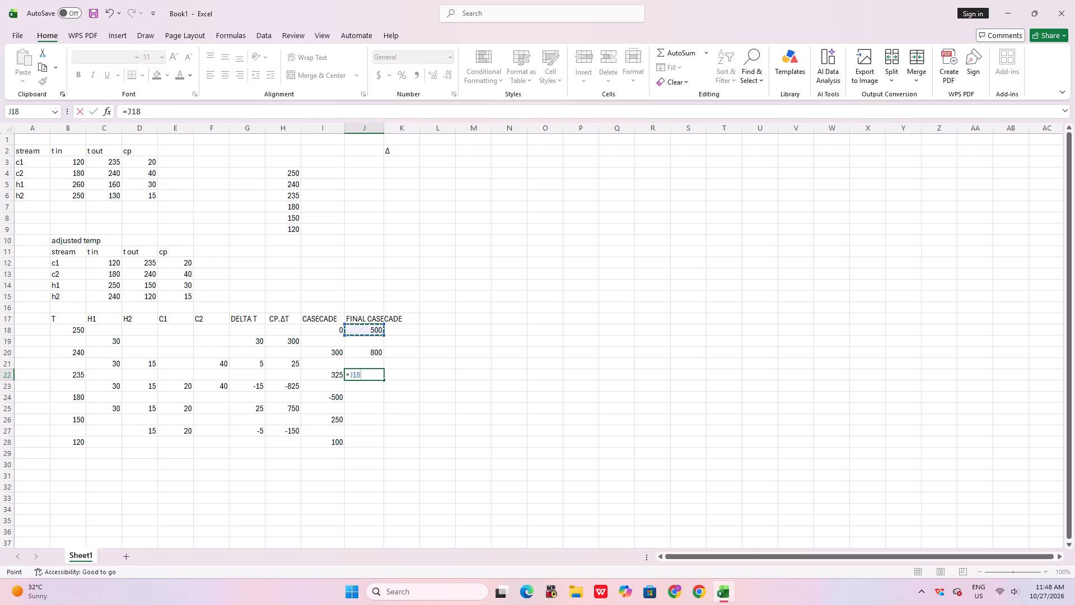
pyautogui.press('+')
pyautogui.click(319, 378)
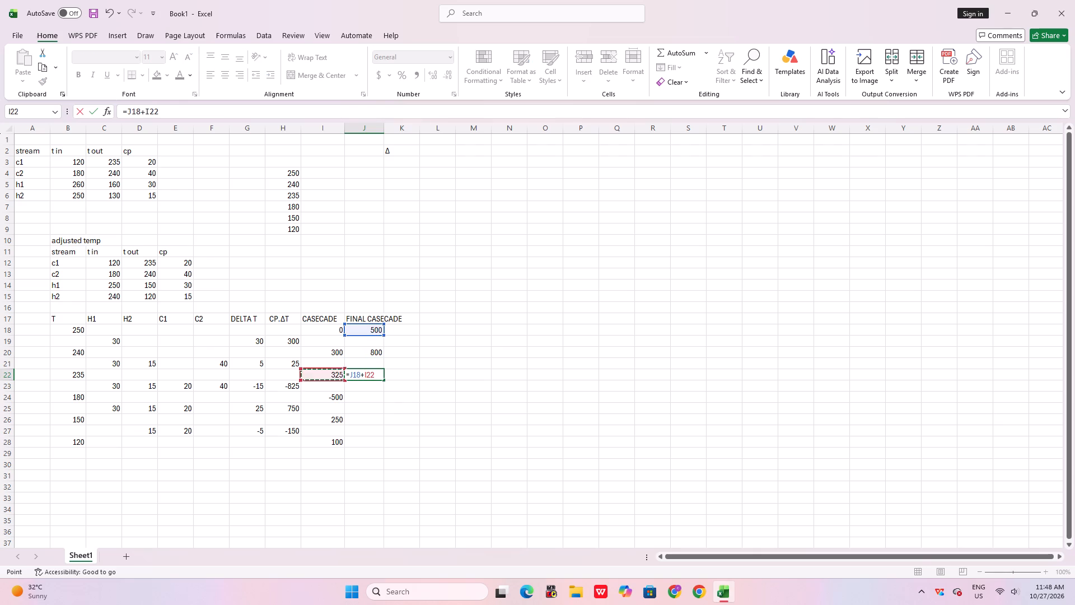
pyautogui.press('Return')
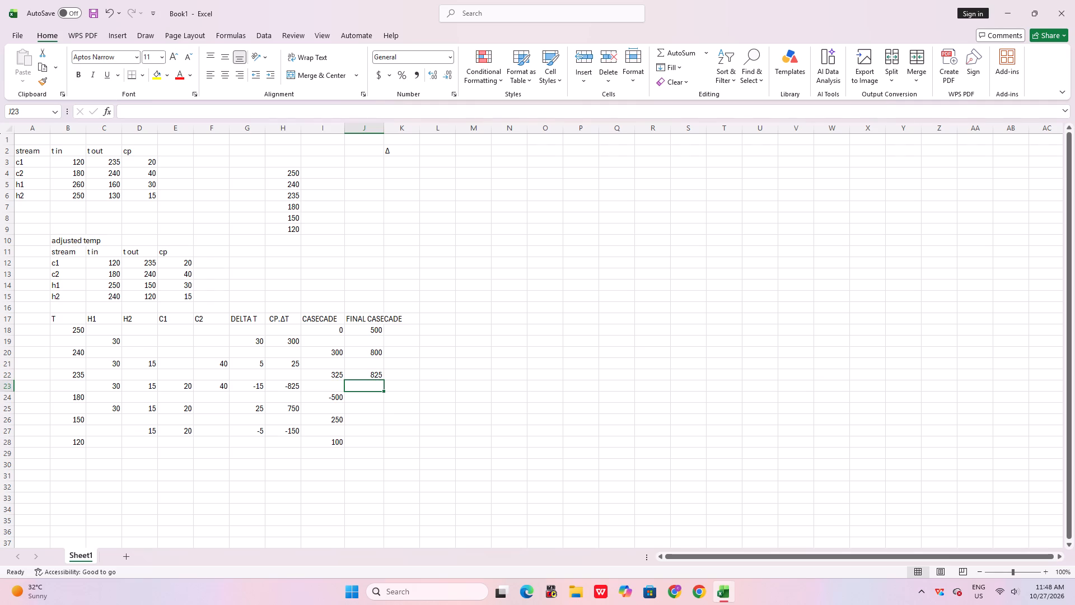
# Set the DELTA T value in G19 to 10.
pyautogui.click(254, 384)
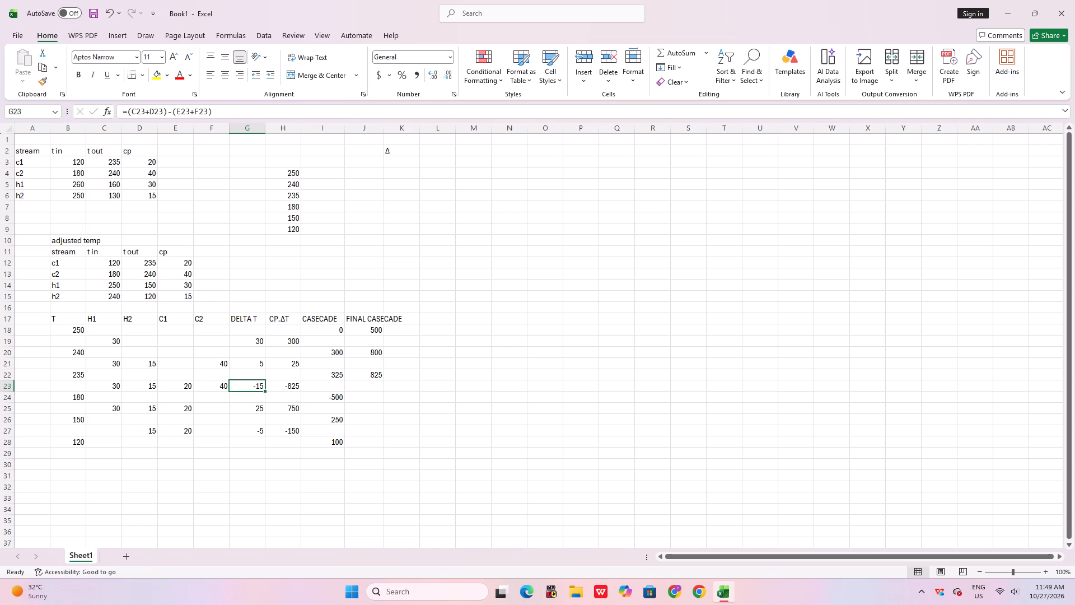
pyautogui.click(260, 339)
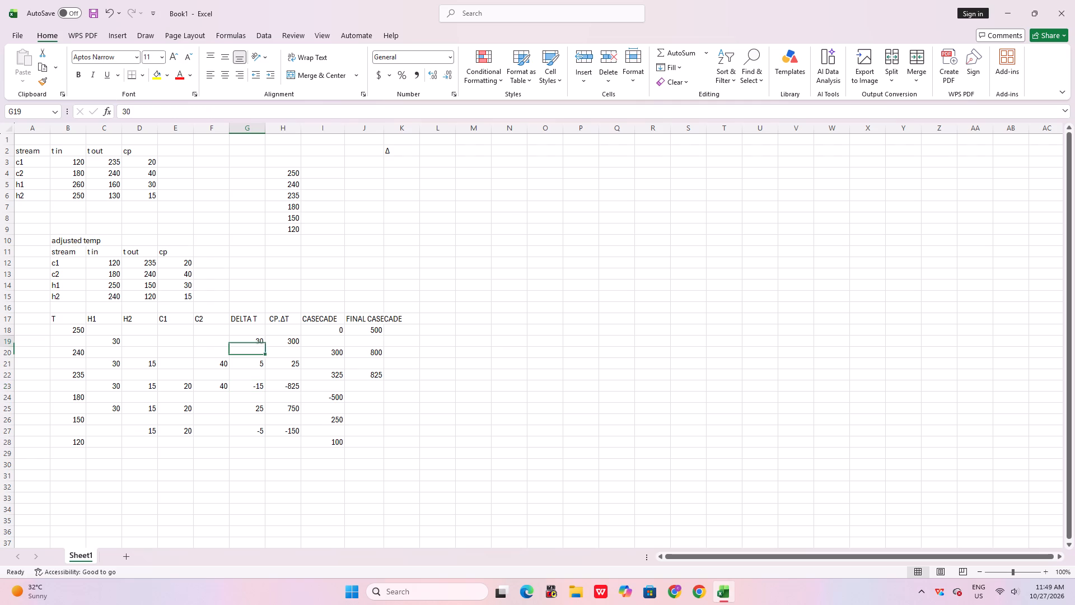
pyautogui.press('BackSpace')
pyautogui.write('10')
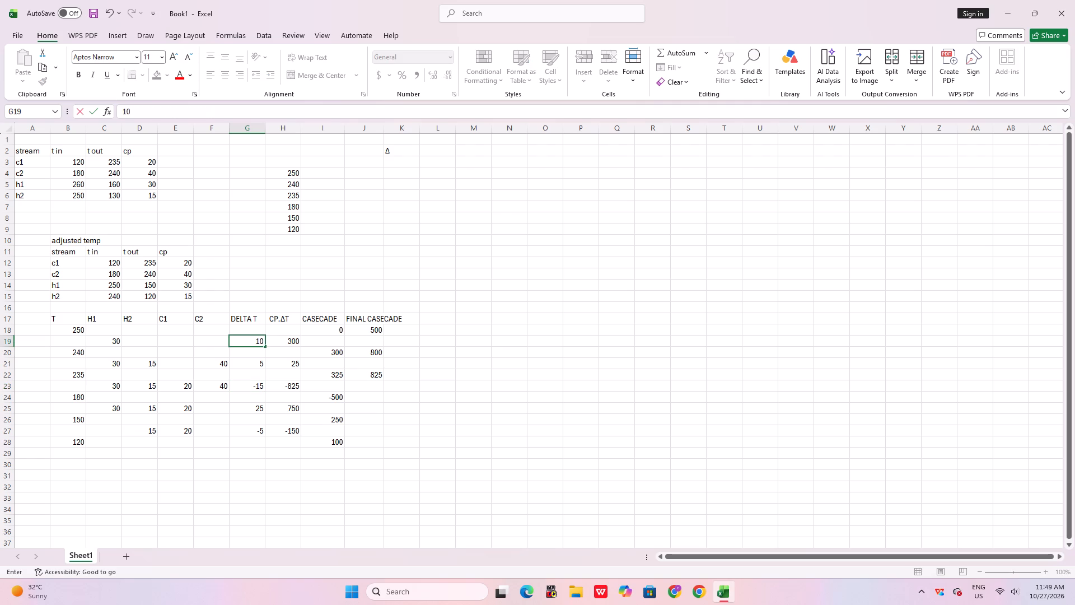
# Replace the DELTA T formula in G21 with the value 5.
pyautogui.click(254, 363)
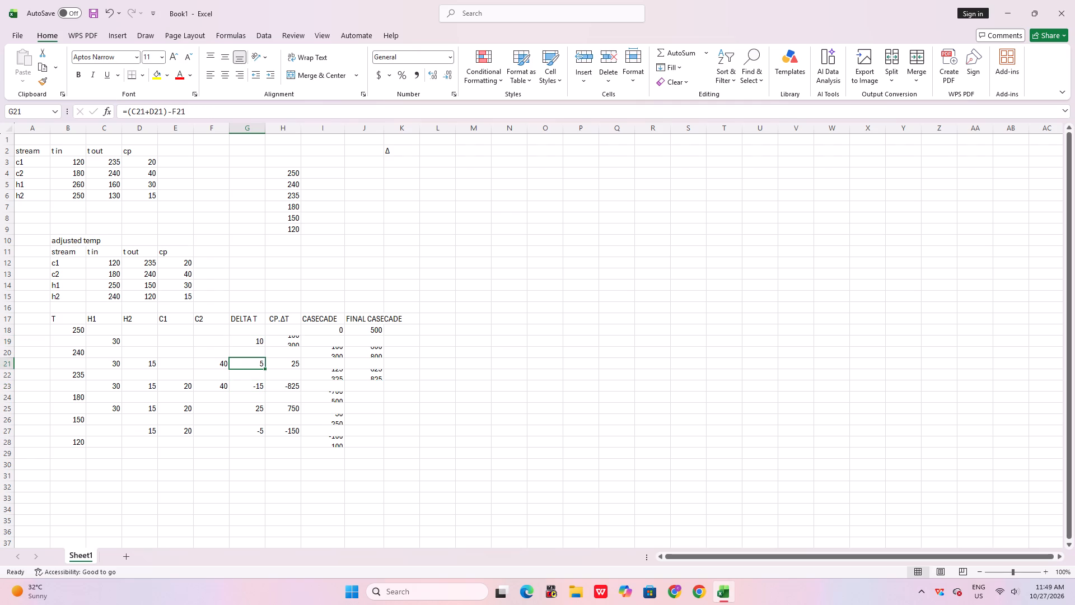
pyautogui.press('5')
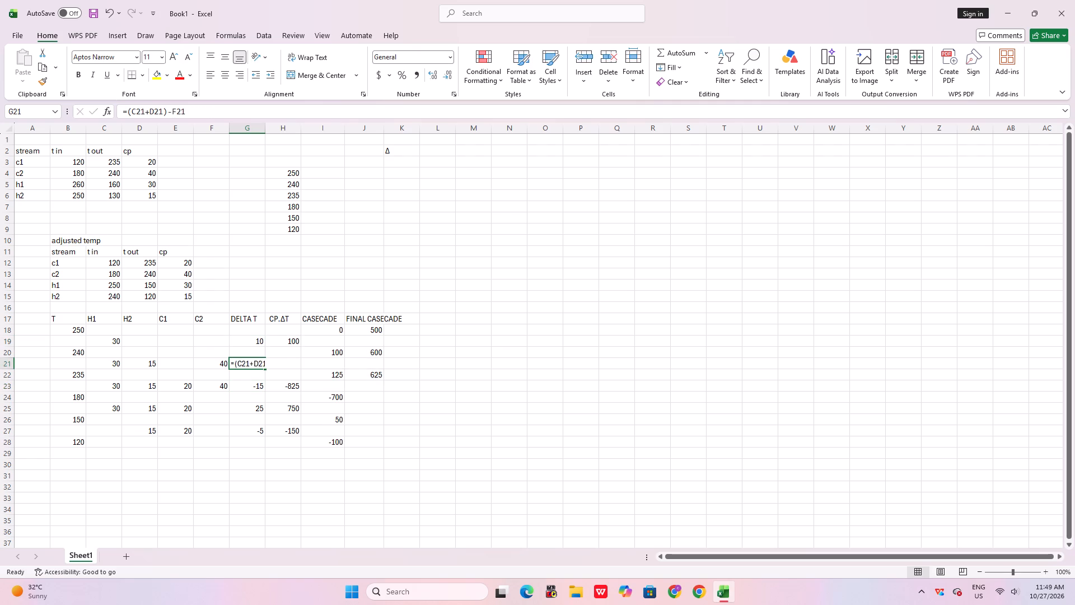
pyautogui.press('Down')
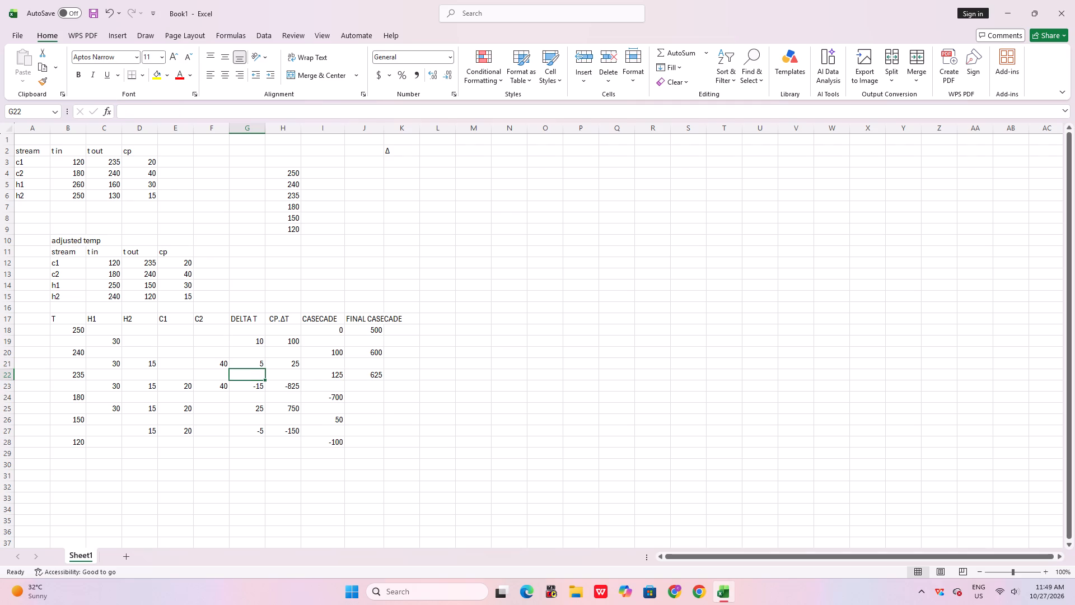
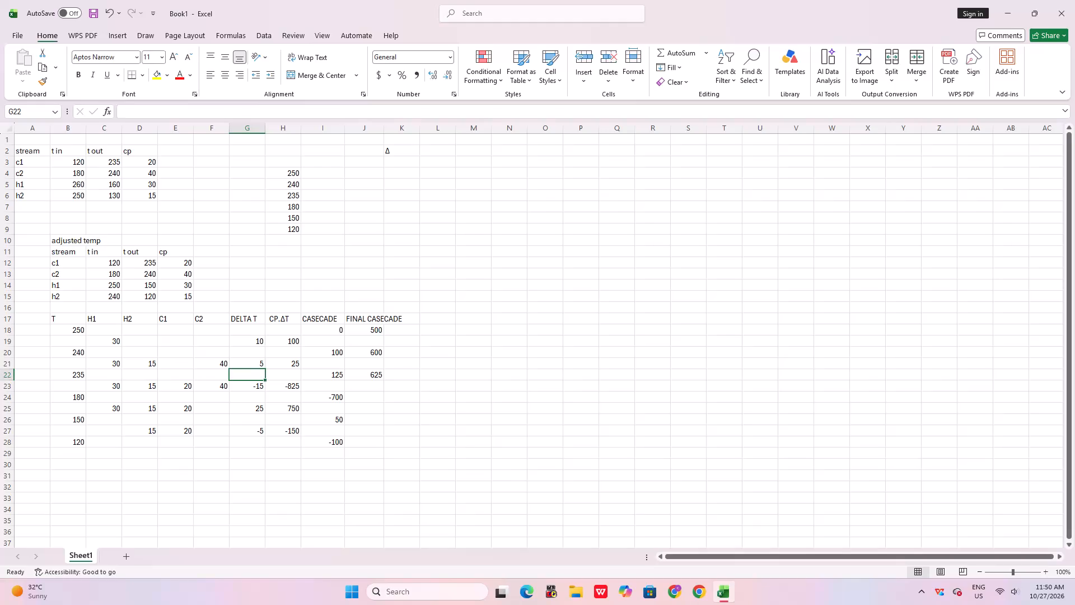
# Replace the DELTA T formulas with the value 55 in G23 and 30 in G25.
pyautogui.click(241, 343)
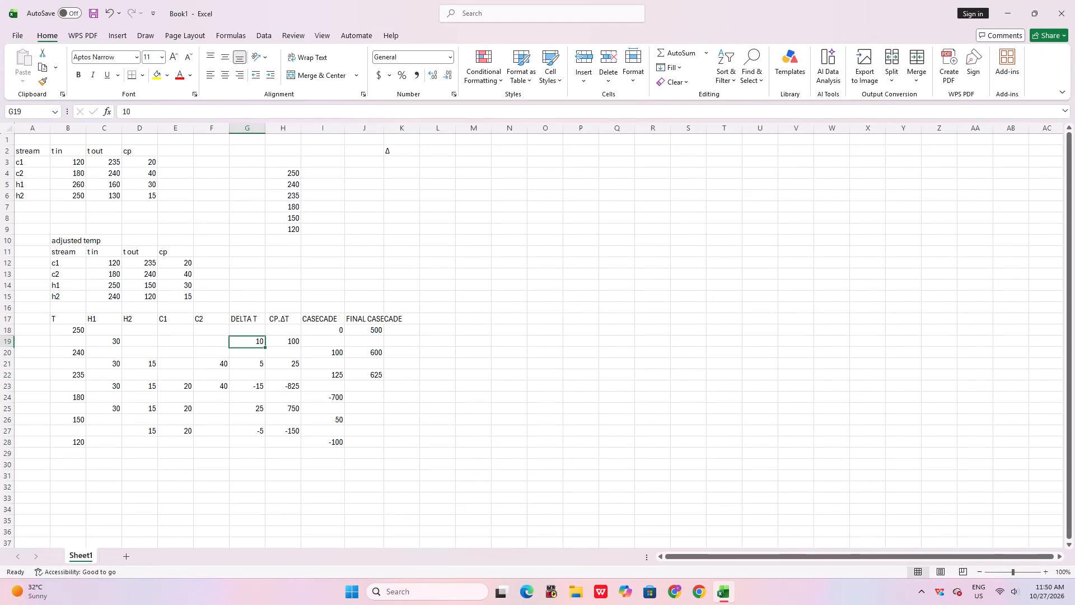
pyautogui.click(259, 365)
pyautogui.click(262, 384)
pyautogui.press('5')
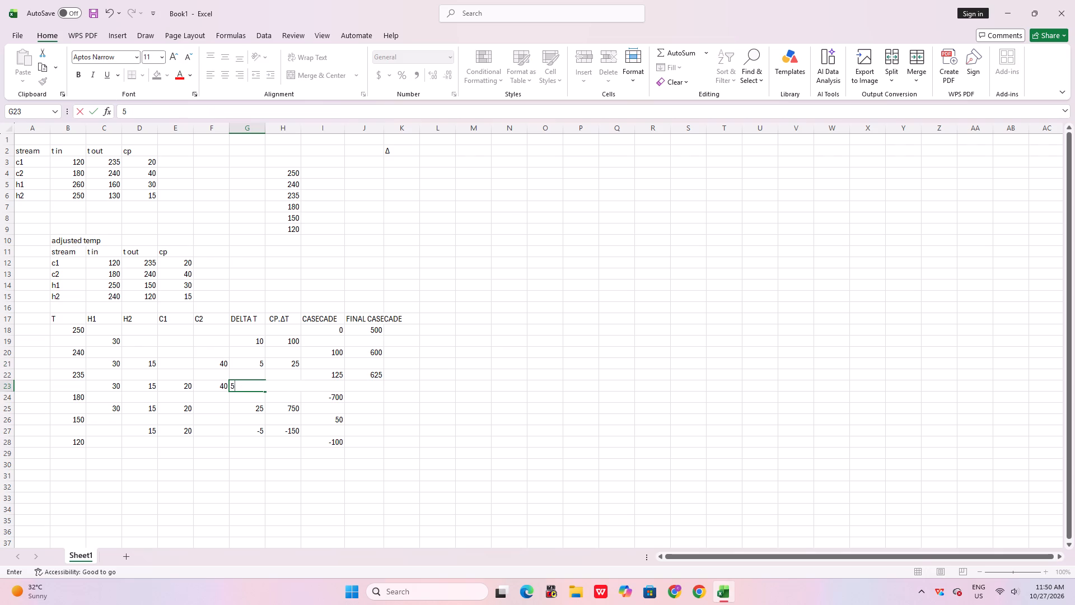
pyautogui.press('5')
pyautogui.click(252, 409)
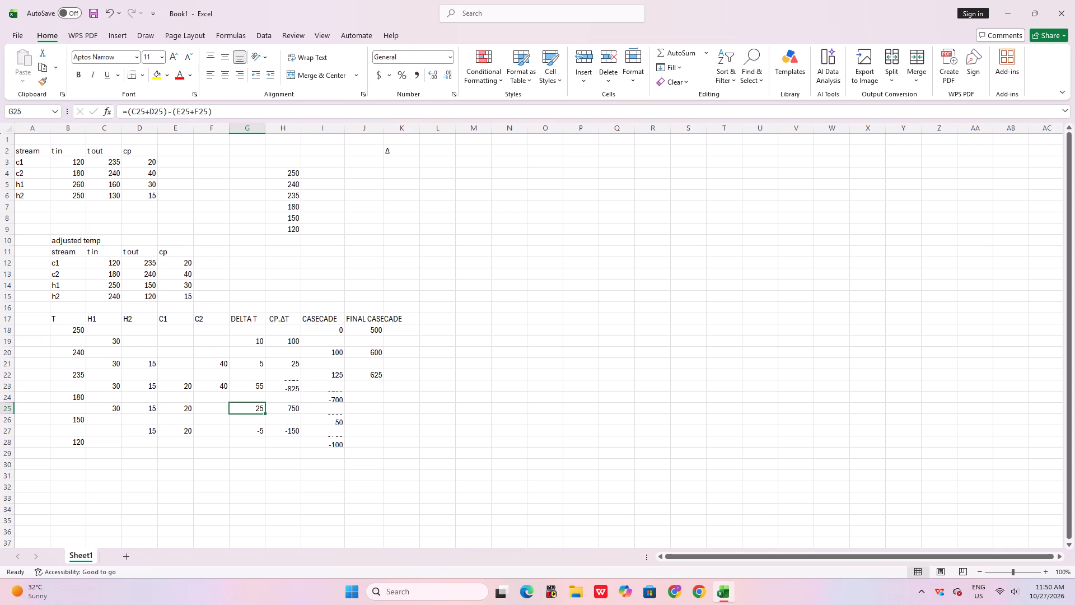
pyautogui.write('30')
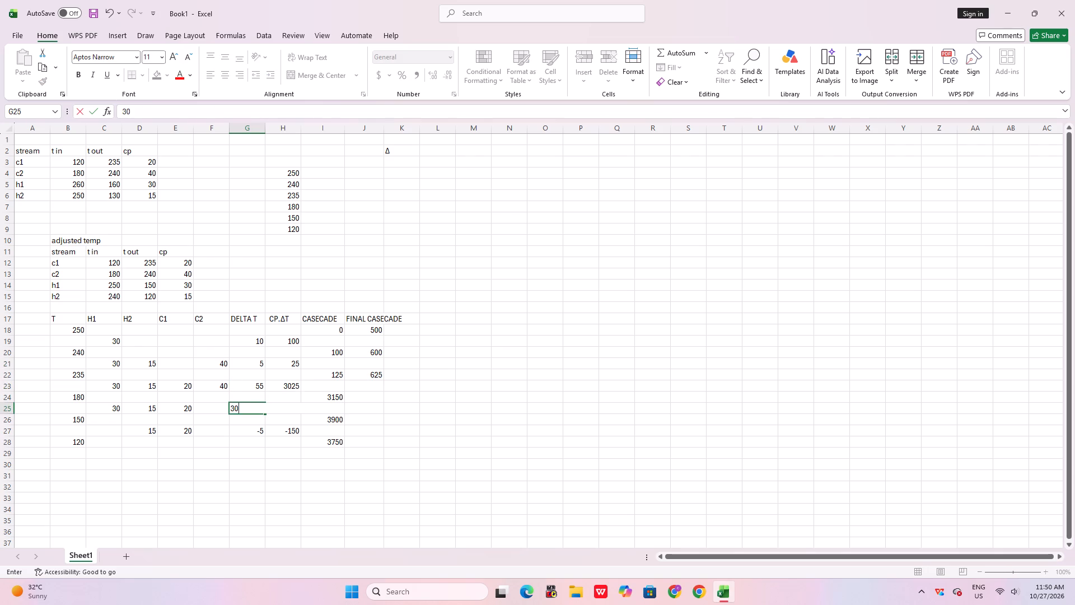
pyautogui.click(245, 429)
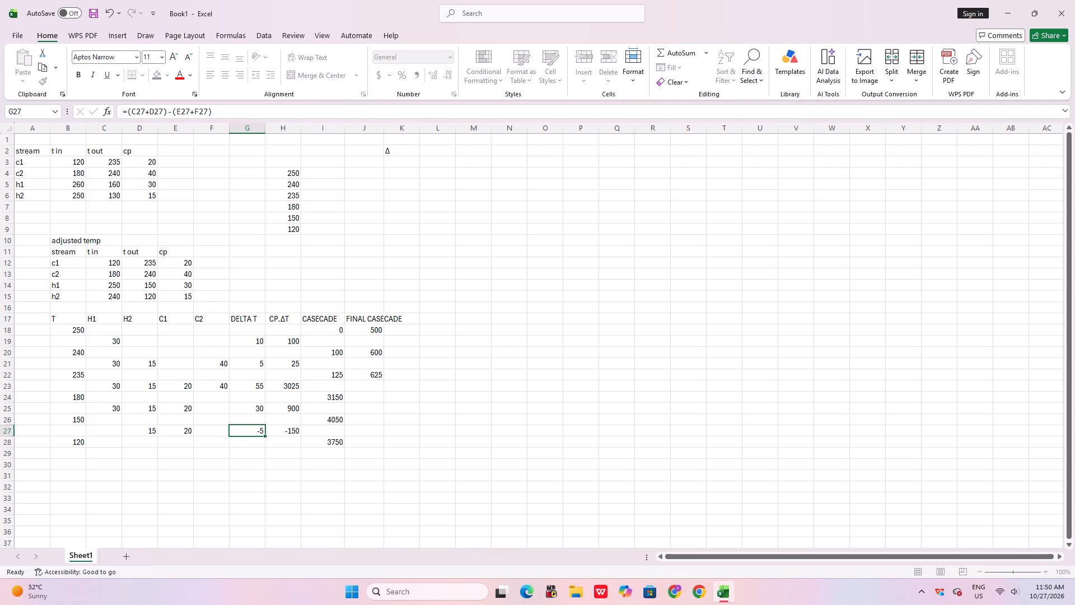
# Undo the fixed DELTA T values in G25, G23, G21 and G19 and the FINAL CASECADE formula in J22.
pyautogui.hotkey('ctrl', 'z')
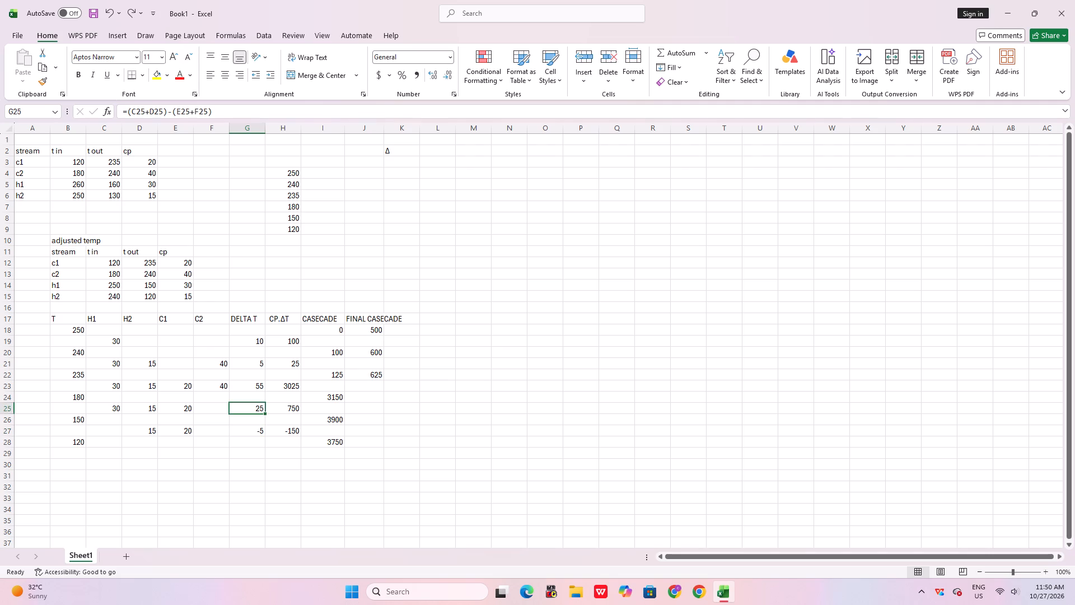
pyautogui.hotkey('ctrl', 'z')
pyautogui.hotkey('ctrl', 'z')
pyautogui.hotkey('ctrl', 'z')
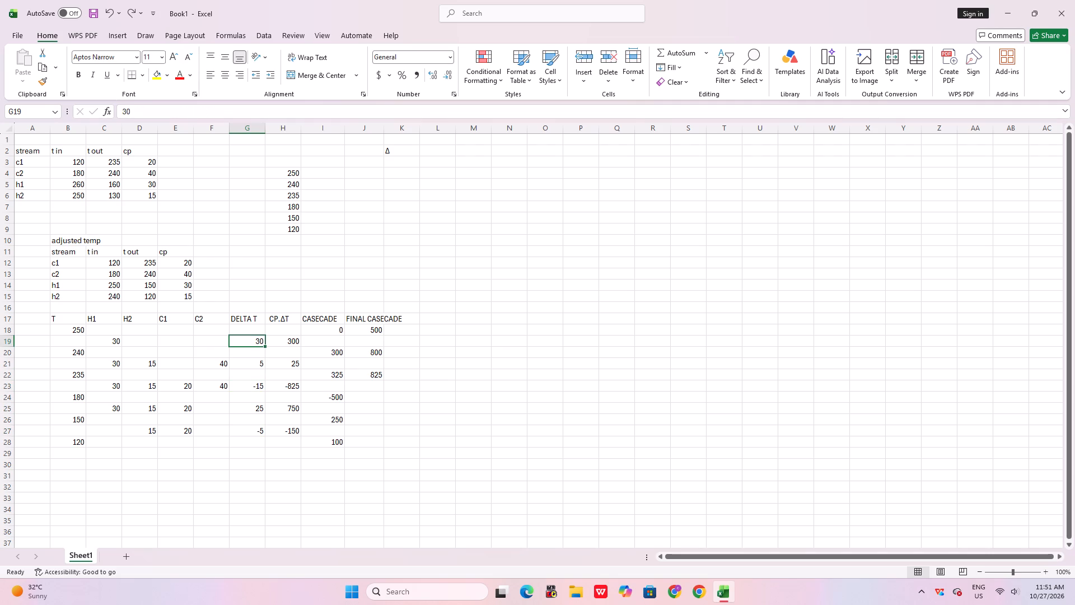
pyautogui.hotkey('ctrl', 'z')
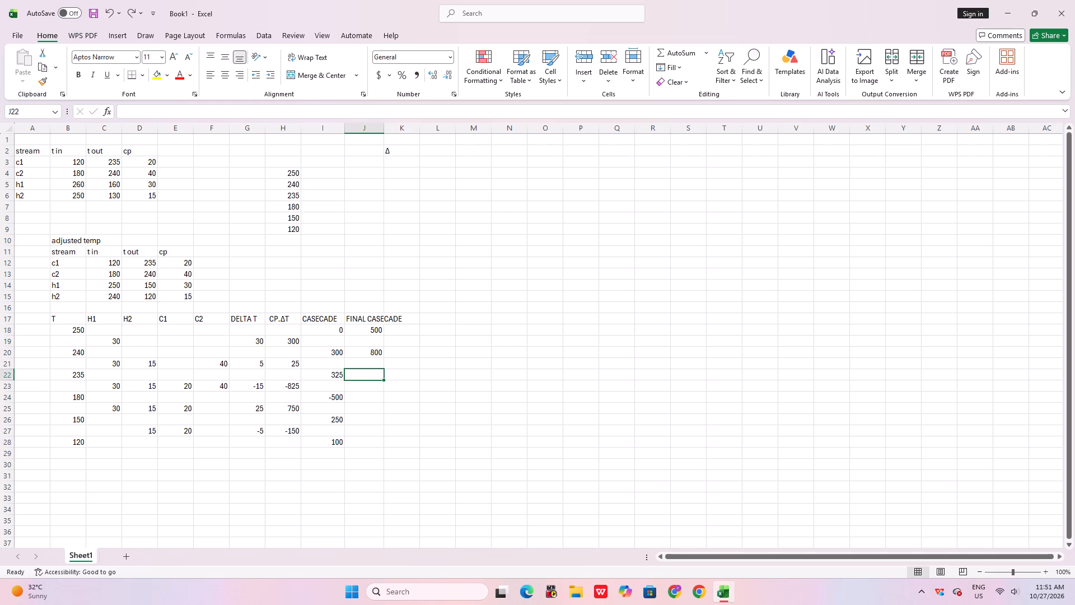
# Replace the DELTA T value in G19 with the formula =C19, referencing the H1 value in that row.
pyautogui.click(251, 346)
pyautogui.hotkey('alt', 's')
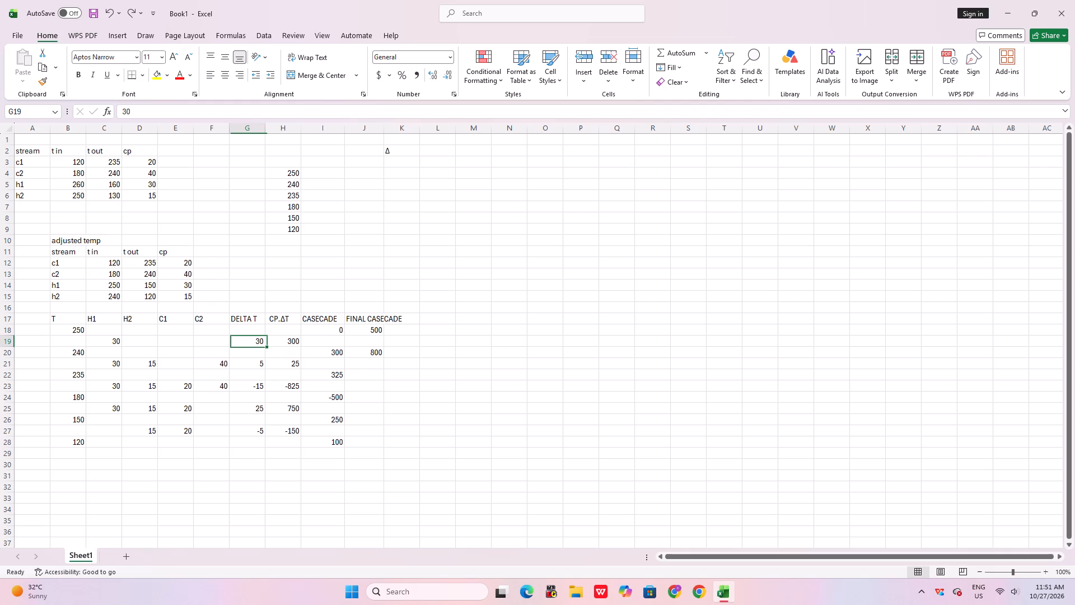
pyautogui.press('c')
pyautogui.write('WQ')
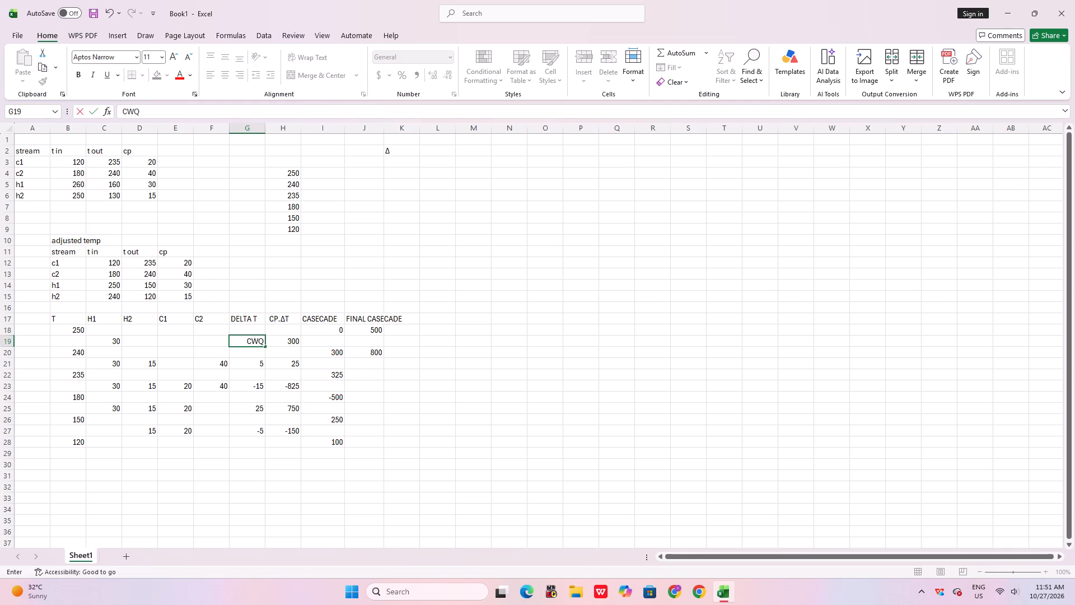
pyautogui.press('BackSpace')
pyautogui.press('BackSpace')
pyautogui.press('BackSpace')
pyautogui.press('=')
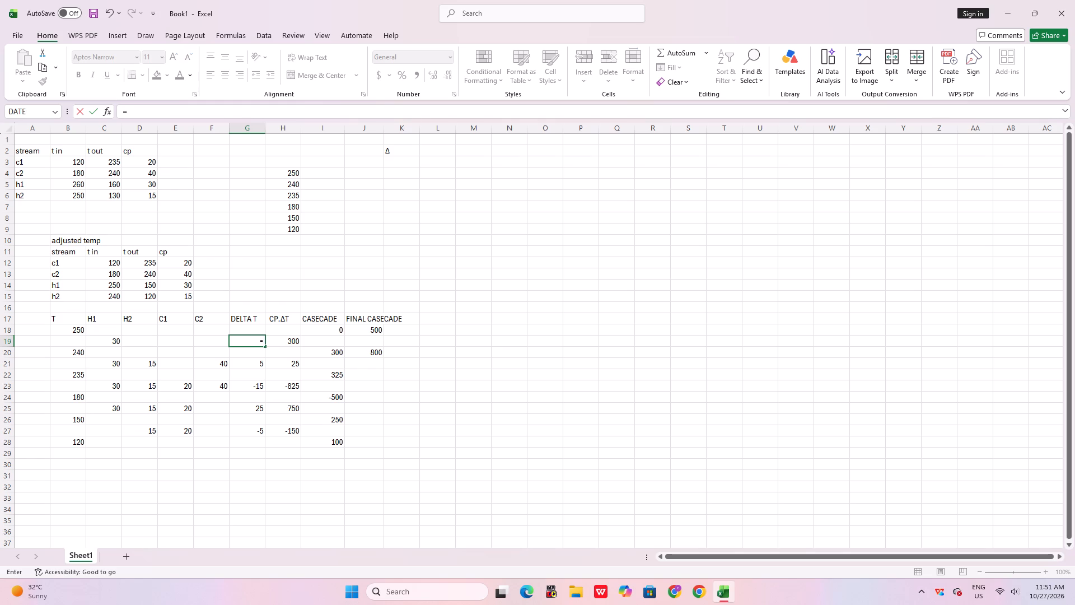
pyautogui.click(99, 343)
pyautogui.press('Return')
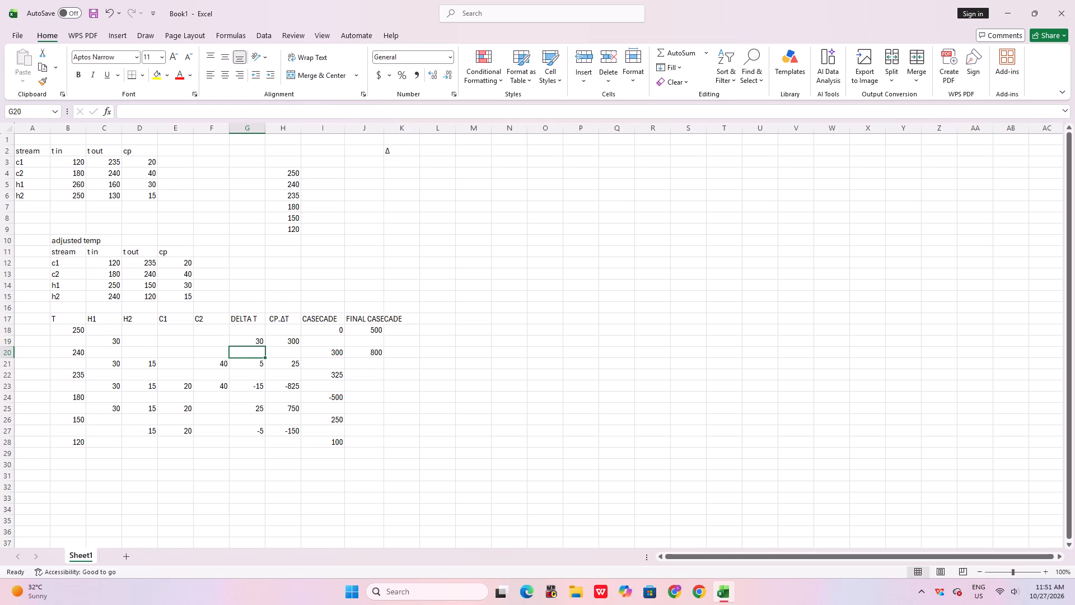
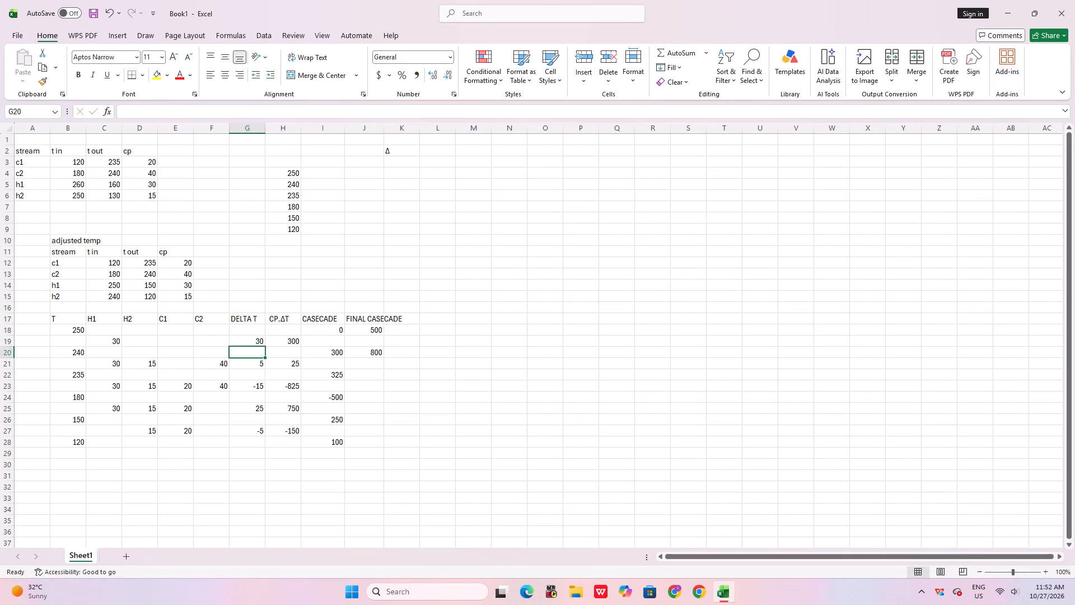
# Insert a blank column before the DELTA T column.
pyautogui.rightClick(265, 130)
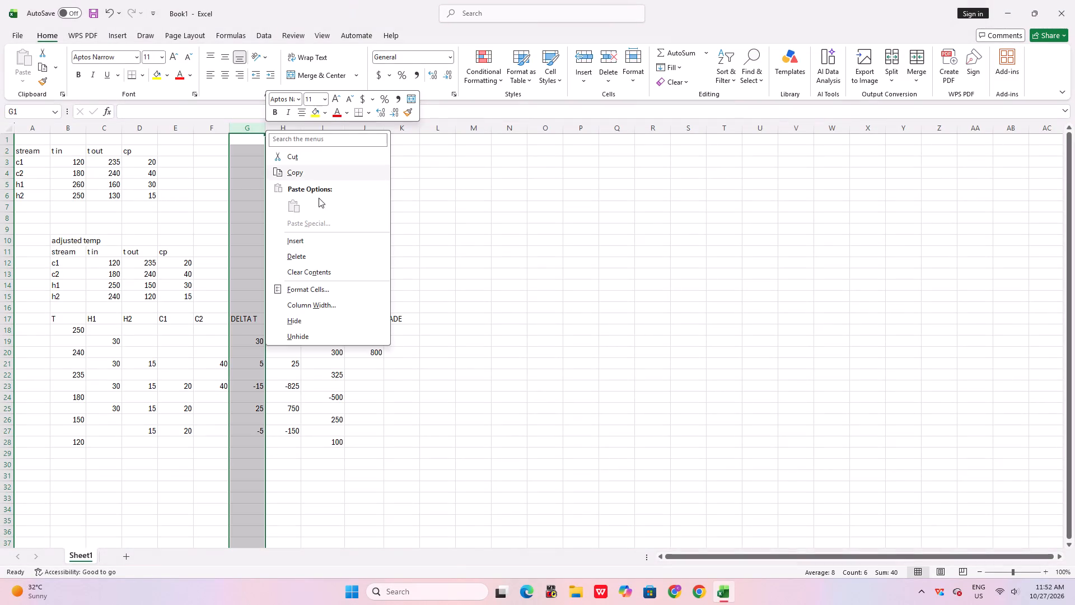
pyautogui.click(302, 240)
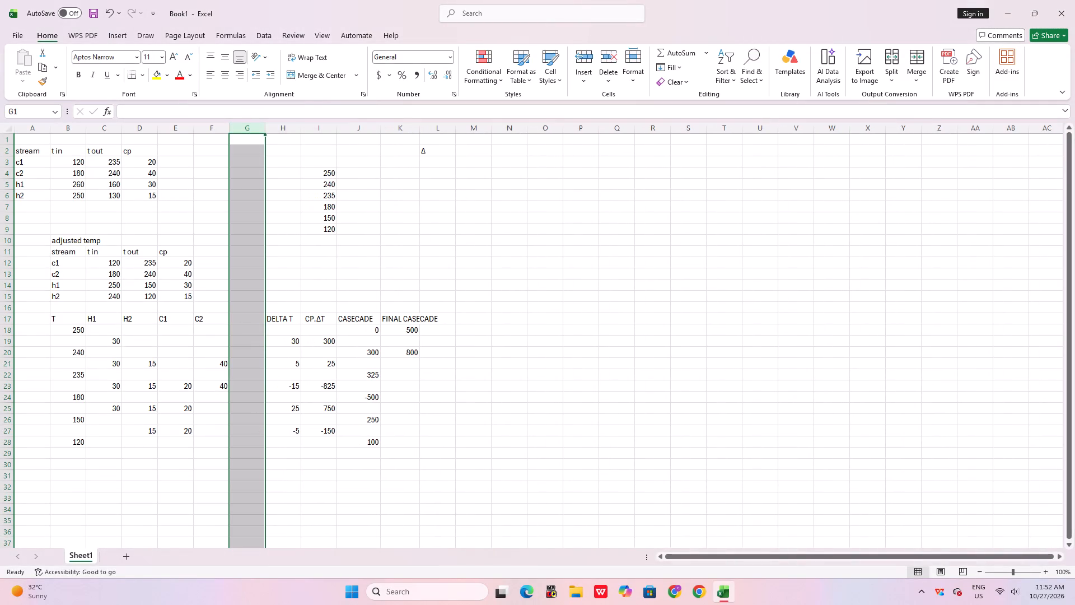
# Rename the header in H17 to CP and label the new column's header in G17 as DELTA T.
pyautogui.click(254, 319)
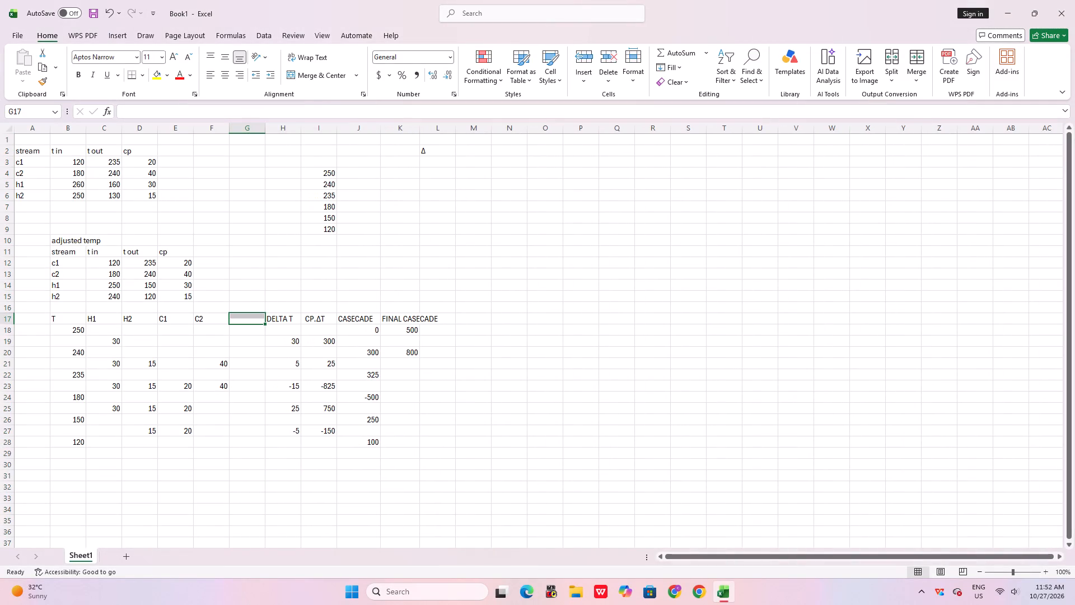
pyautogui.click(287, 315)
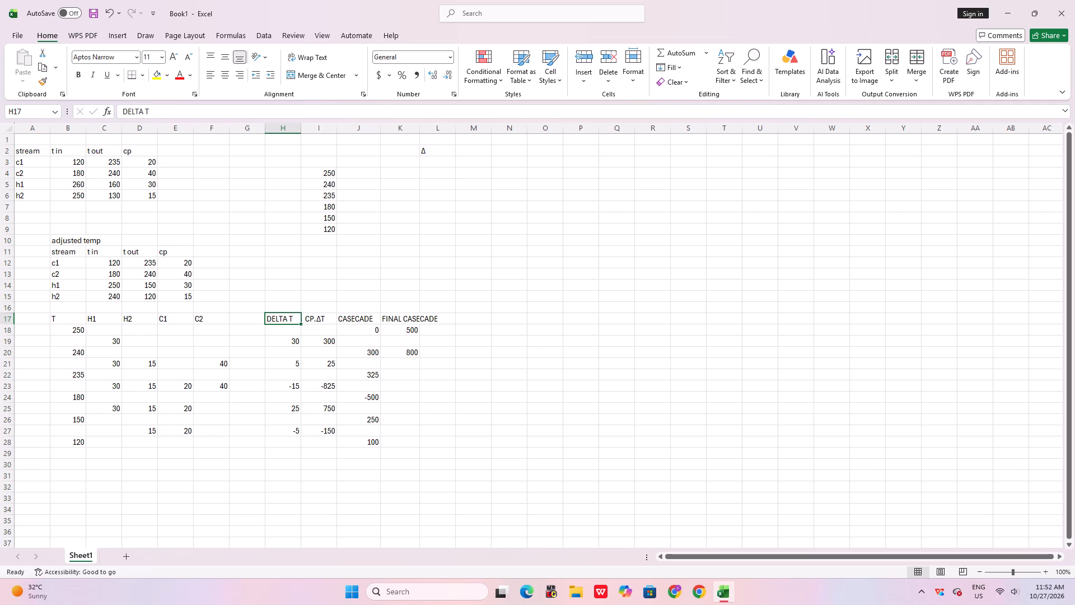
pyautogui.press('BackSpace')
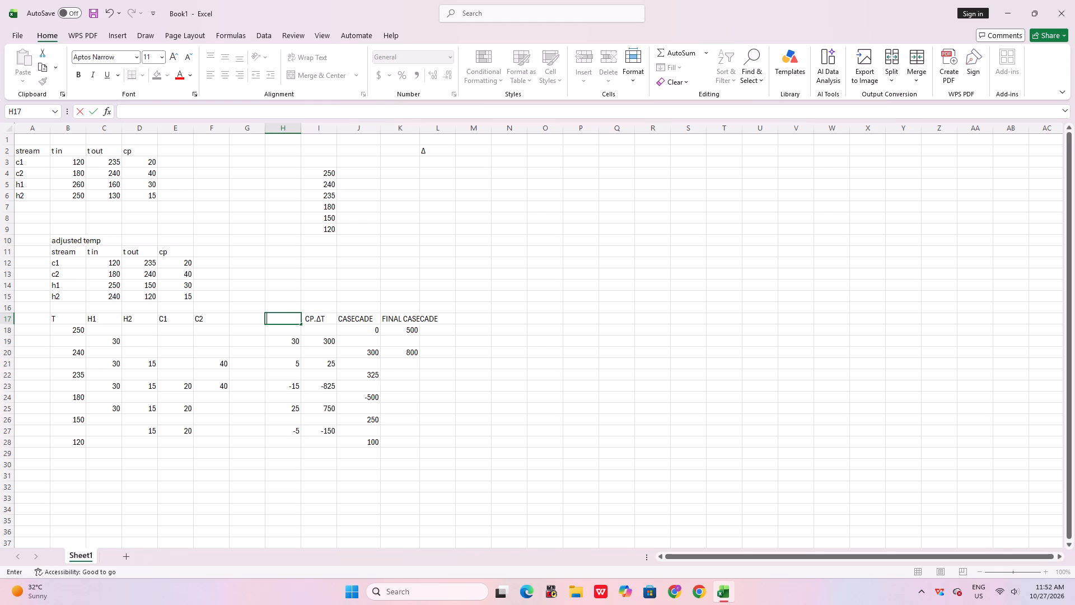
pyautogui.write('CP')
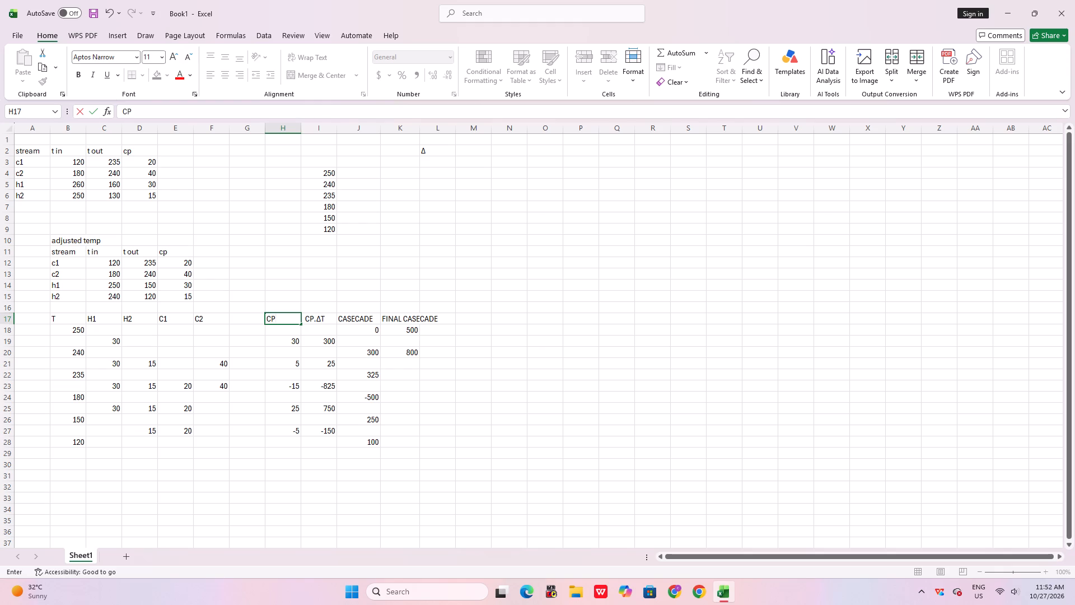
pyautogui.click(241, 323)
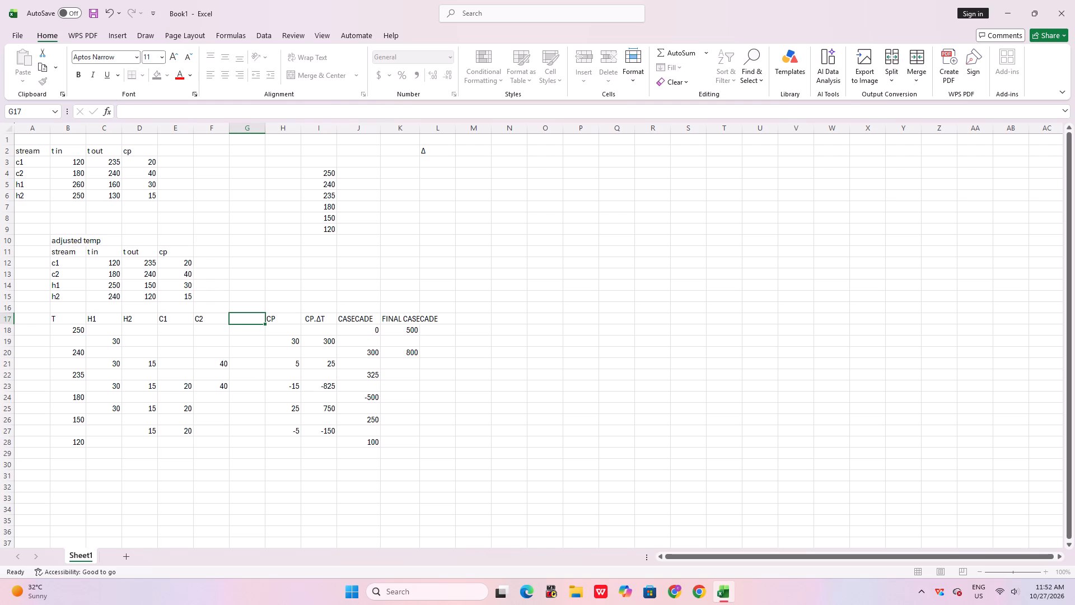
pyautogui.write('DELTA T')
# Enter the DELTA T formulas =B18-B20 in G19 and =B20-B22 in G21.
pyautogui.click(249, 336)
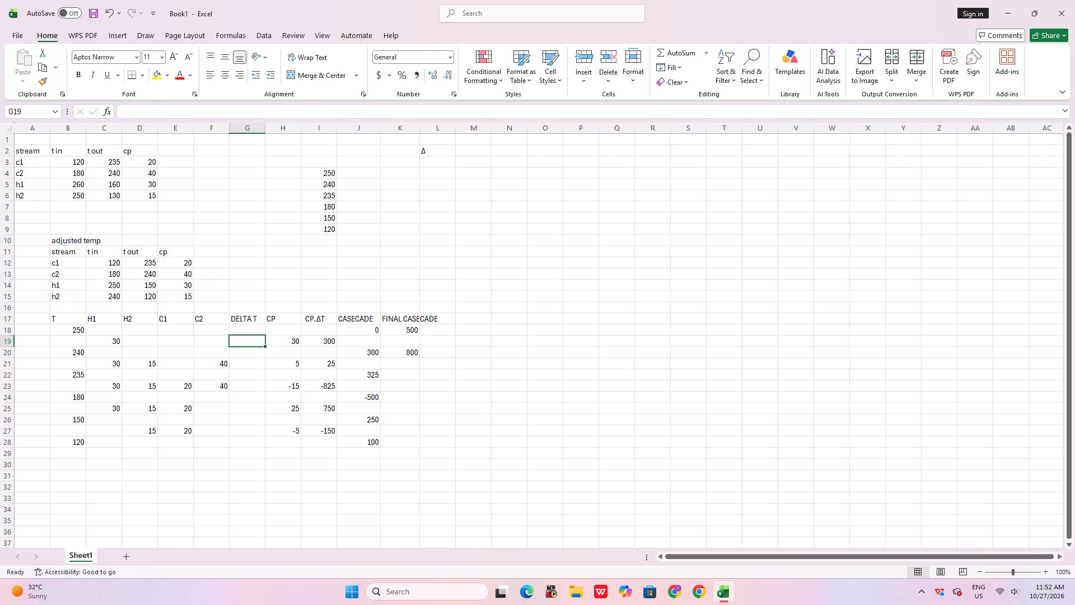
pyautogui.press('=')
pyautogui.click(77, 331)
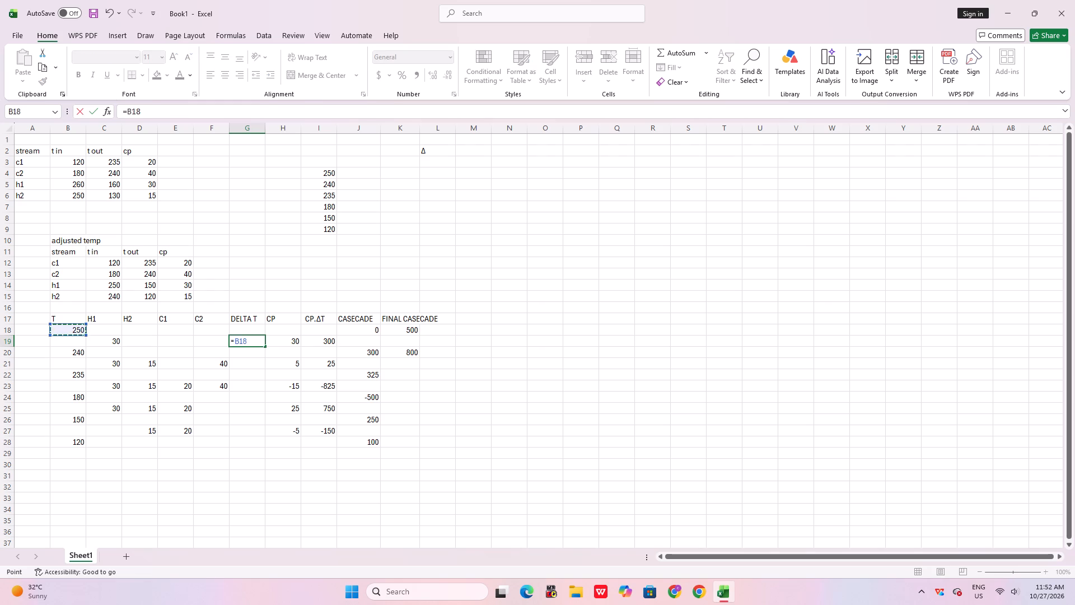
pyautogui.press('-')
pyautogui.click(77, 355)
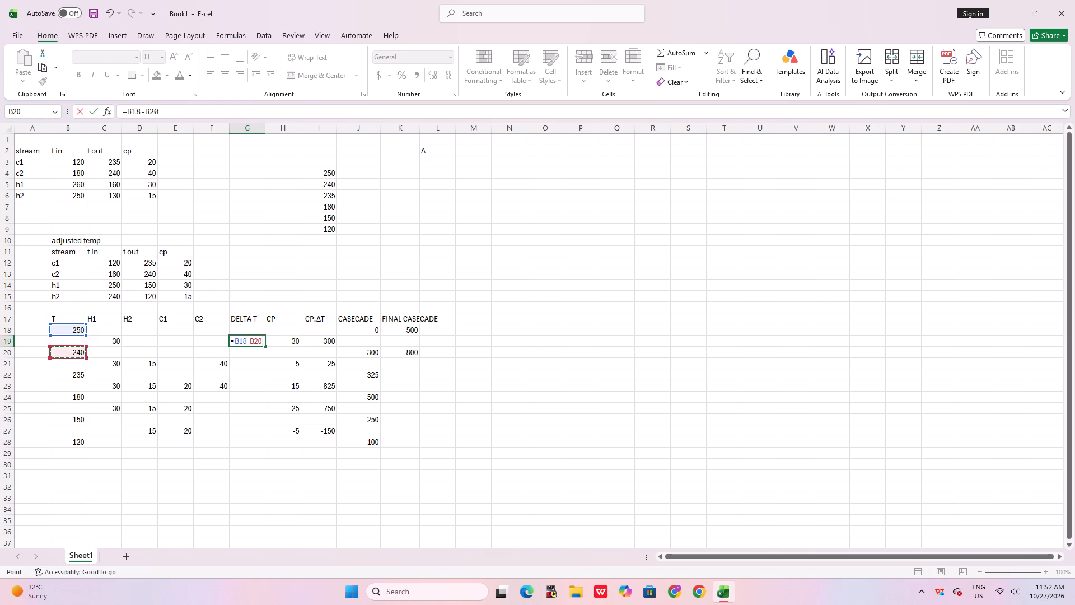
pyautogui.press('Return')
pyautogui.click(255, 366)
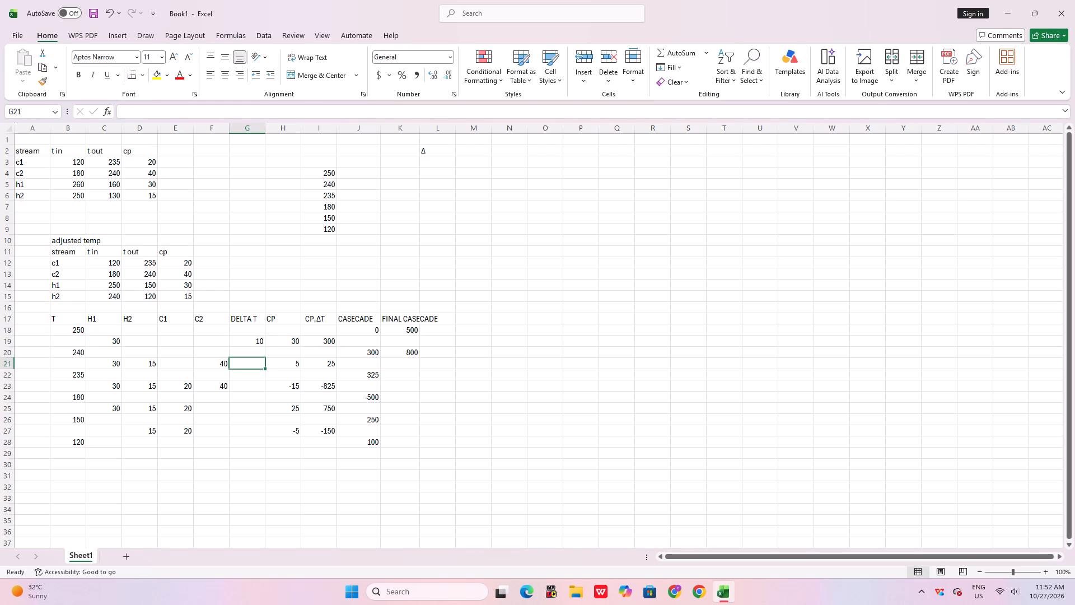
pyautogui.press('=')
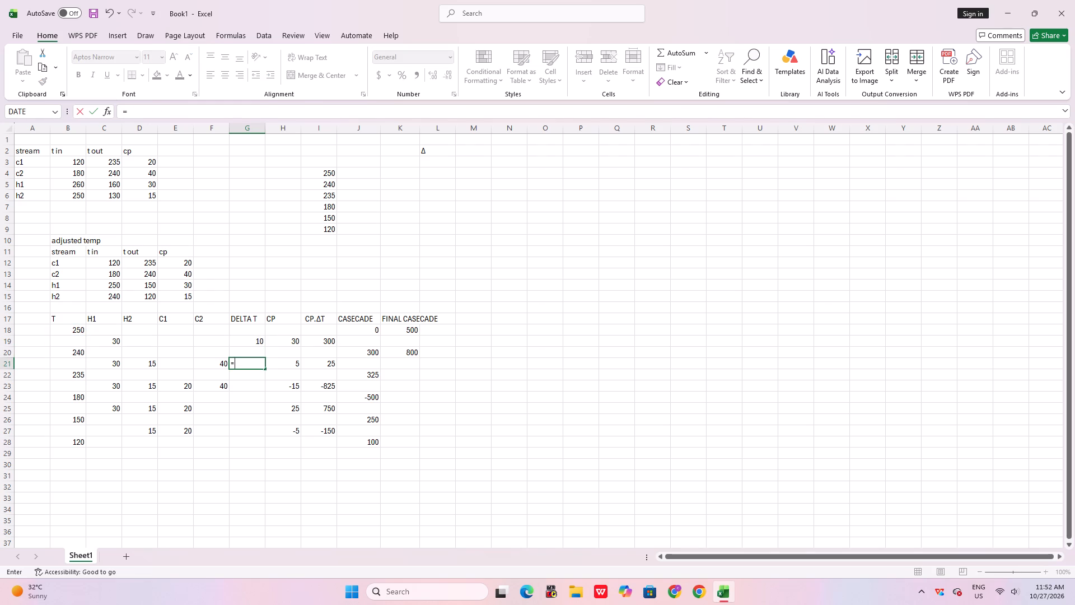
pyautogui.click(76, 351)
pyautogui.press('-')
pyautogui.click(66, 376)
pyautogui.press('Return')
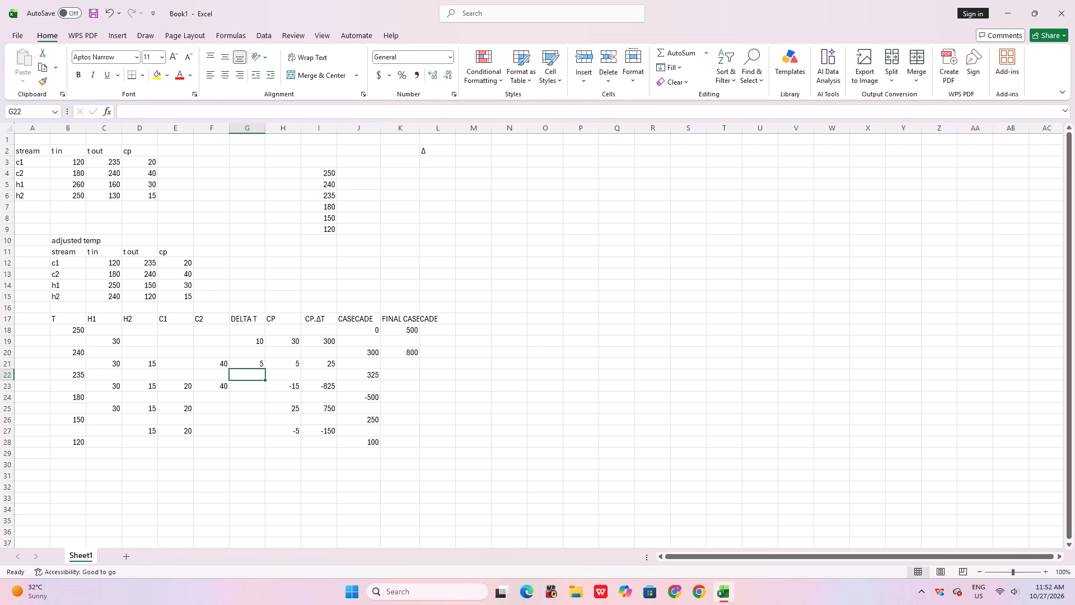
# Enter the DELTA T formulas =B22-B24 in G23 and =B24-B26 in G25.
pyautogui.click(249, 389)
pyautogui.press('=')
pyautogui.click(76, 375)
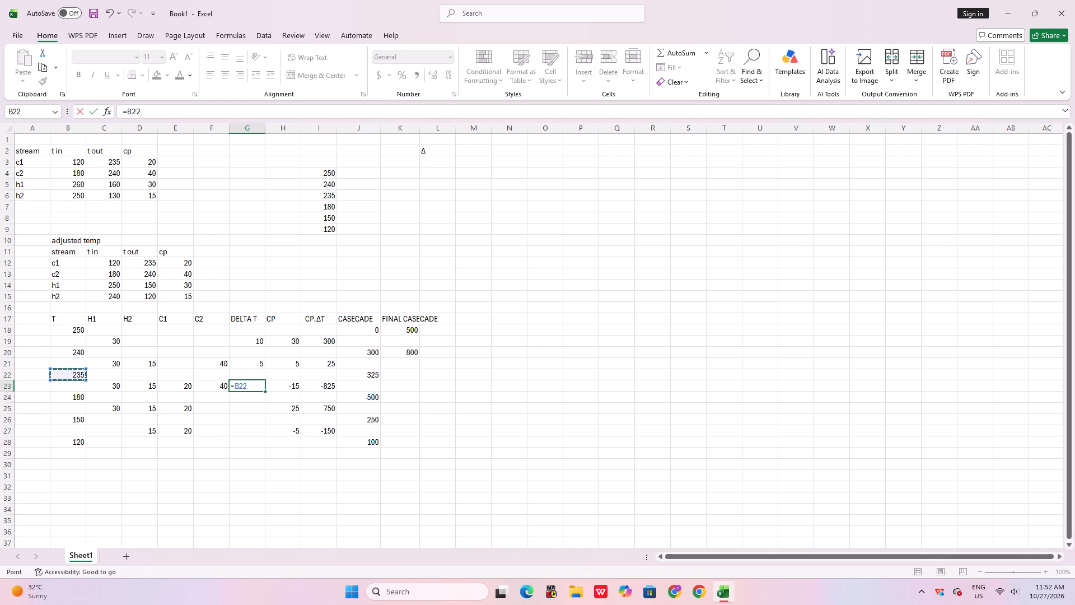
pyautogui.press('-')
pyautogui.click(85, 397)
pyautogui.press('Return')
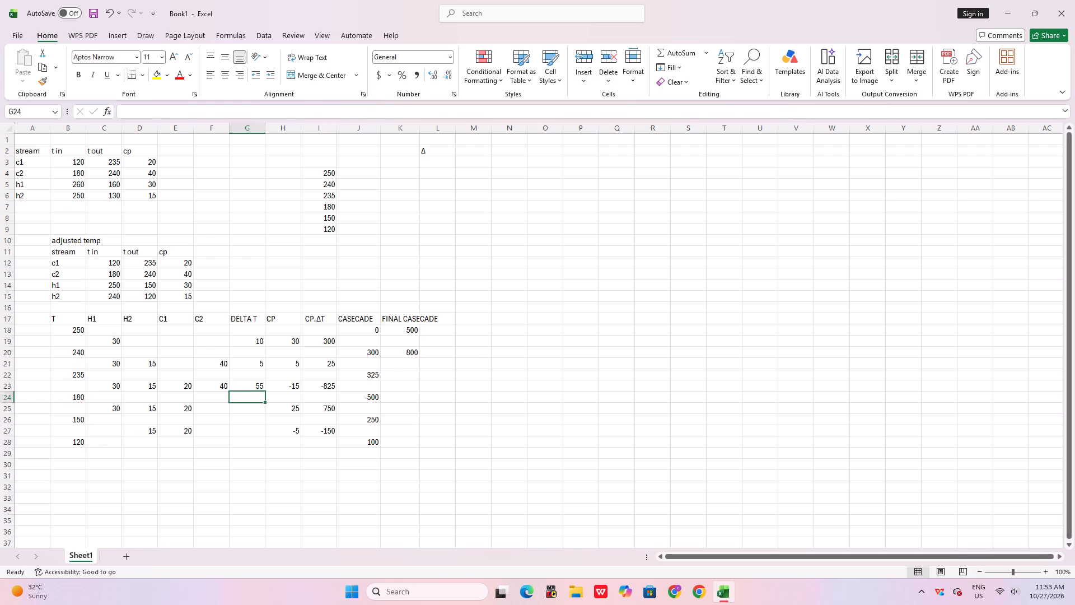
pyautogui.click(246, 404)
pyautogui.click(252, 410)
pyautogui.press('=')
pyautogui.click(77, 398)
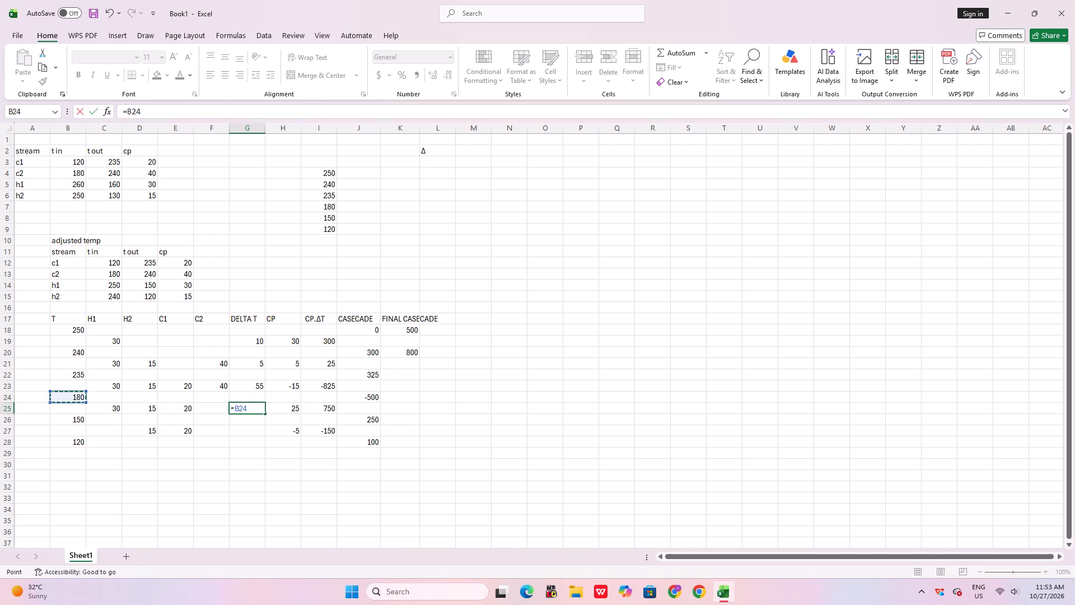
pyautogui.press('-')
pyautogui.click(81, 422)
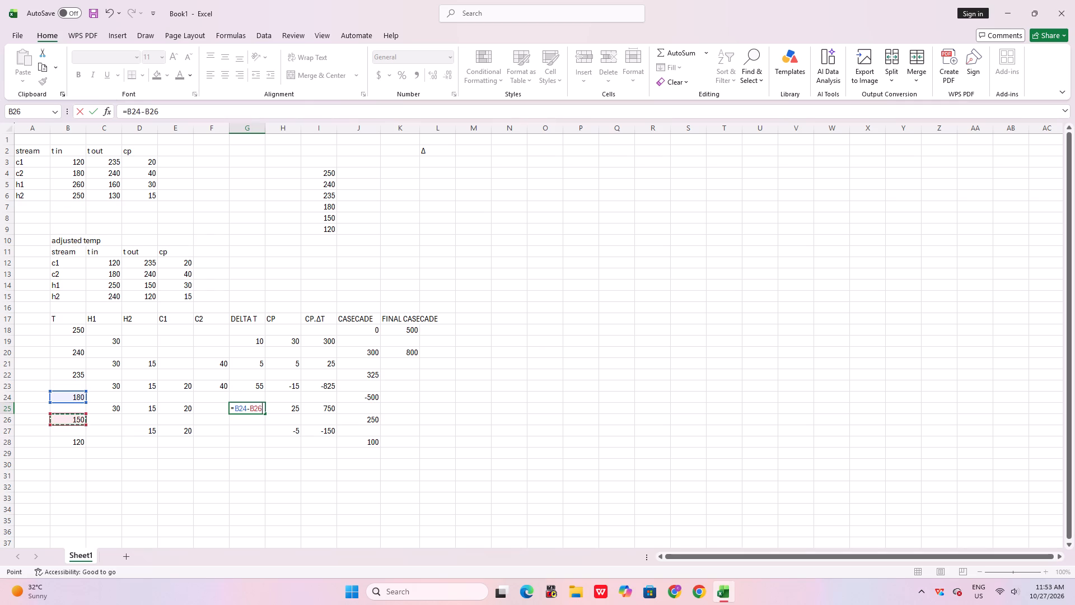
pyautogui.press('Return')
# Enter the DELTA T formula =B26-B28 in G27.
pyautogui.click(250, 434)
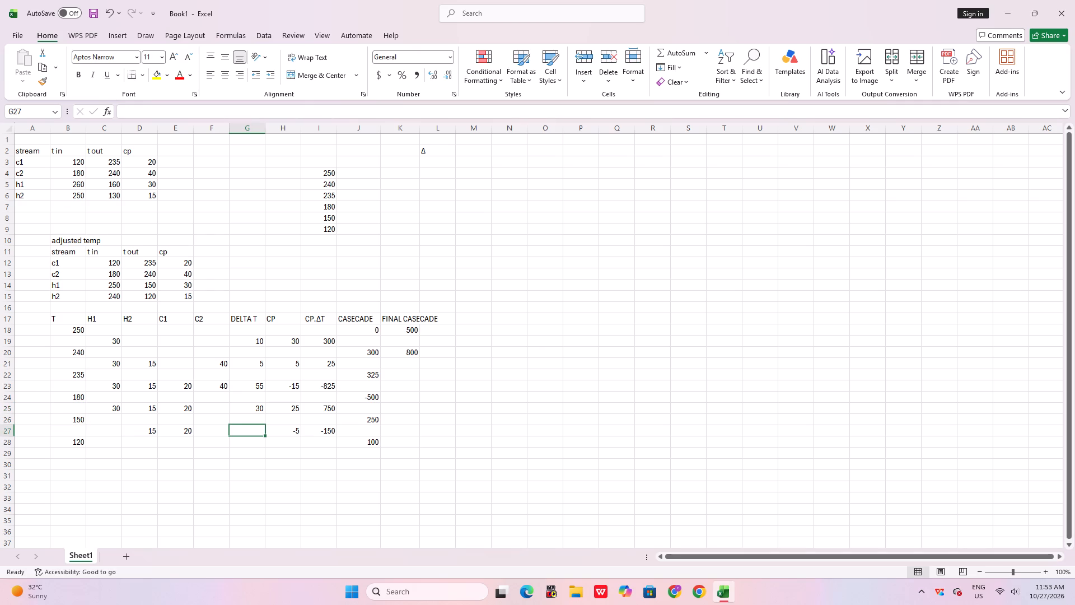
pyautogui.press('=')
pyautogui.click(69, 418)
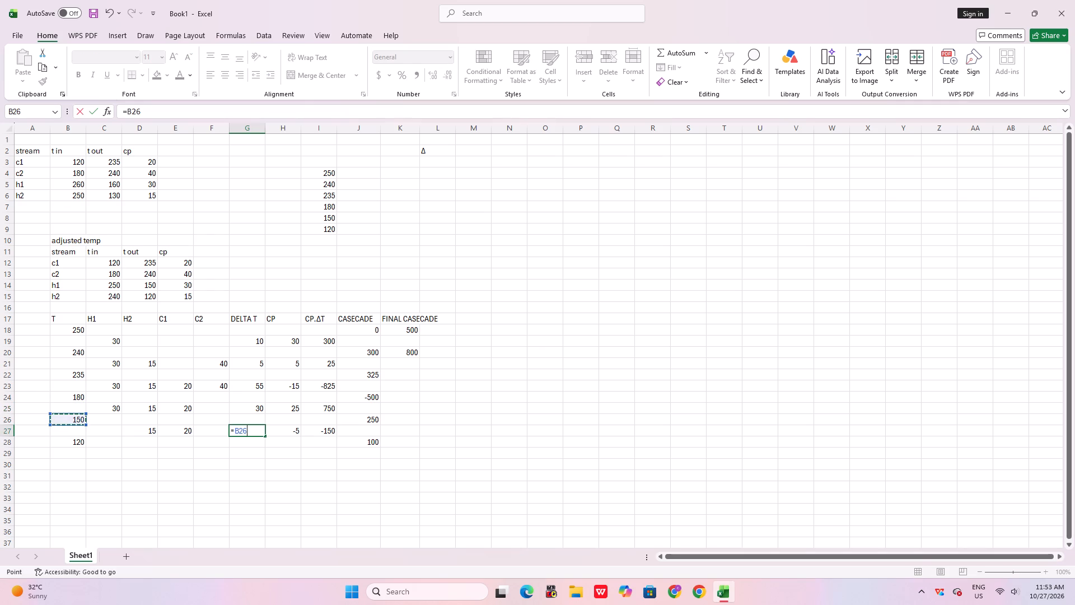
pyautogui.press('-')
pyautogui.click(73, 443)
pyautogui.press('Return')
# Examine the CP and CP.ΔT formulas in rows 19 and 21 to see which cells they reference.
pyautogui.click(277, 338)
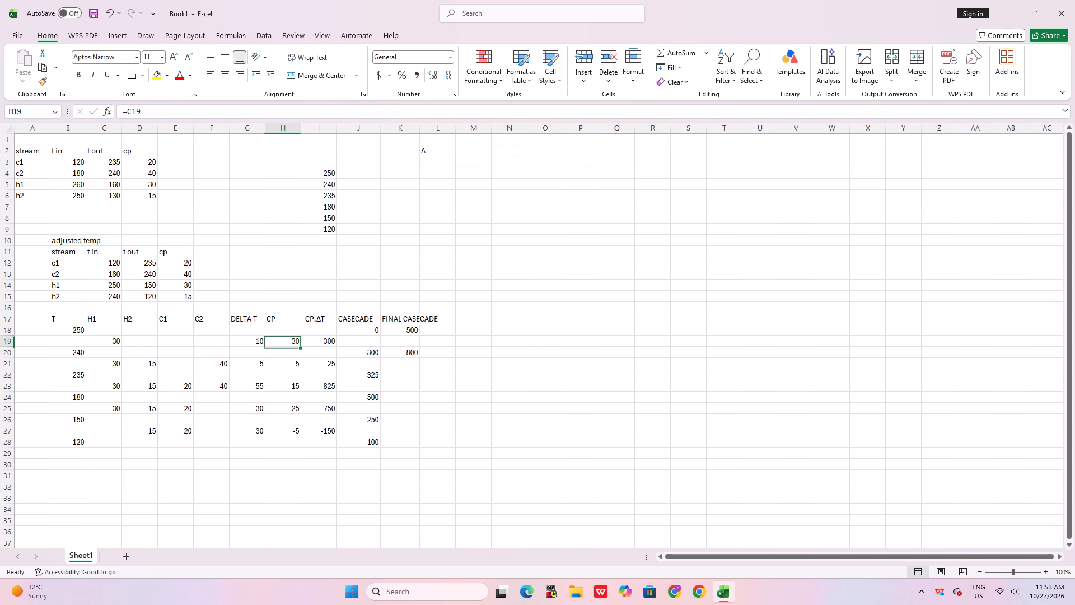
pyautogui.click(331, 339)
pyautogui.doubleClick(316, 337)
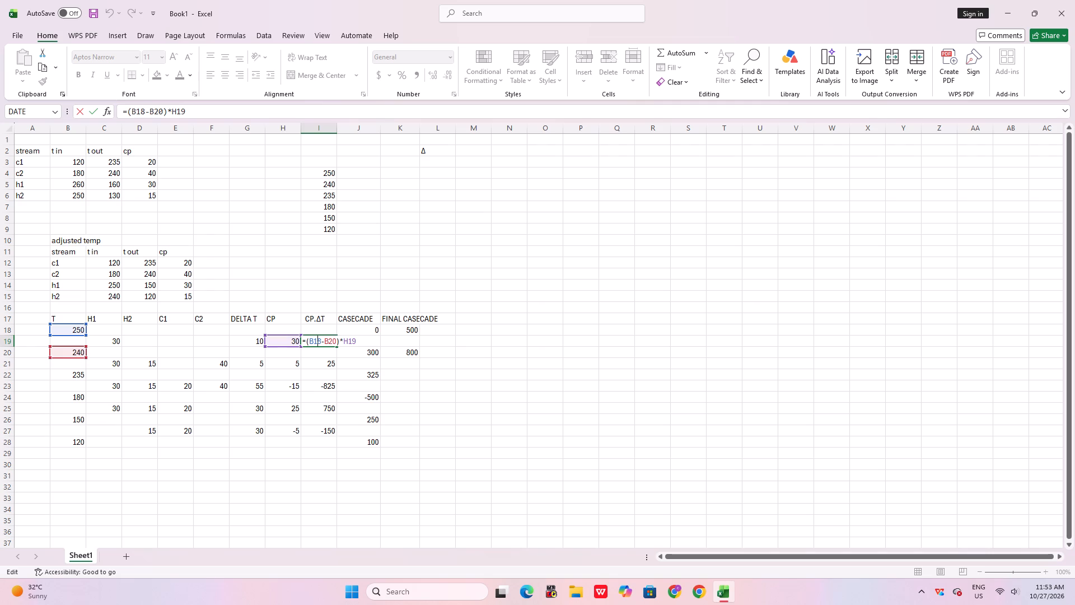
pyautogui.click(259, 340)
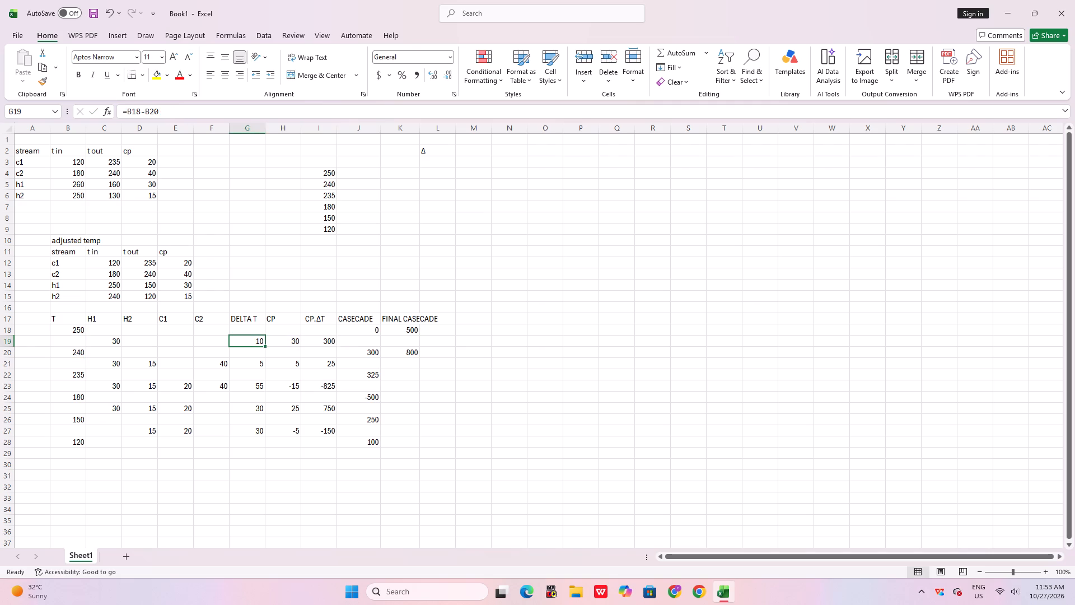
pyautogui.click(322, 338)
pyautogui.click(321, 339)
pyautogui.click(316, 342)
pyautogui.click(316, 343)
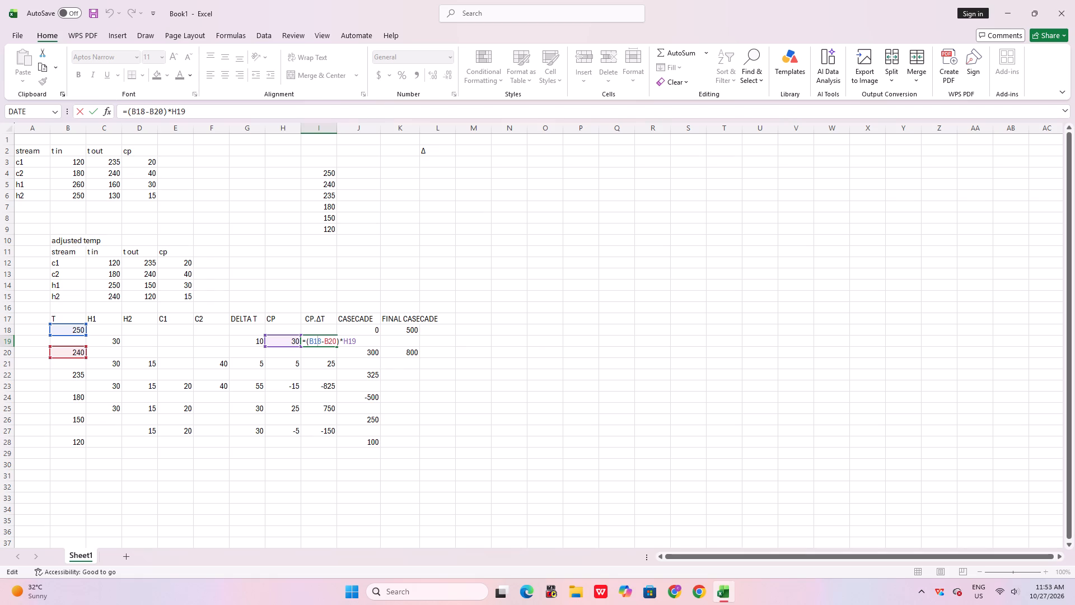
pyautogui.click(447, 380)
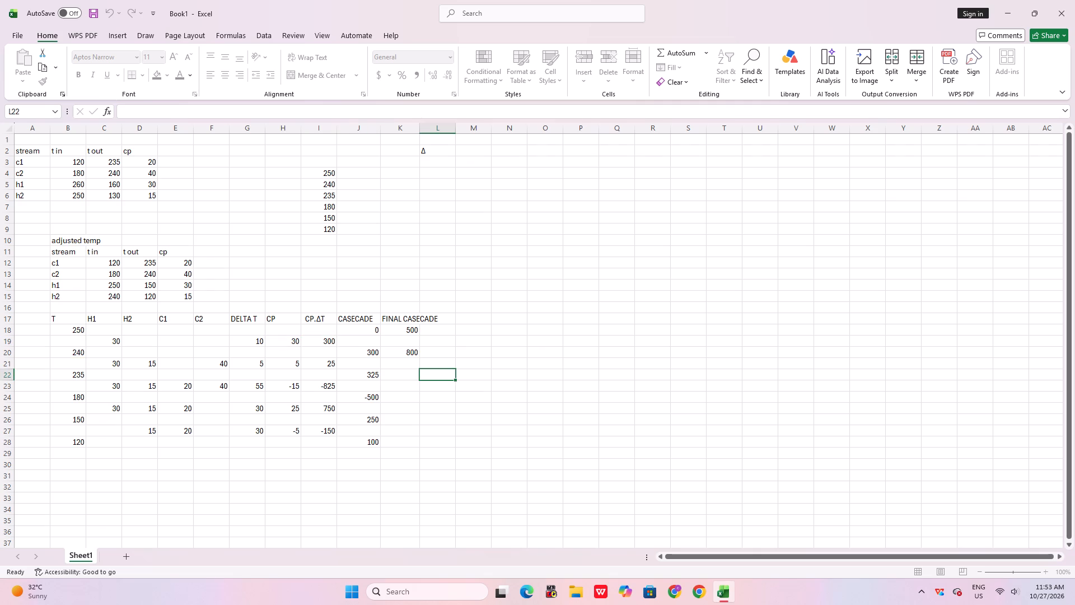
pyautogui.doubleClick(290, 362)
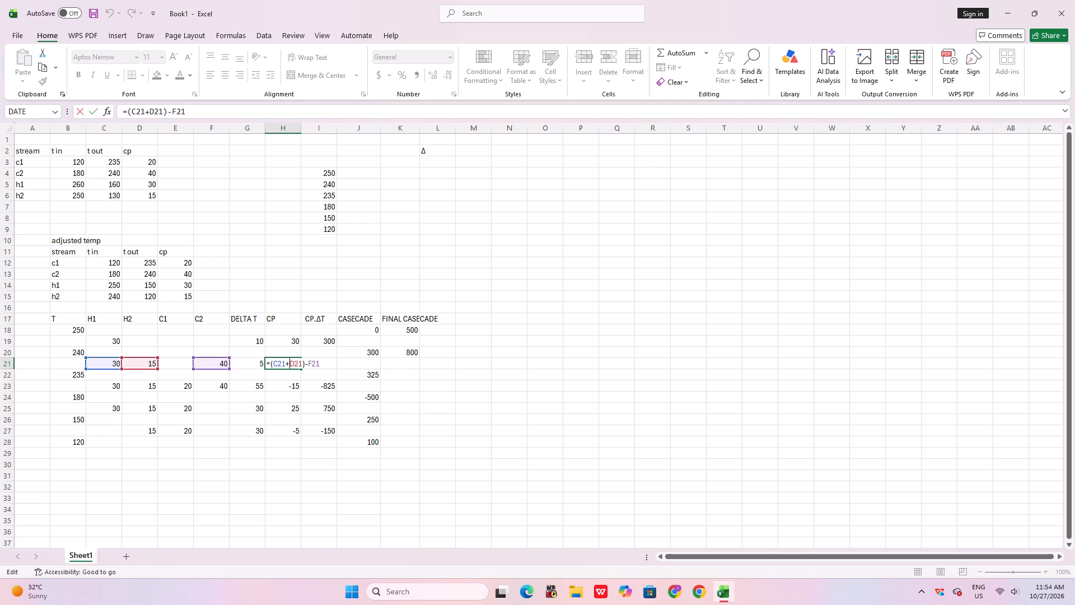
pyautogui.click(331, 361)
pyautogui.click(331, 361)
pyautogui.click(508, 407)
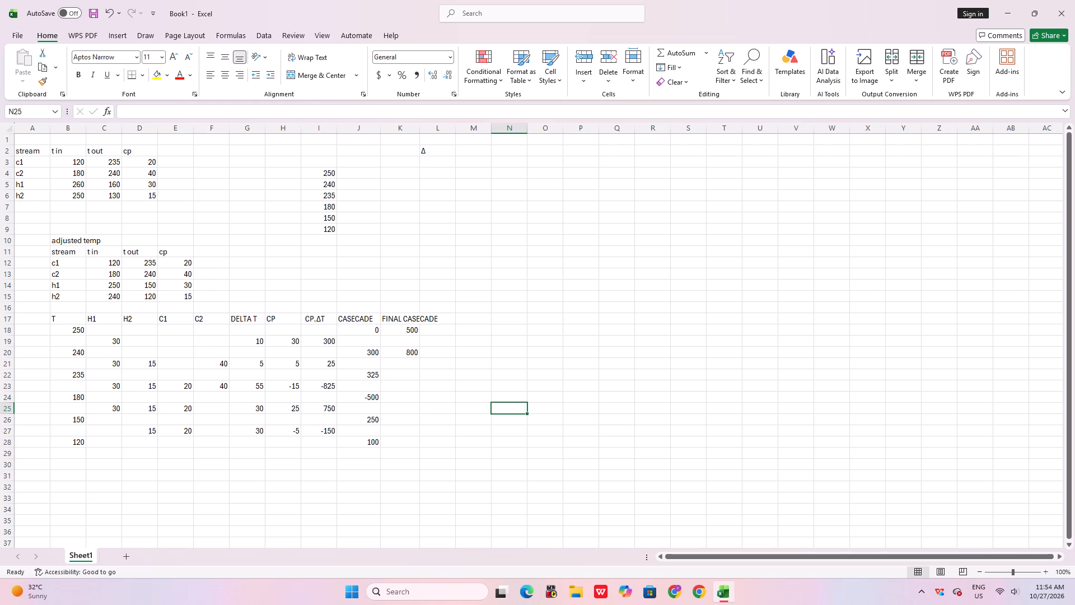
# Clear the CP.ΔT formula for the first temperature interval in I19.
pyautogui.doubleClick(319, 343)
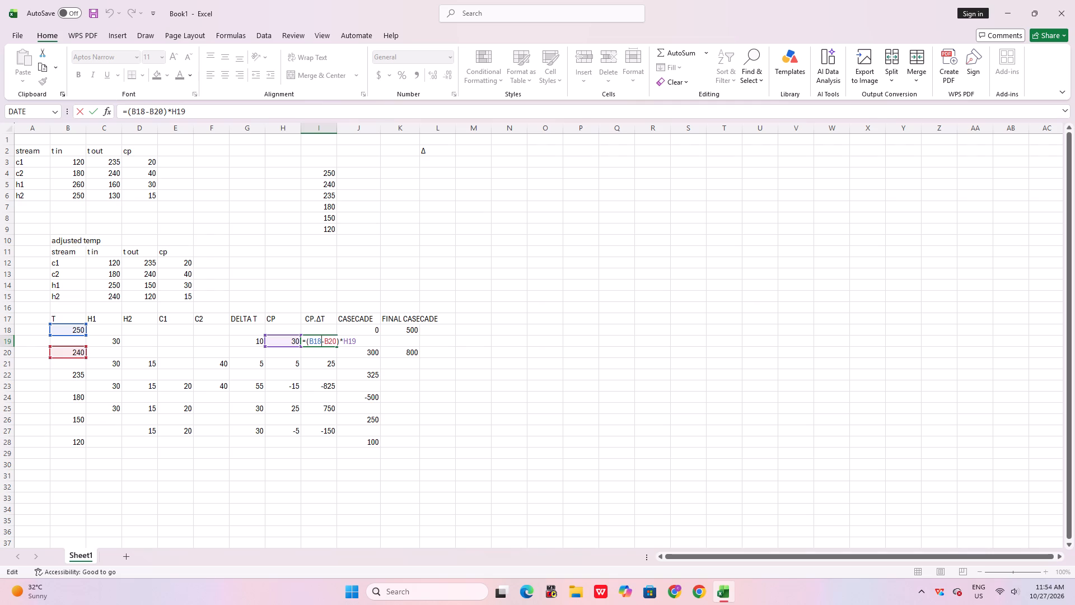
pyautogui.click(326, 341)
pyautogui.press('BackSpace')
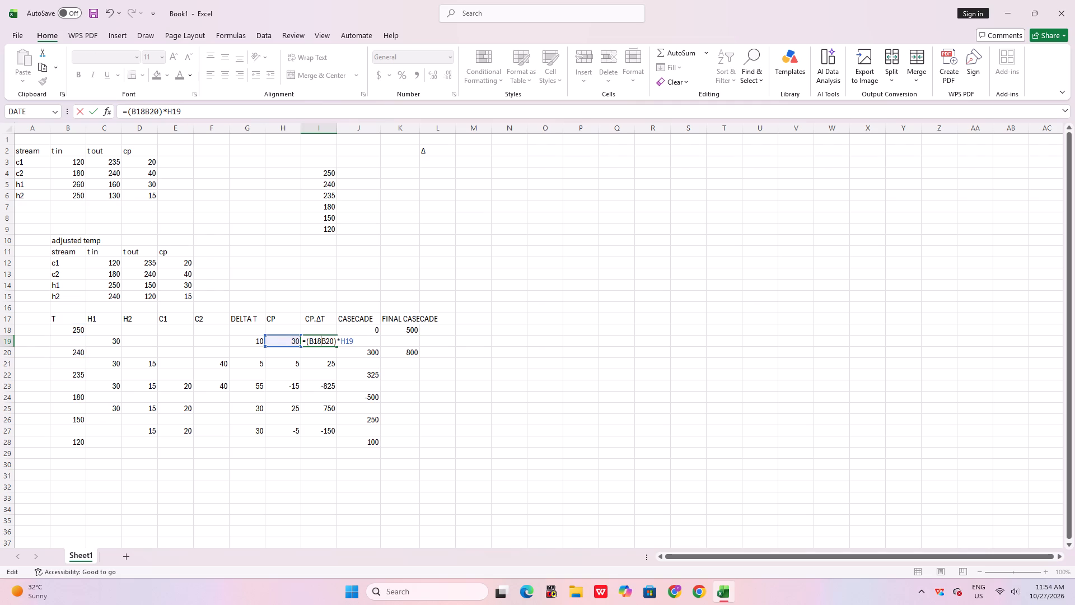
pyautogui.click(329, 342)
pyautogui.press('BackSpace')
pyautogui.press('BackSpace')
pyautogui.press('BackSpace')
pyautogui.press('BackSpace')
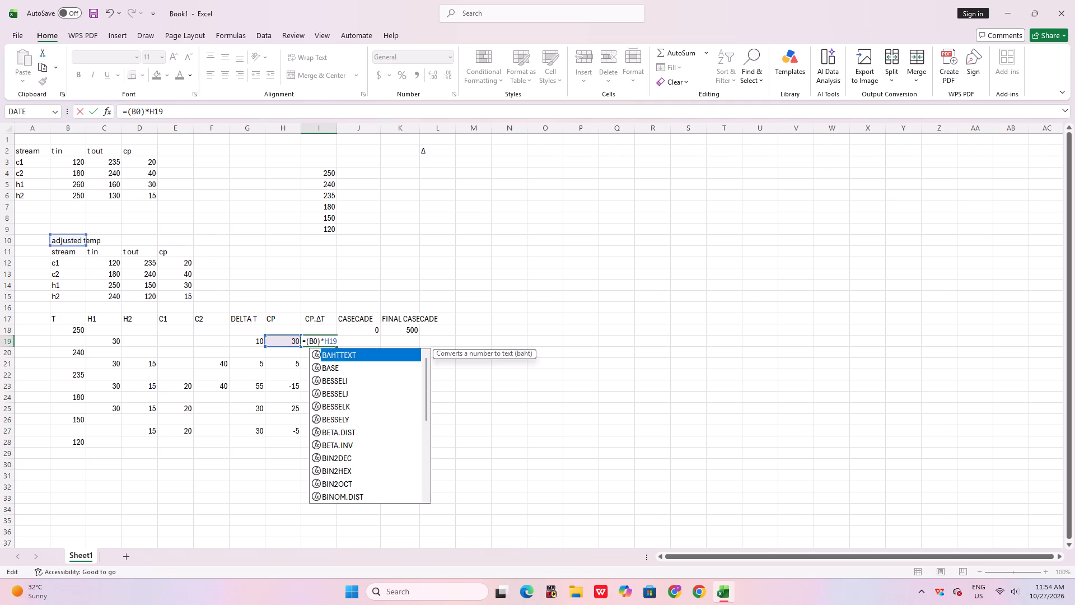
pyautogui.press('BackSpace')
pyautogui.press('BackSpace')
pyautogui.press('BackSpace')
pyautogui.press('BackSpace')
pyautogui.press('BackSpace')
pyautogui.click(326, 343)
pyautogui.press('BackSpace')
pyautogui.press('BackSpace')
pyautogui.press('BackSpace')
pyautogui.press('BackSpace')
pyautogui.press('BackSpace')
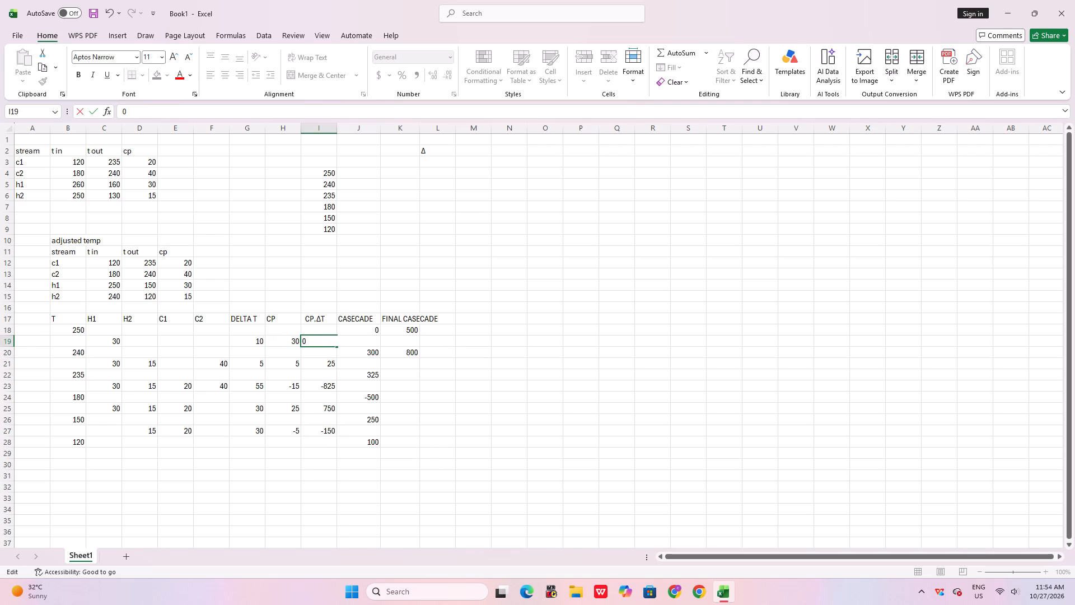
pyautogui.press('BackSpace')
pyautogui.press('BackSpace')
# Clear the remaining CP.ΔT formulas in I21, I23, I25 and I27.
pyautogui.click(329, 361)
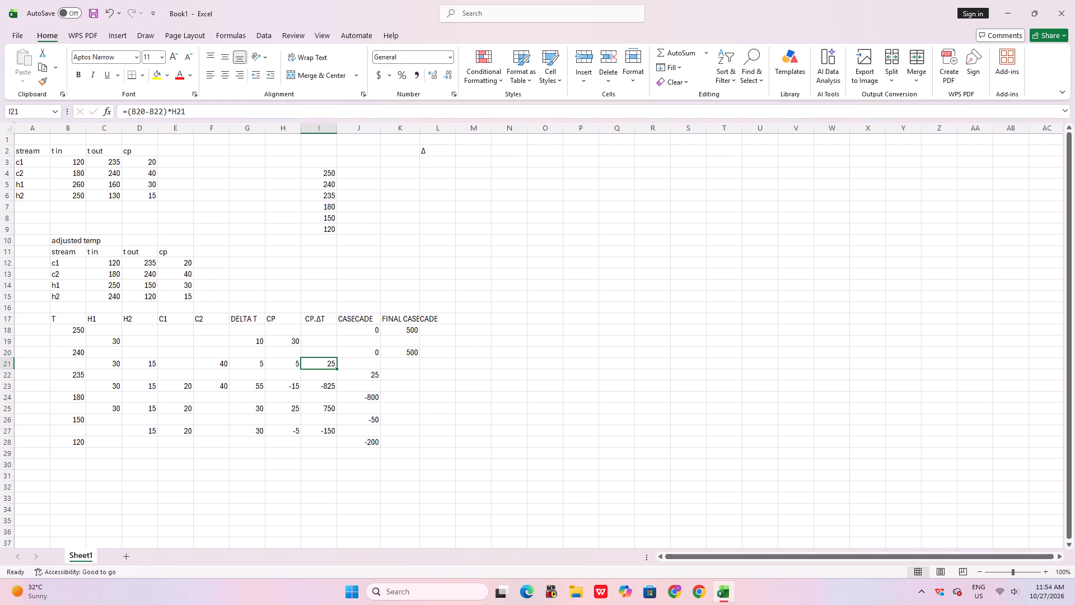
pyautogui.press('BackSpace')
pyautogui.click(326, 389)
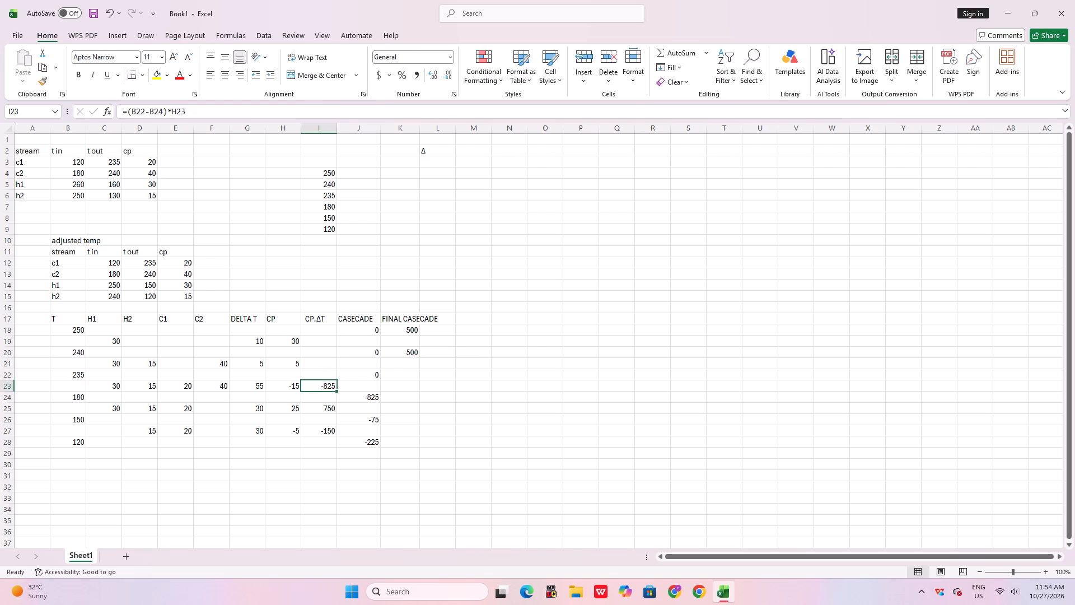
pyautogui.press('BackSpace')
pyautogui.click(329, 407)
pyautogui.press('BackSpace')
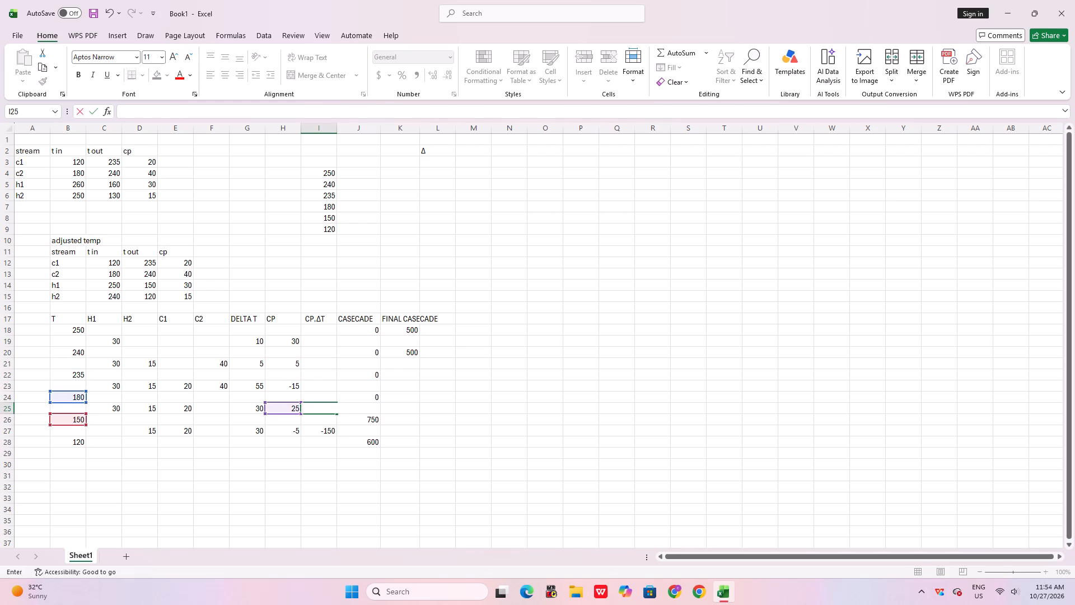
pyautogui.click(324, 435)
pyautogui.press('BackSpace')
# Enter the CP.ΔT formulas =G19*H19 in I19 and =G21*H21 in I21.
pyautogui.click(325, 339)
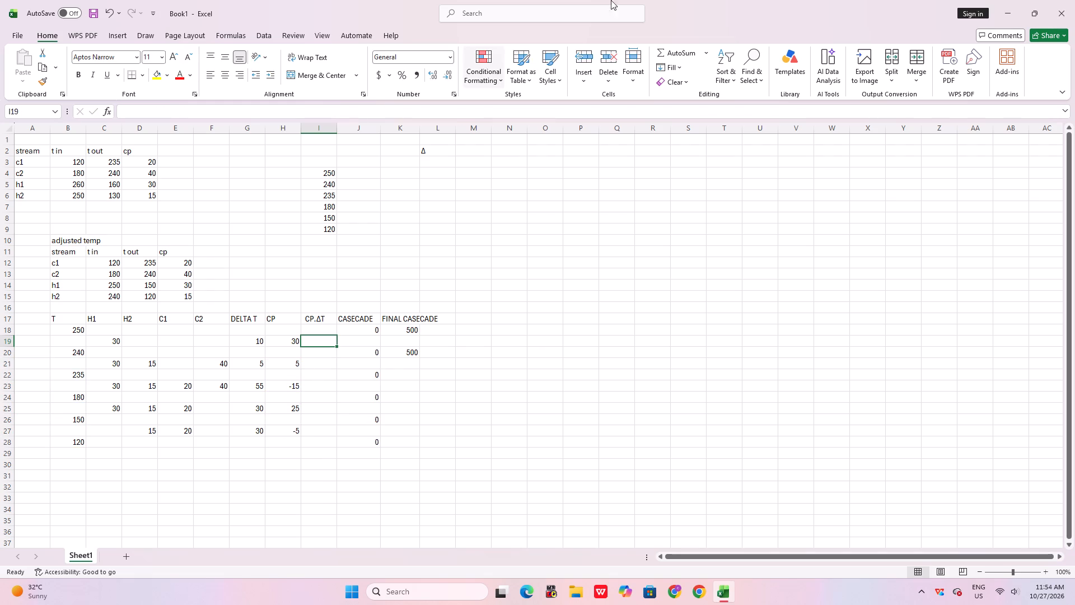
pyautogui.press('=')
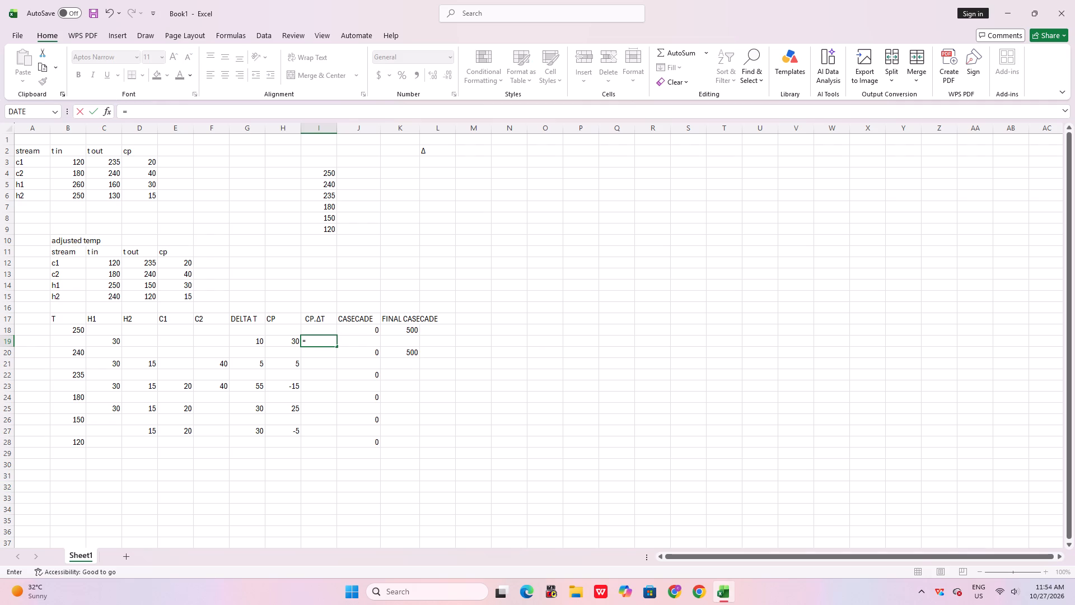
pyautogui.click(241, 337)
pyautogui.press('*')
pyautogui.click(287, 342)
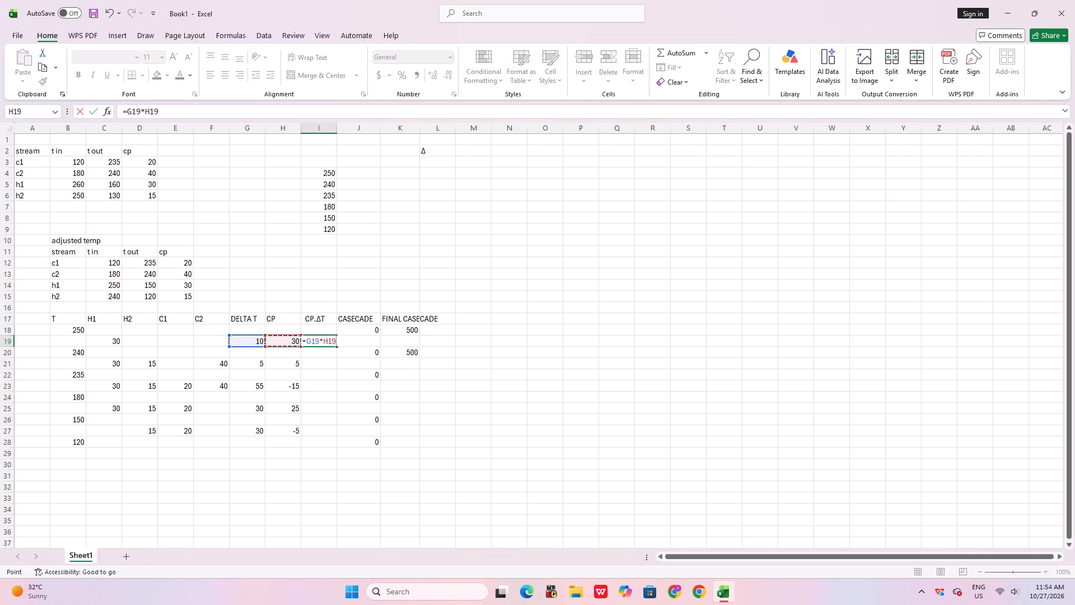
pyautogui.press('Return')
pyautogui.click(320, 364)
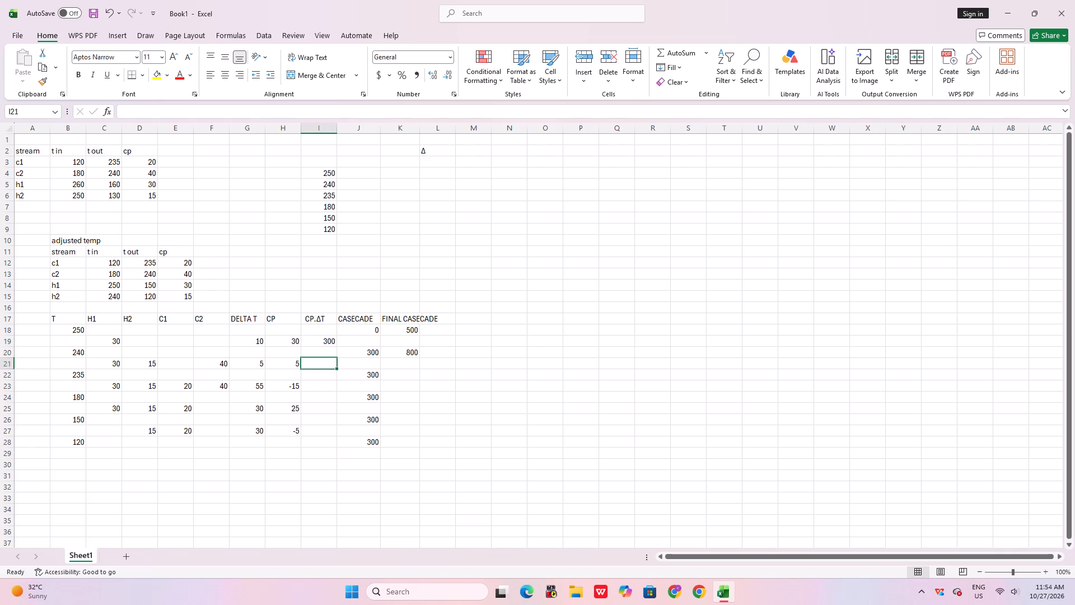
pyautogui.press('=')
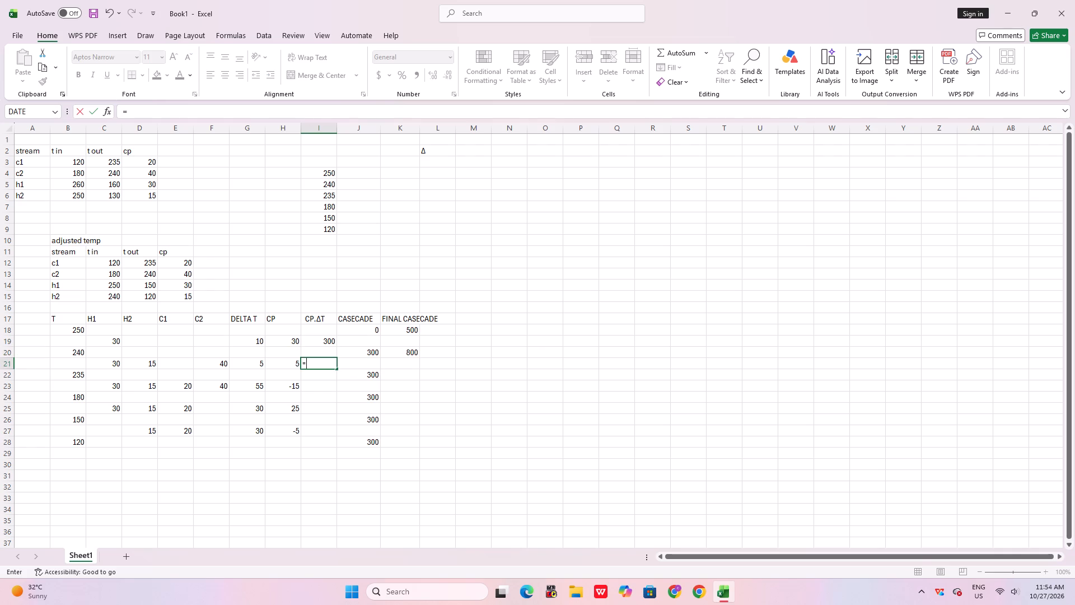
pyautogui.click(258, 365)
pyautogui.press('*')
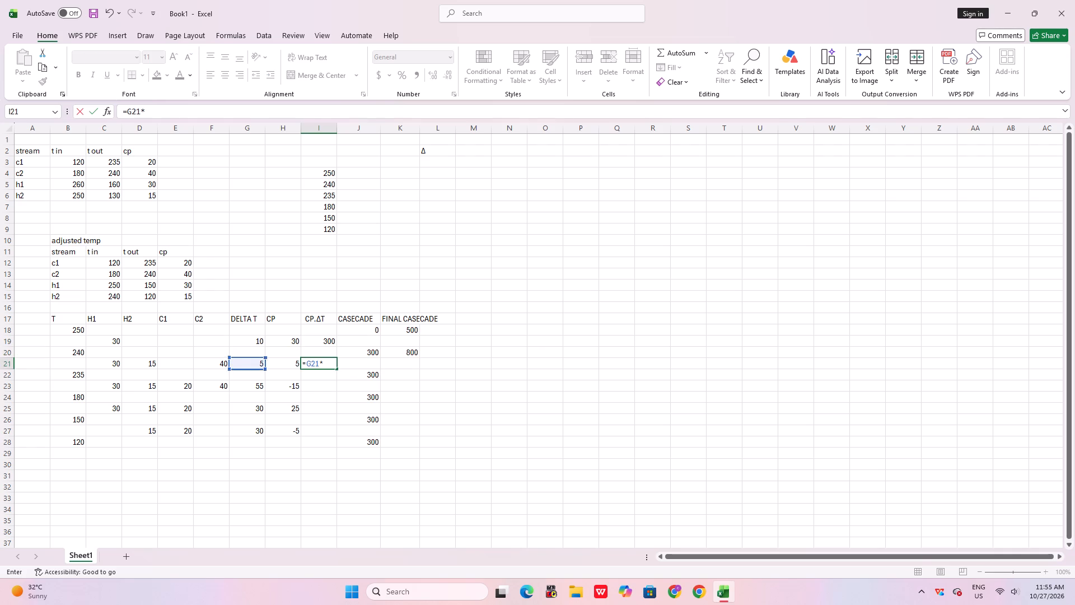
pyautogui.click(278, 367)
pyautogui.press('Return')
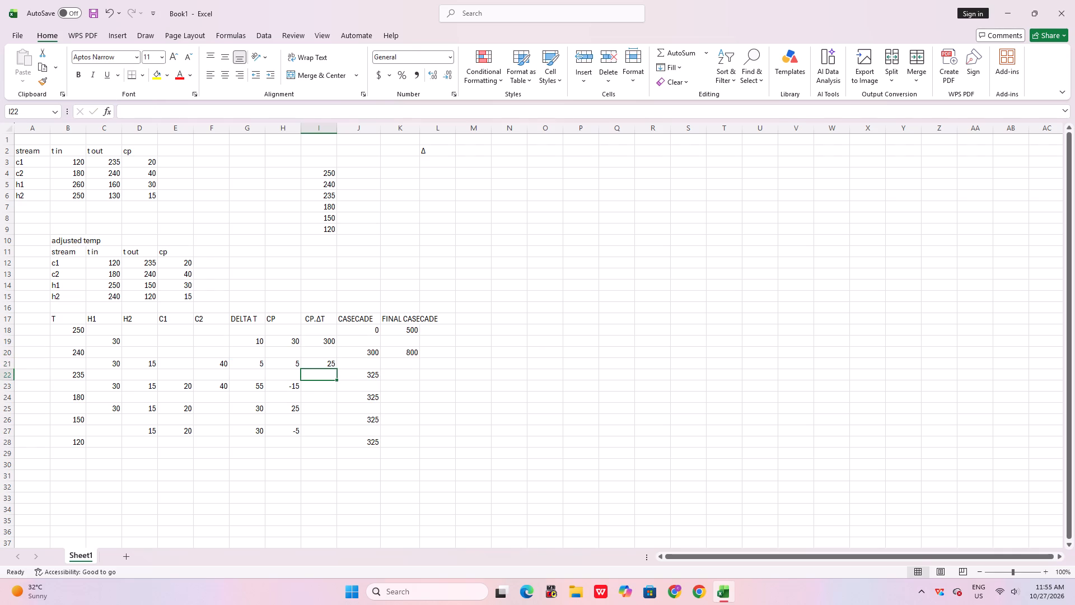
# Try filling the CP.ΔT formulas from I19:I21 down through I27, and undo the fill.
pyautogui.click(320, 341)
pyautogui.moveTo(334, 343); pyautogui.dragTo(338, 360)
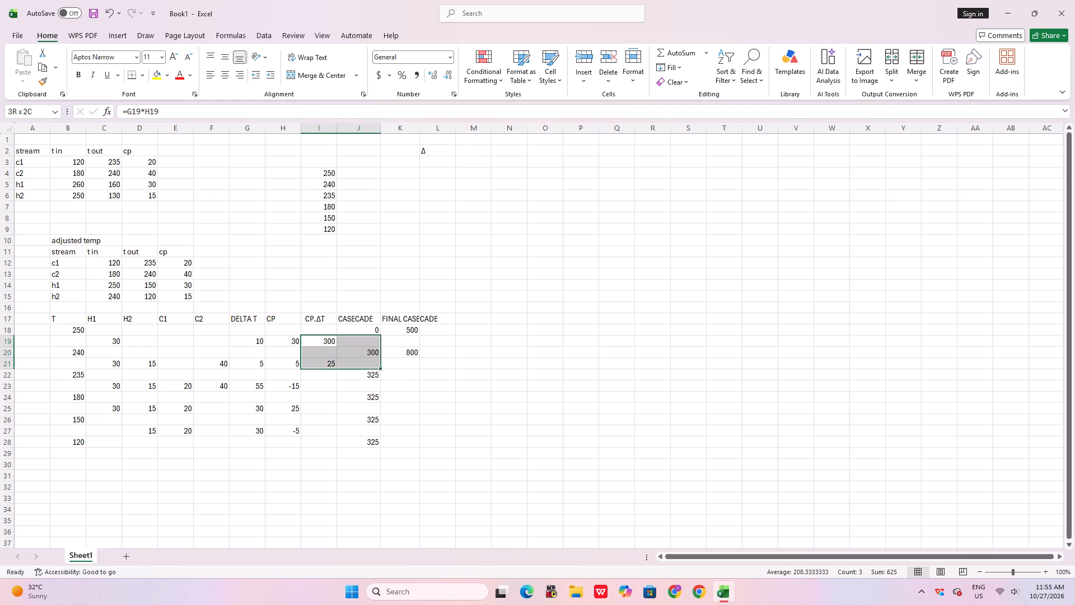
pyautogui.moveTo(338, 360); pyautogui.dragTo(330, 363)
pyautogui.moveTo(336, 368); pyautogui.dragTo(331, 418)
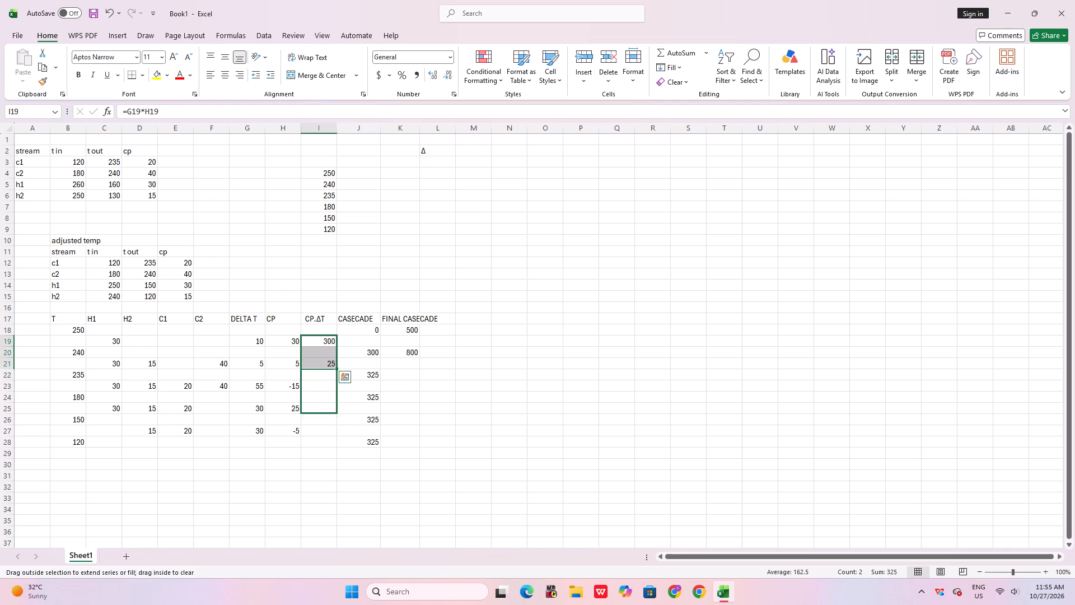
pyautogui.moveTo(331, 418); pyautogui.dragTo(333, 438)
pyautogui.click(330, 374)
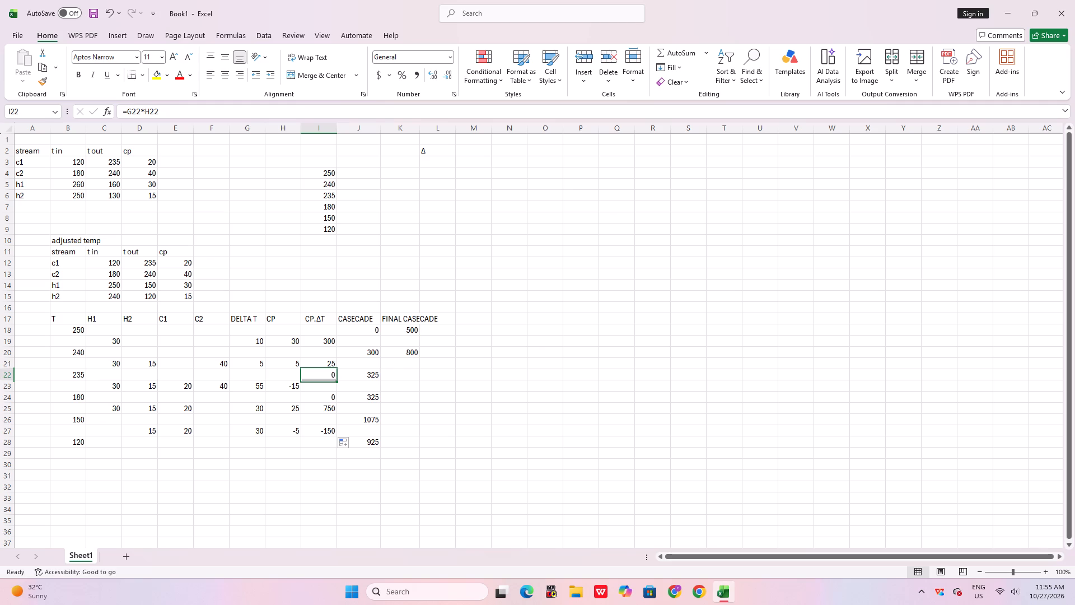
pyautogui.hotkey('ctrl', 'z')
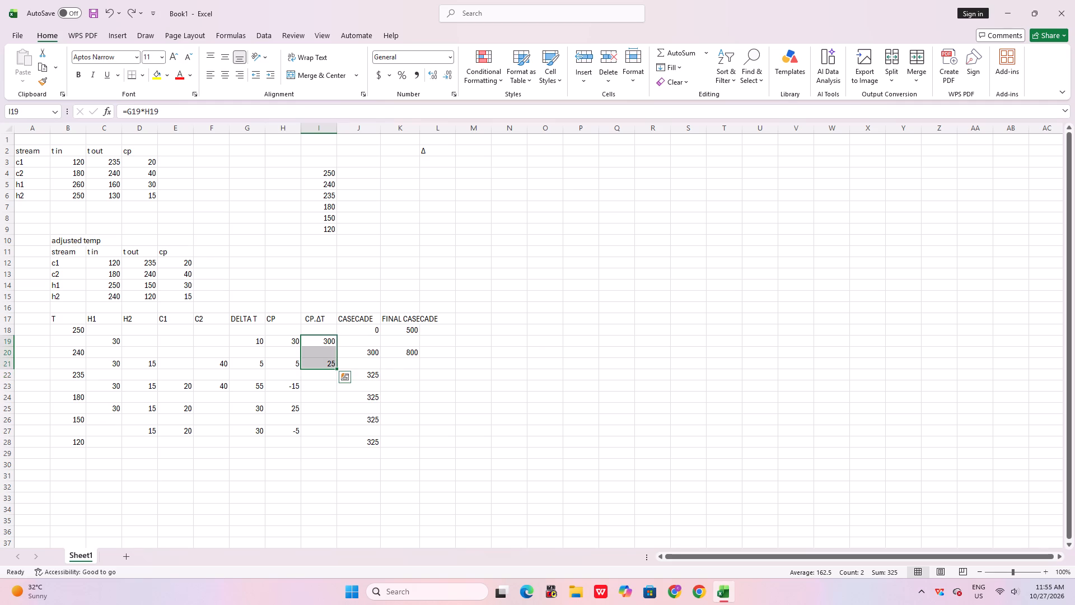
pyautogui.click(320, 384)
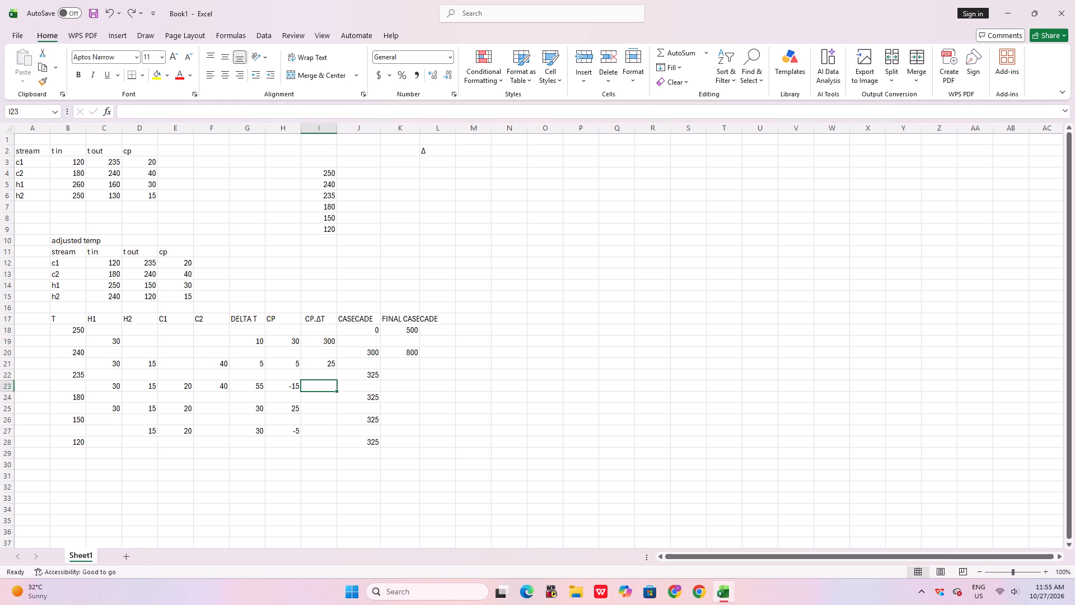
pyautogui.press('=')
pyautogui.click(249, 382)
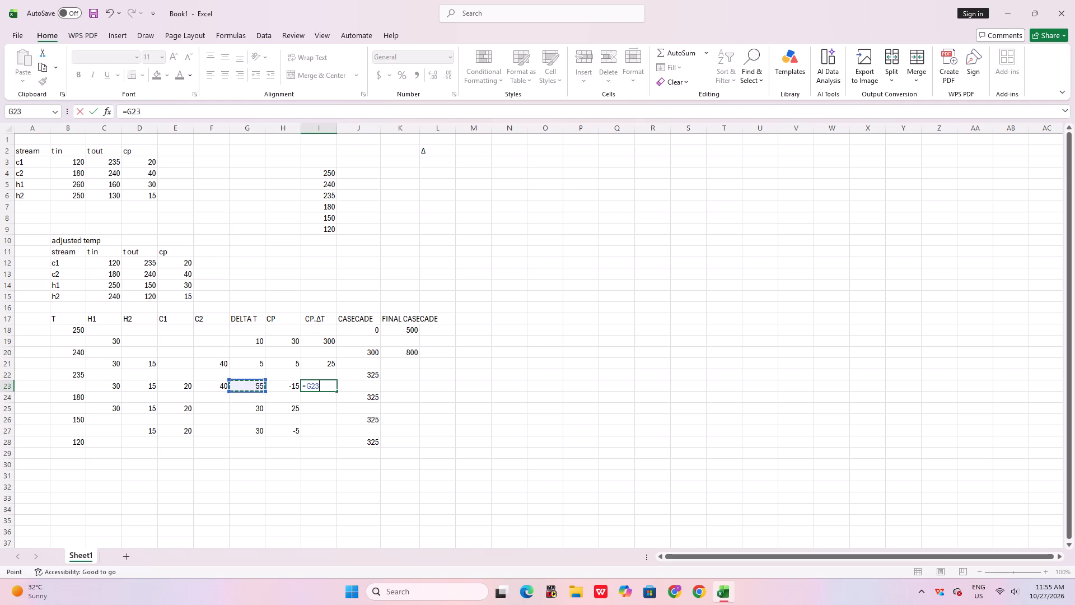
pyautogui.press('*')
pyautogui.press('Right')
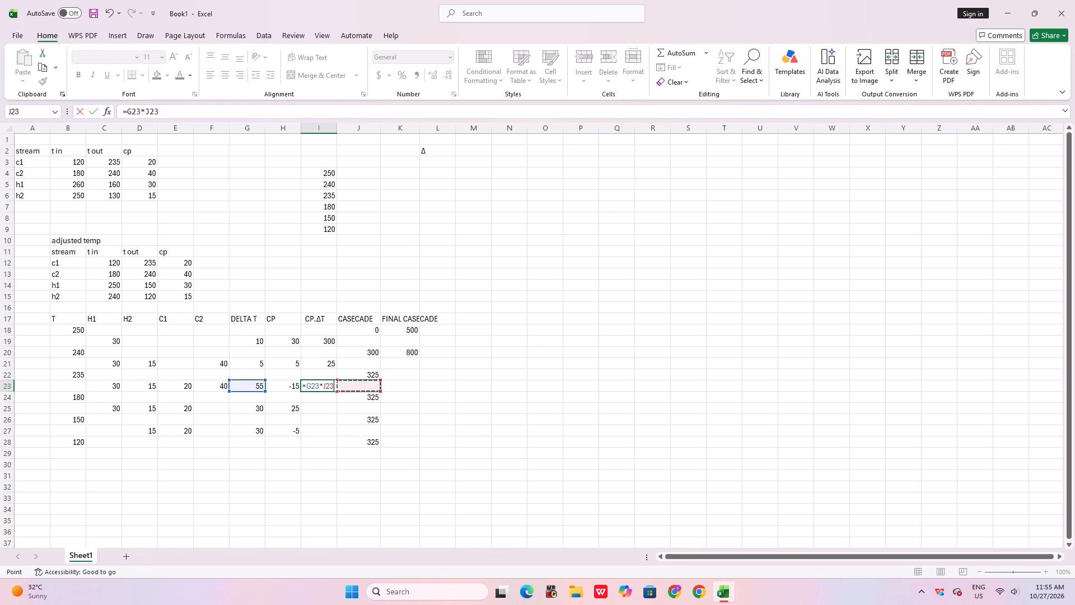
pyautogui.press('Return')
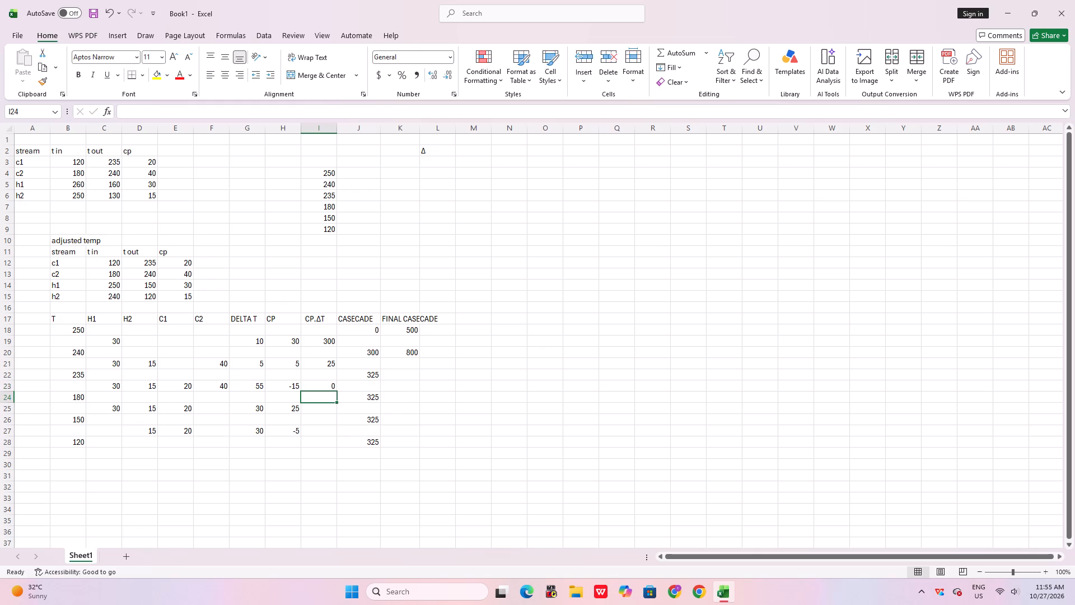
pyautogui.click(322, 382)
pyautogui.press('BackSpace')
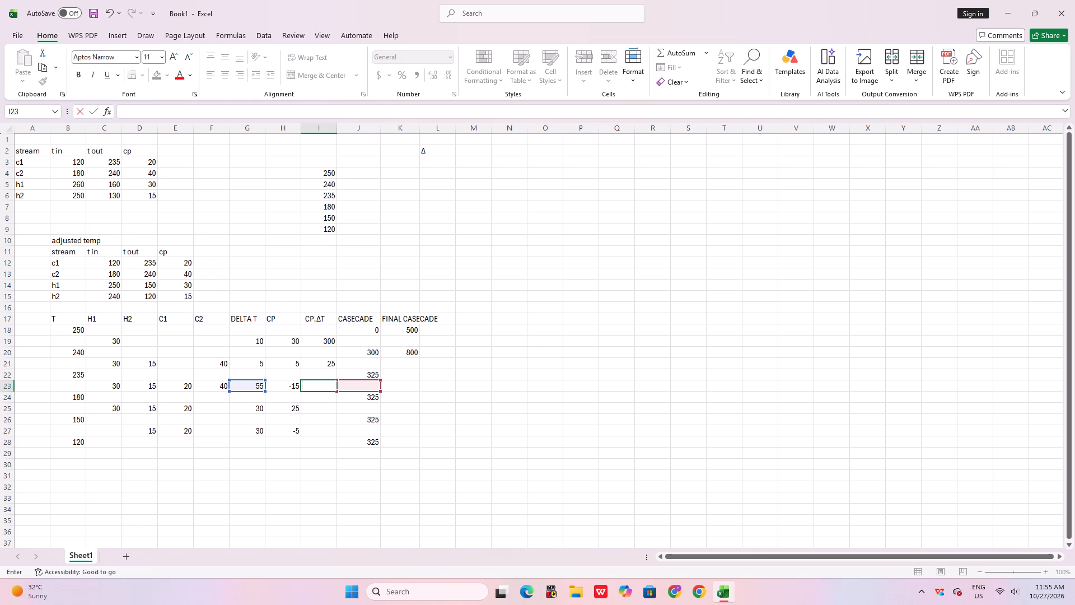
# Enter the CP.ΔT formulas =G23*H23 in I23 and =G25*H25 in I25.
pyautogui.click(321, 387)
pyautogui.press('=')
pyautogui.click(253, 383)
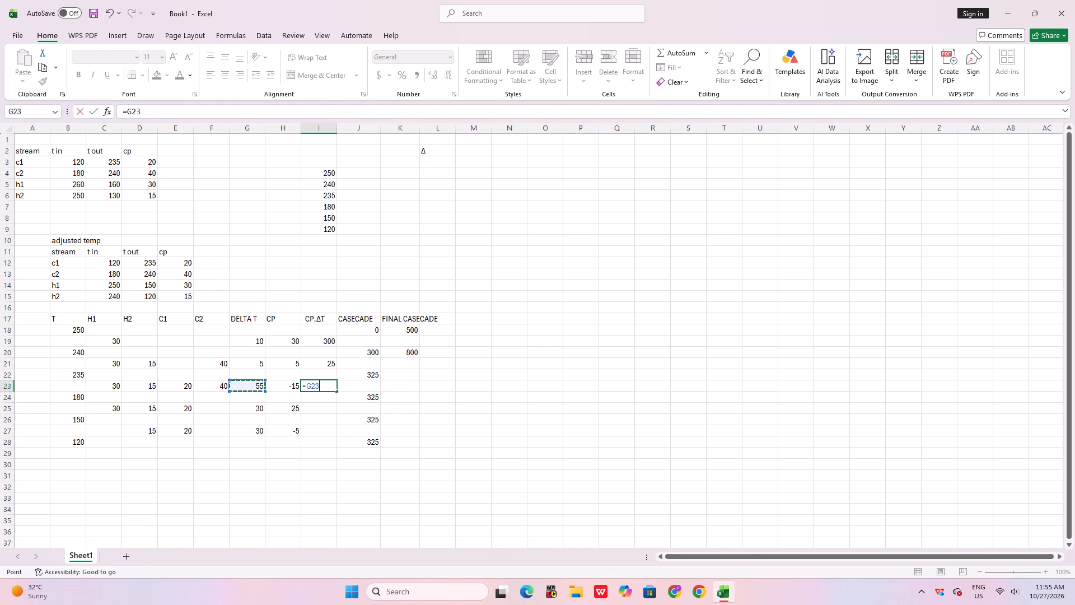
pyautogui.press('*')
pyautogui.click(279, 382)
pyautogui.press('Return')
pyautogui.click(314, 409)
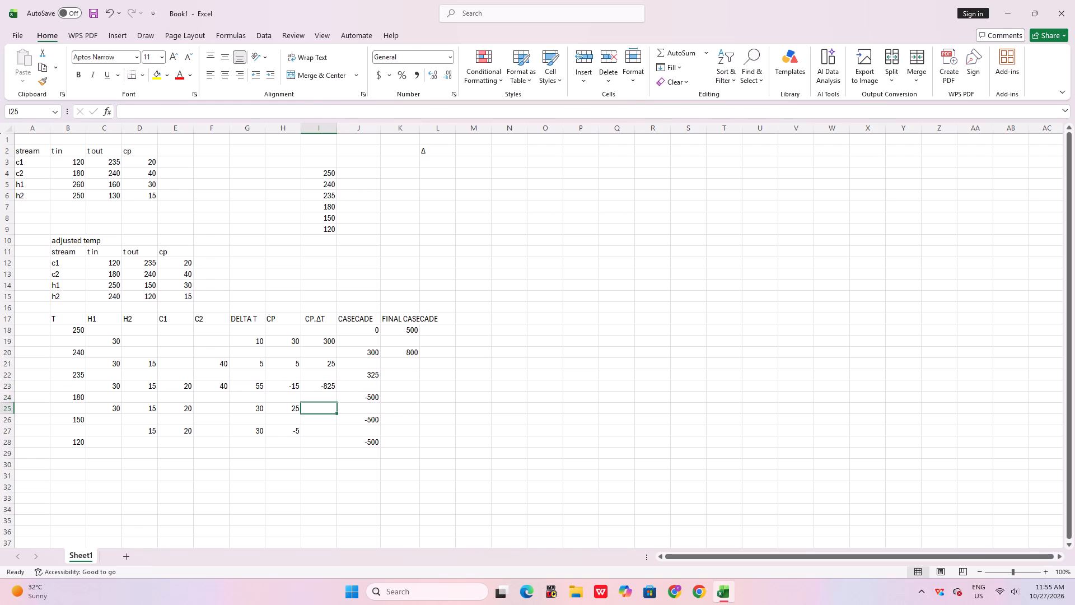
pyautogui.press('=')
pyautogui.click(256, 411)
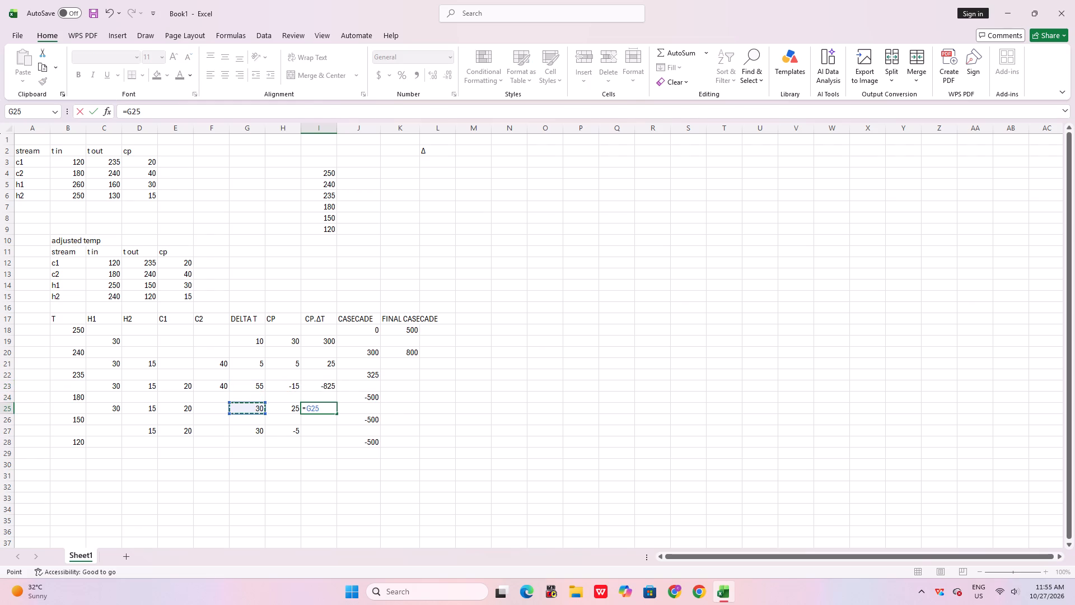
pyautogui.press('*')
pyautogui.click(289, 412)
pyautogui.press('Return')
# Enter the CP.ΔT formula =G27*H27 in I27.
pyautogui.click(316, 436)
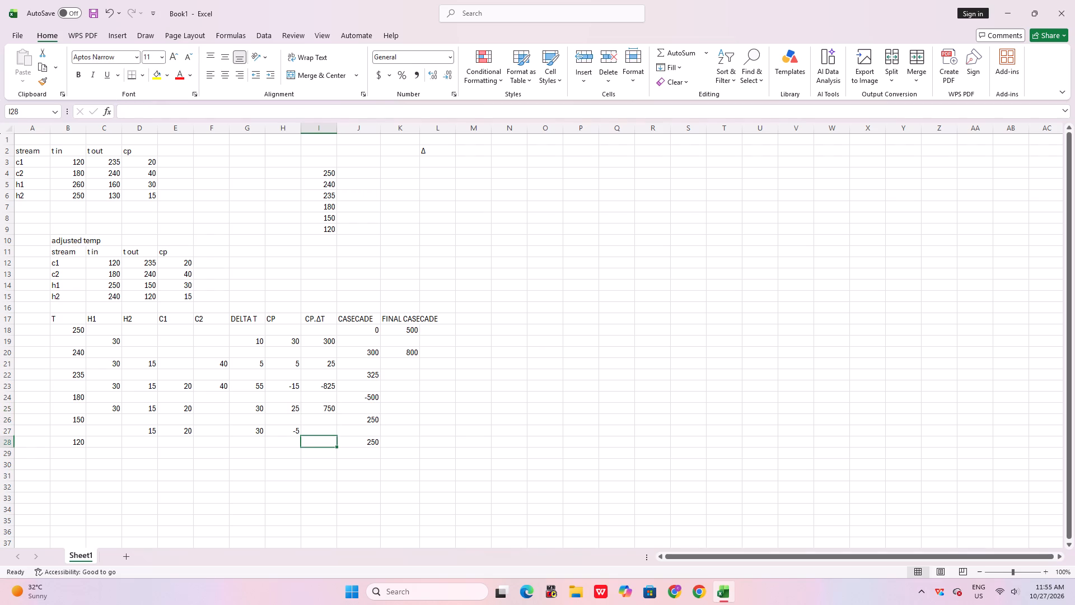
pyautogui.click(319, 432)
pyautogui.press('=')
pyautogui.click(261, 426)
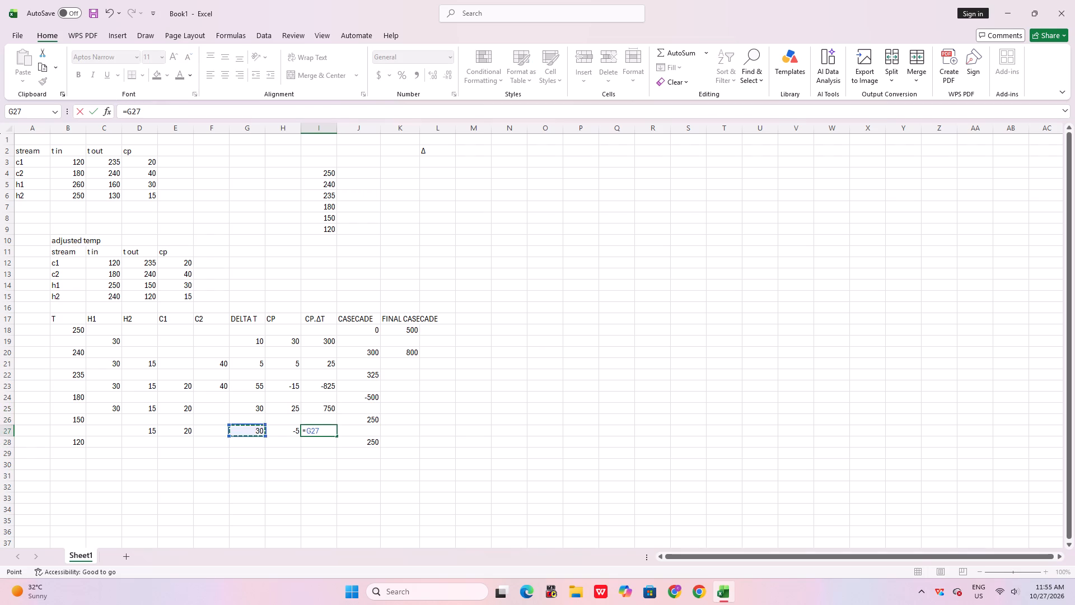
pyautogui.press('*')
pyautogui.click(274, 432)
pyautogui.press('Return')
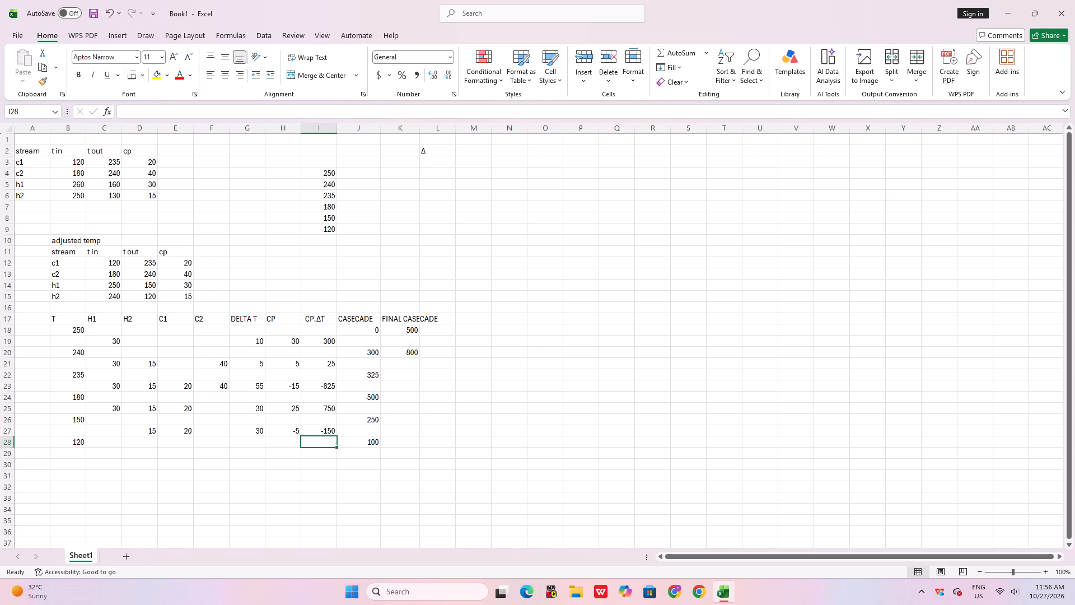
# Enter the FINAL CASECADE formula =K18+J22 in K22.
pyautogui.click(404, 371)
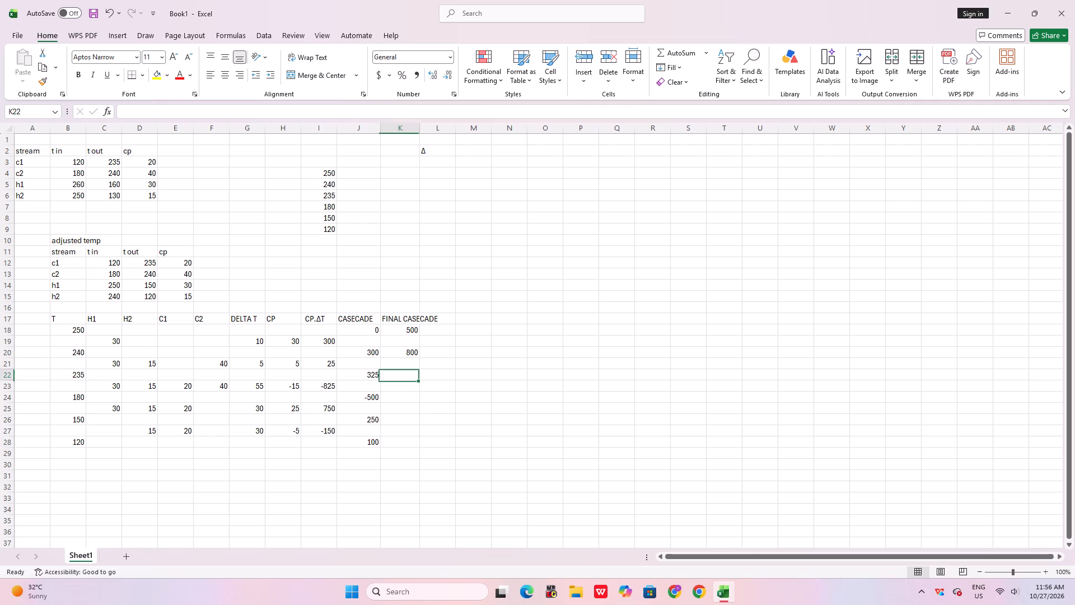
pyautogui.click(399, 350)
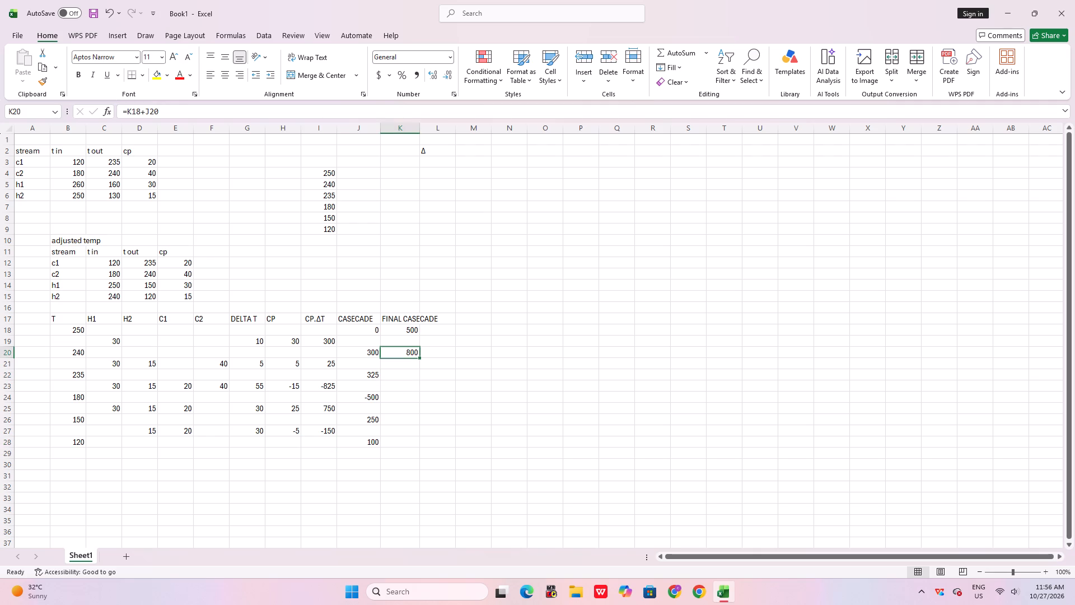
pyautogui.click(400, 375)
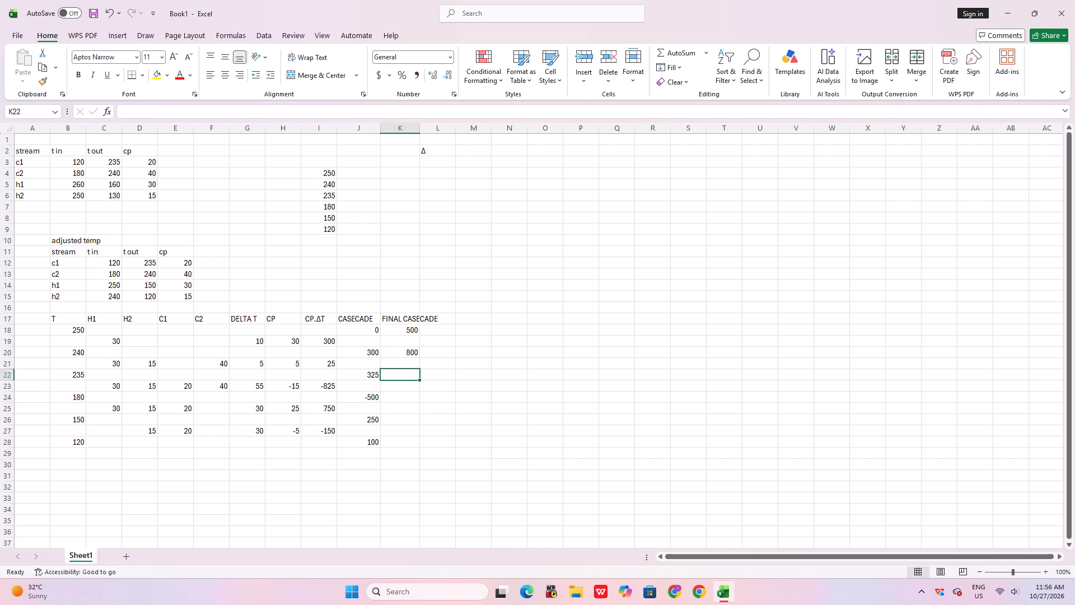
pyautogui.press('=')
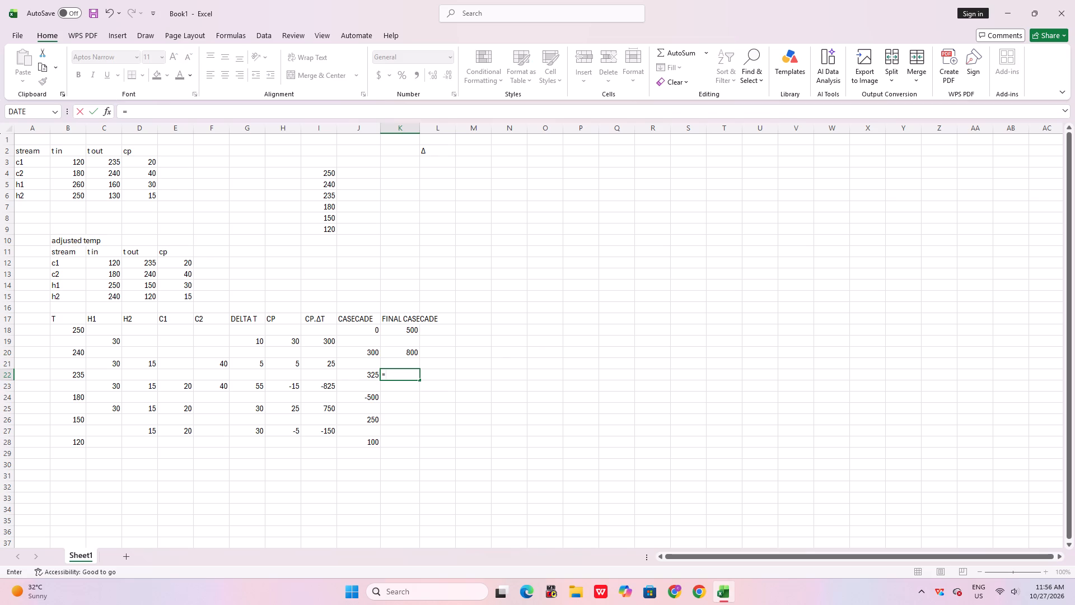
pyautogui.click(409, 329)
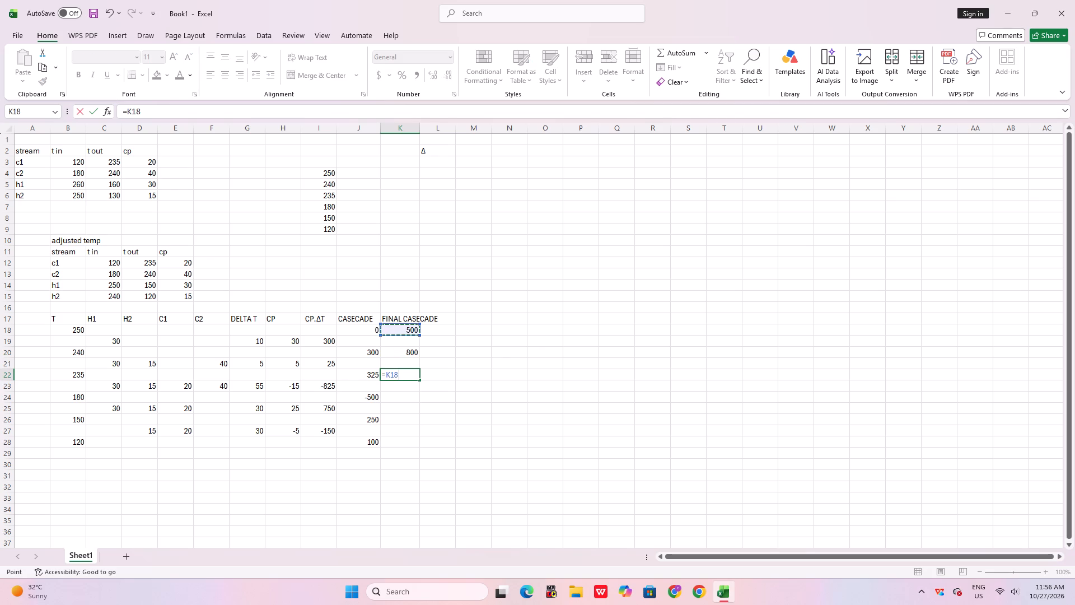
pyautogui.press('+')
pyautogui.click(371, 379)
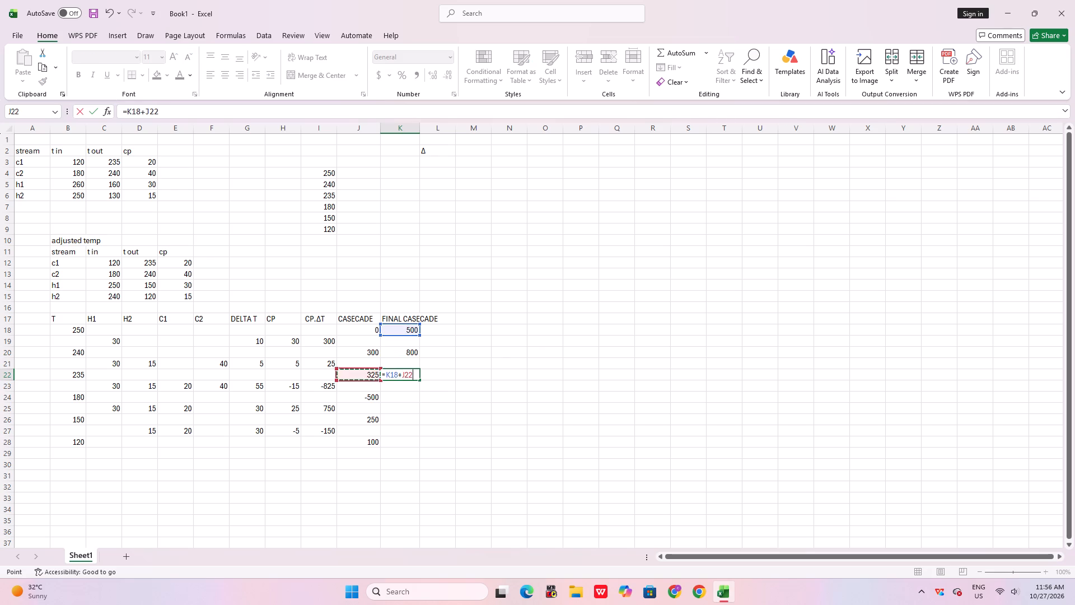
pyautogui.press('Return')
# Enter the FINAL CASECADE formula =K18+J24 in K24.
pyautogui.click(403, 397)
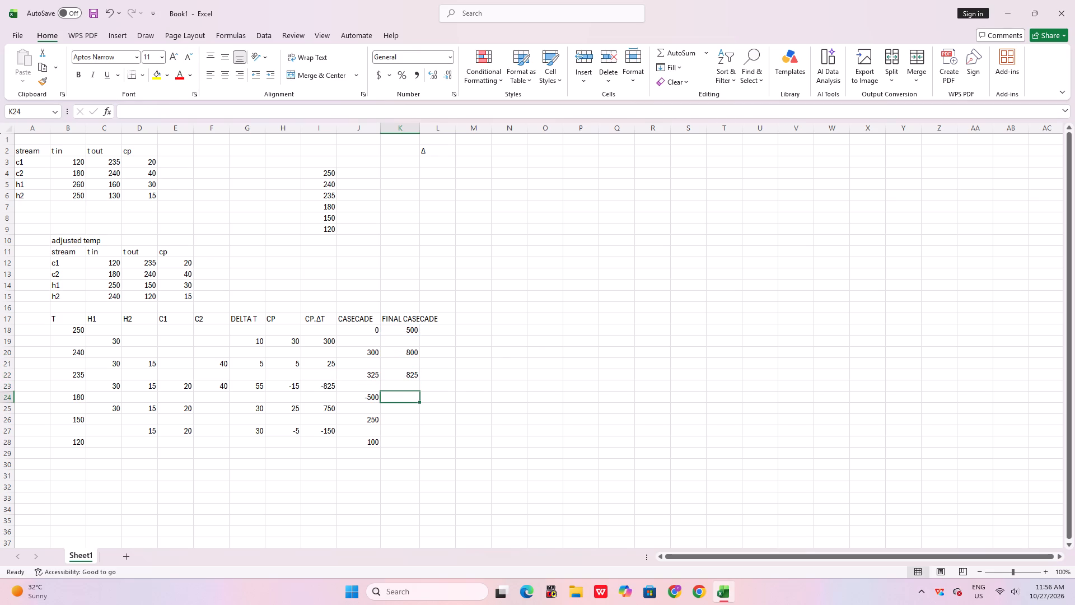
pyautogui.press('=')
pyautogui.click(399, 321)
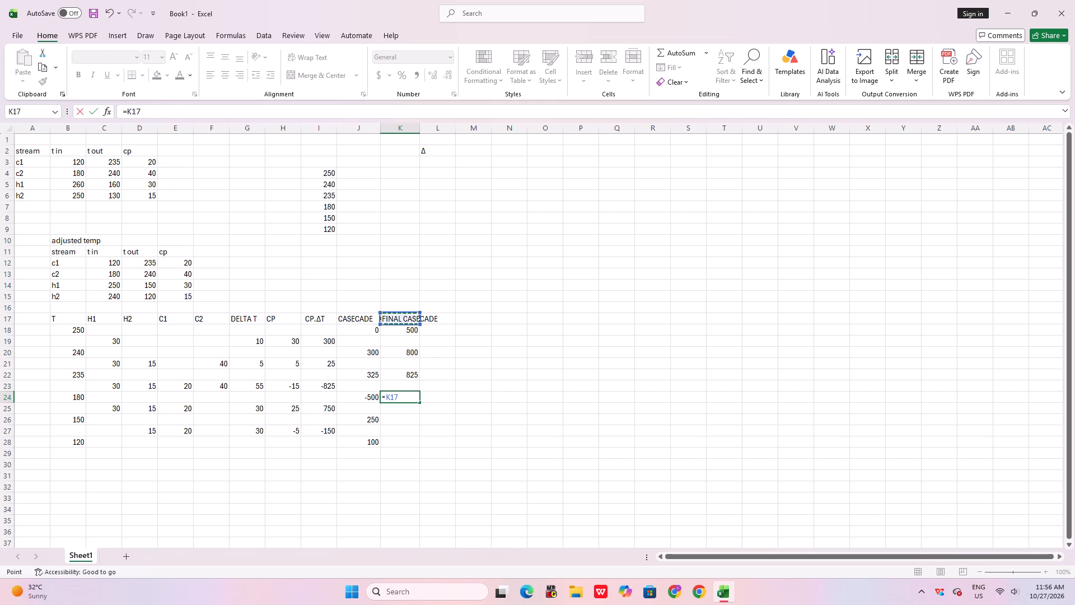
pyautogui.click(399, 330)
pyautogui.press('+')
pyautogui.click(361, 402)
pyautogui.press('Return')
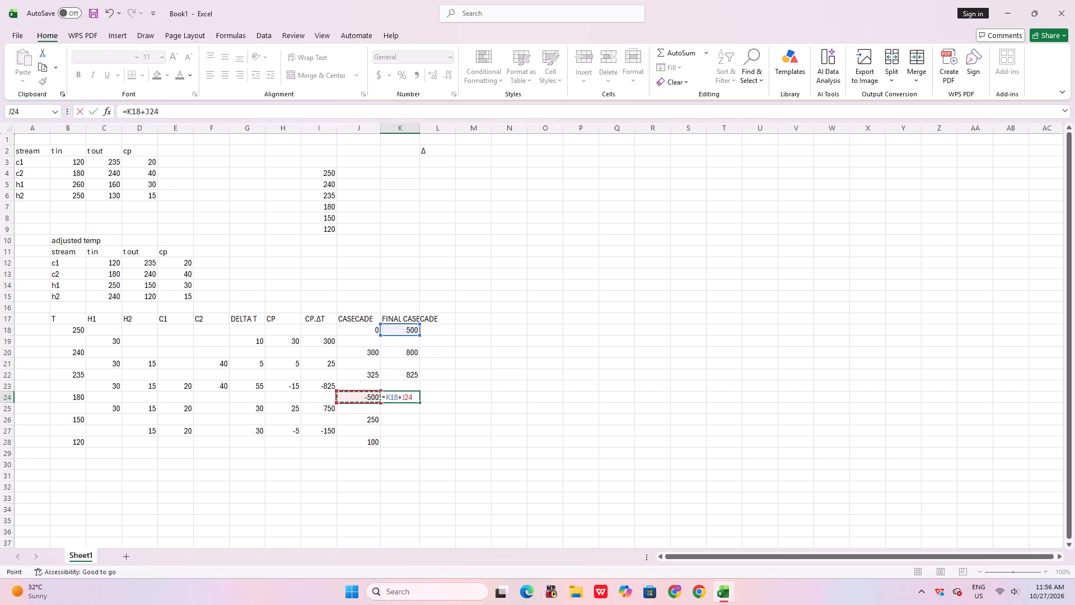
# Enter the FINAL CASECADE formula =K18+J26 in K26.
pyautogui.click(406, 424)
pyautogui.press('=')
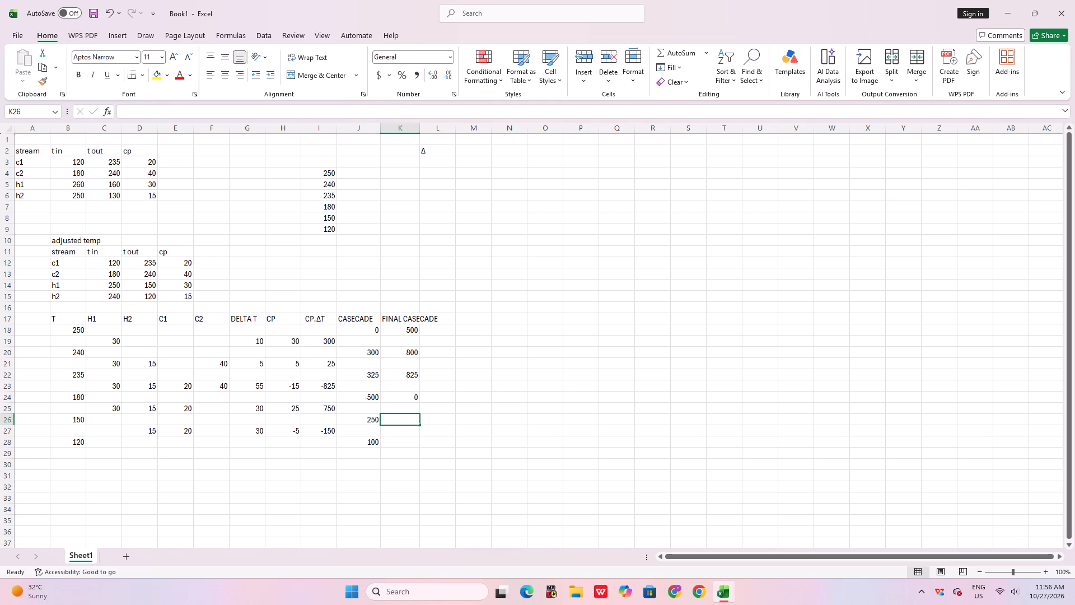
pyautogui.click(399, 328)
pyautogui.press('+')
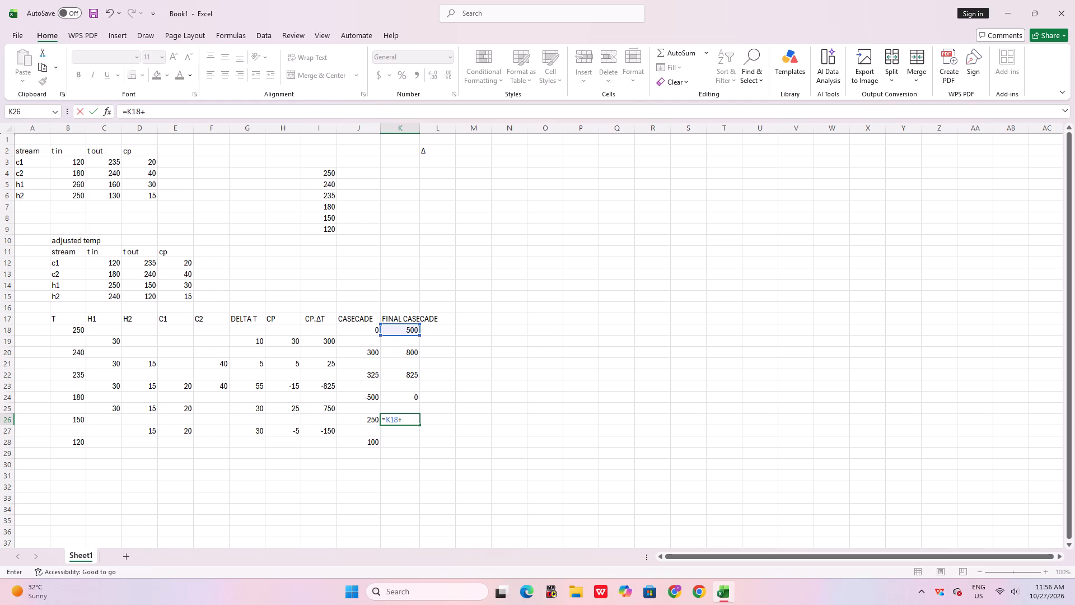
pyautogui.click(365, 418)
pyautogui.press('Return')
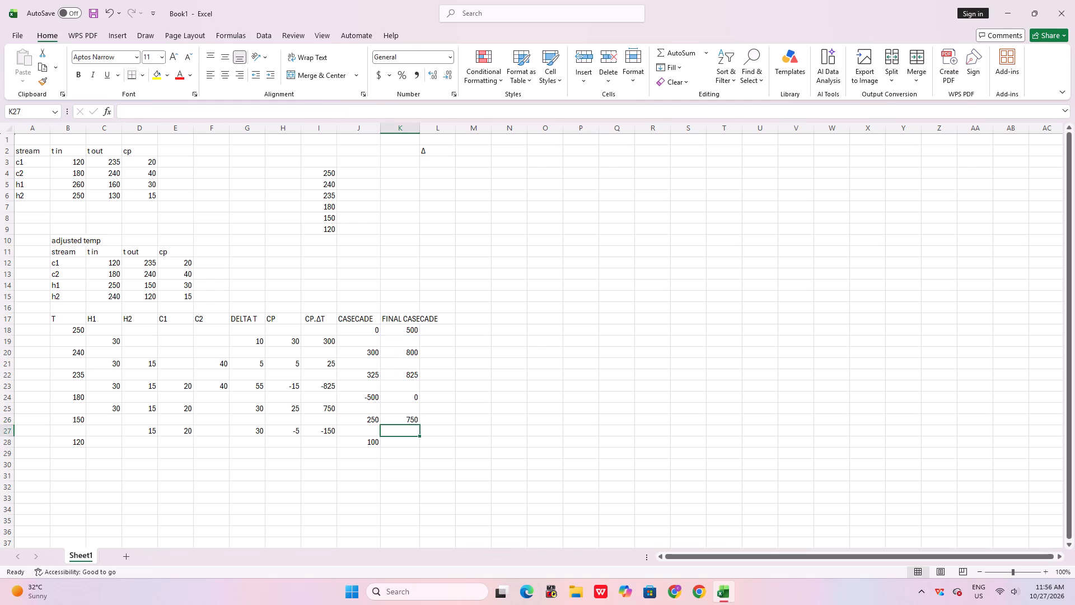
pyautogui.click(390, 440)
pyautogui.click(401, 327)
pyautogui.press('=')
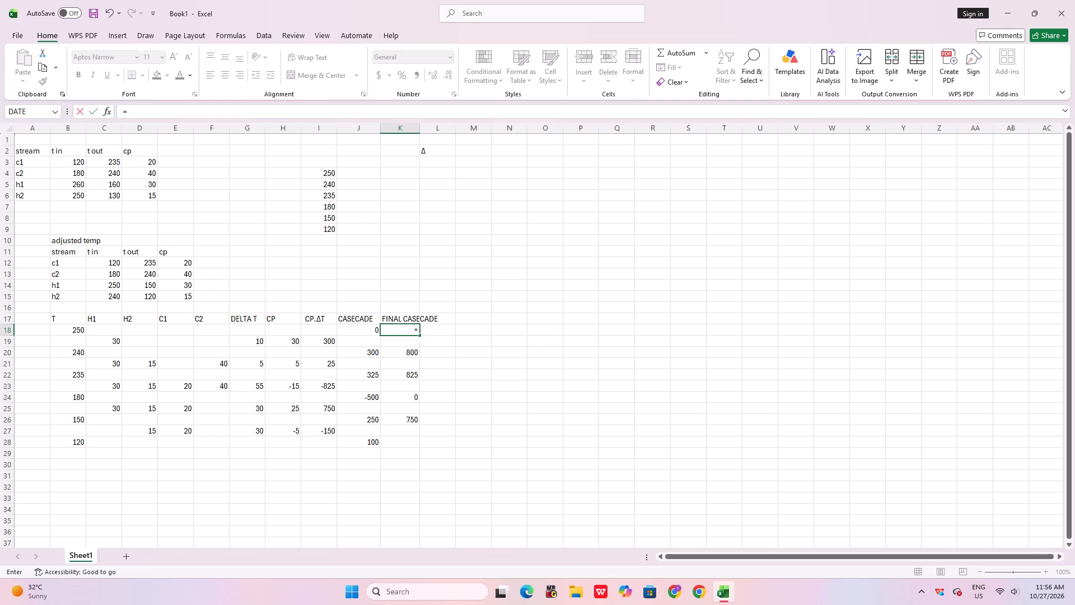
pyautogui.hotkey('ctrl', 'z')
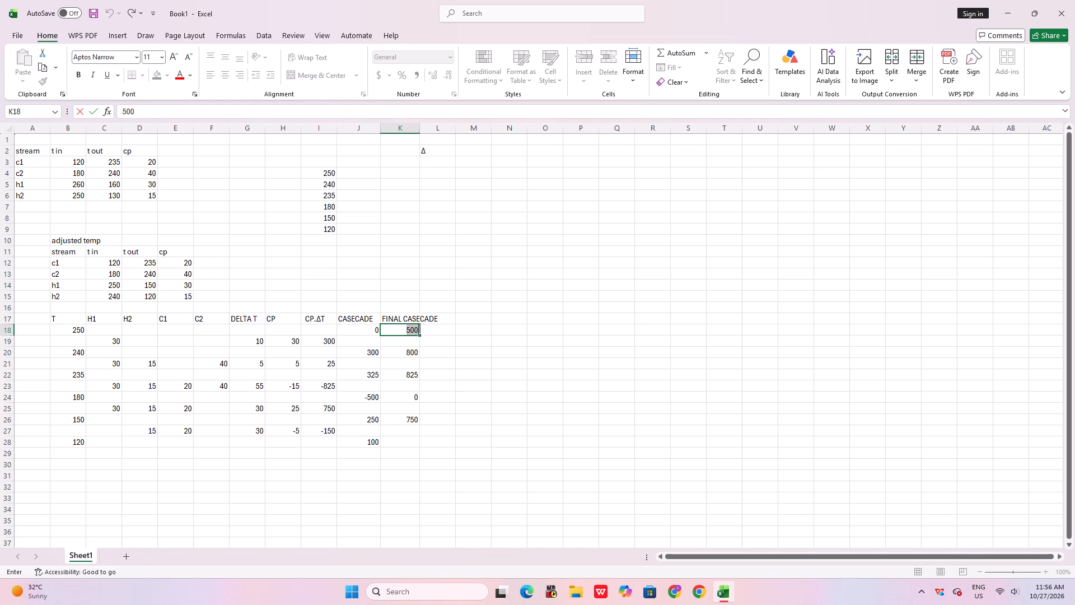
# Enter the FINAL CASECADE formula =K18+J28 in K28.
pyautogui.click(398, 442)
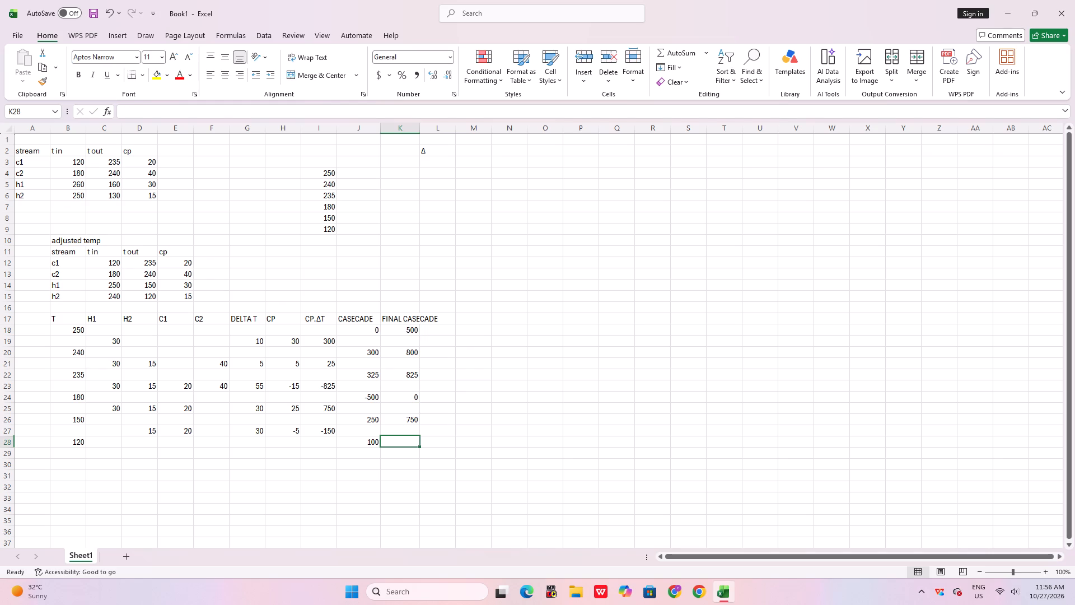
pyautogui.press('=')
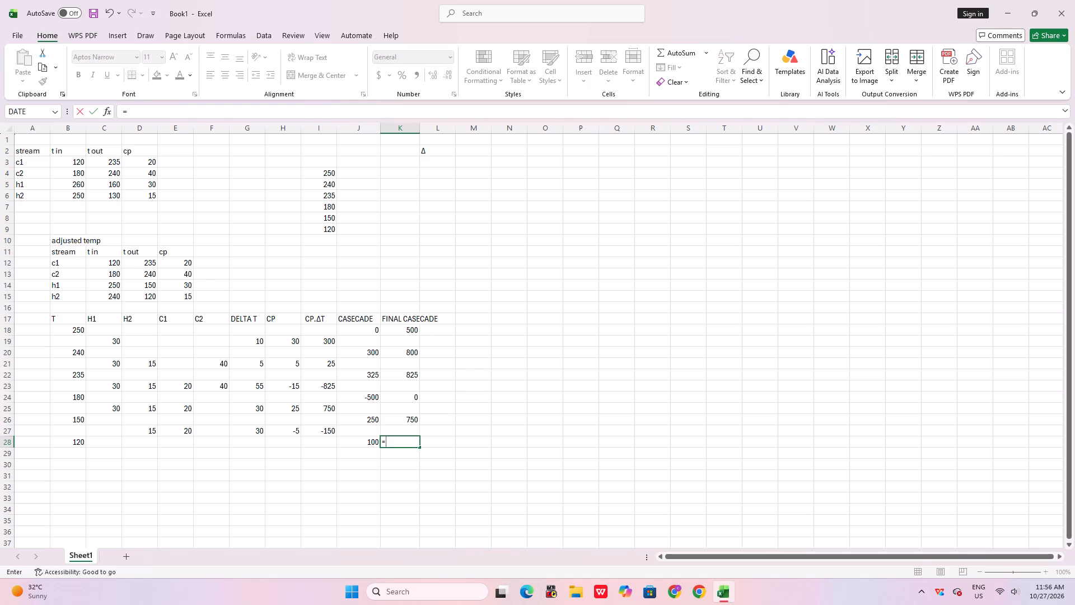
pyautogui.click(405, 333)
pyautogui.press('+')
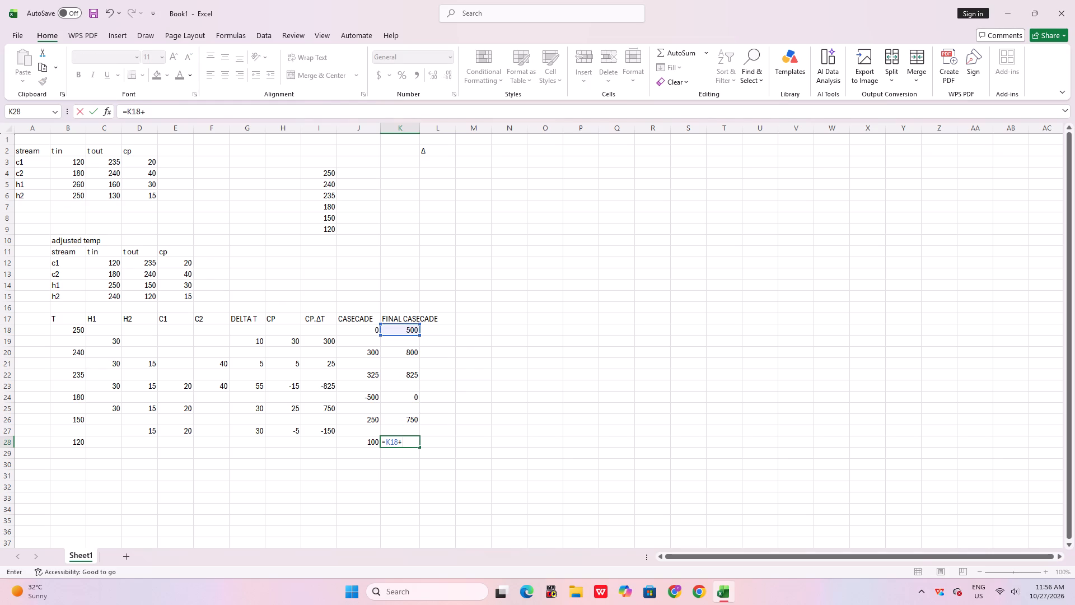
pyautogui.click(353, 440)
pyautogui.press('Return')
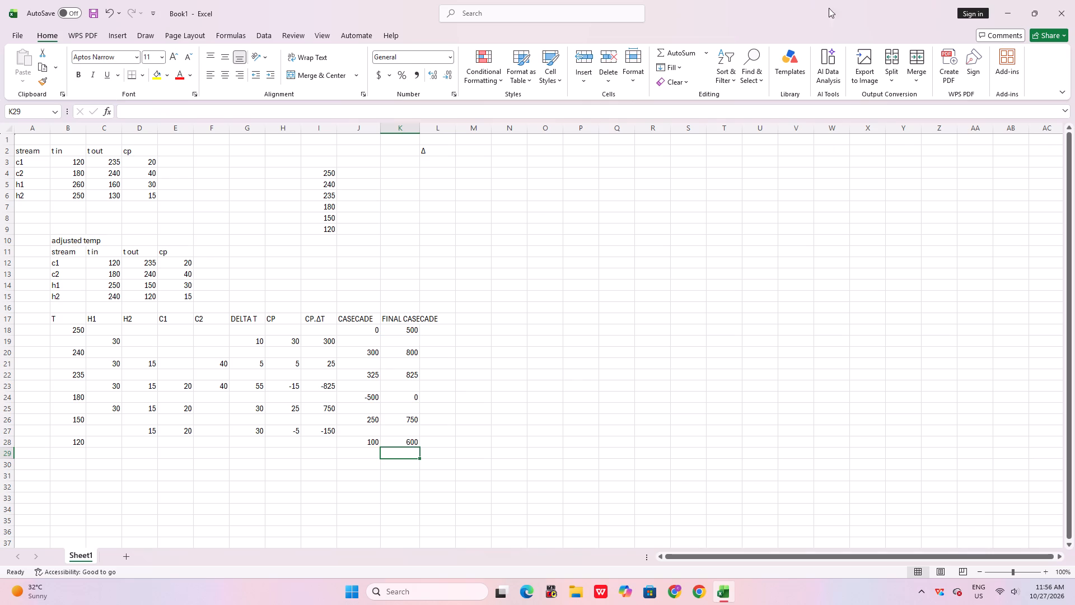
# Label the first and last FINAL CASECADE values with QH in L18 and QC in L28.
pyautogui.click(420, 329)
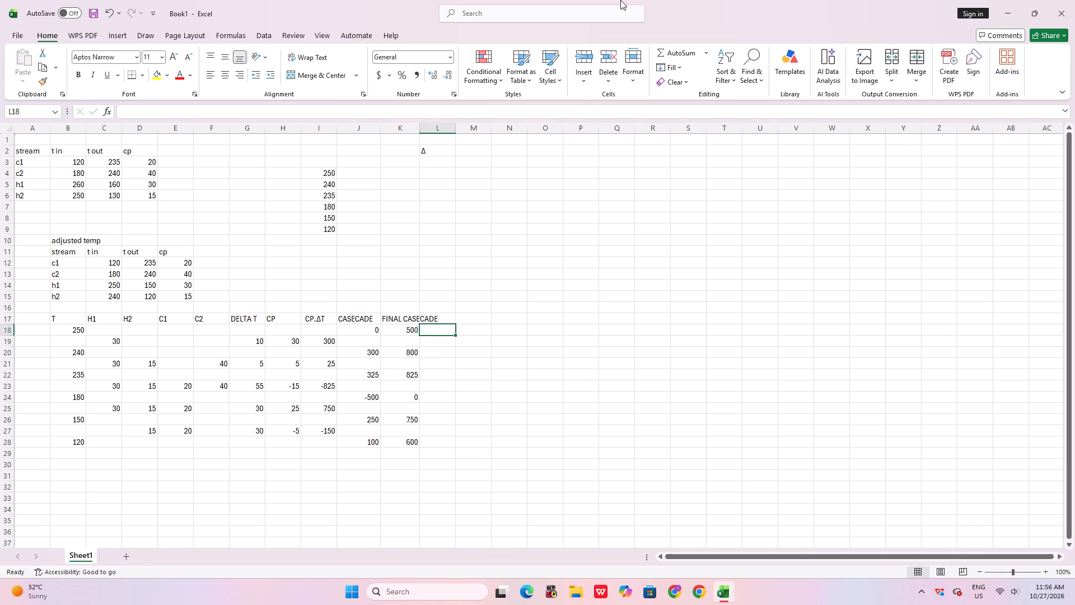
pyautogui.press('q')
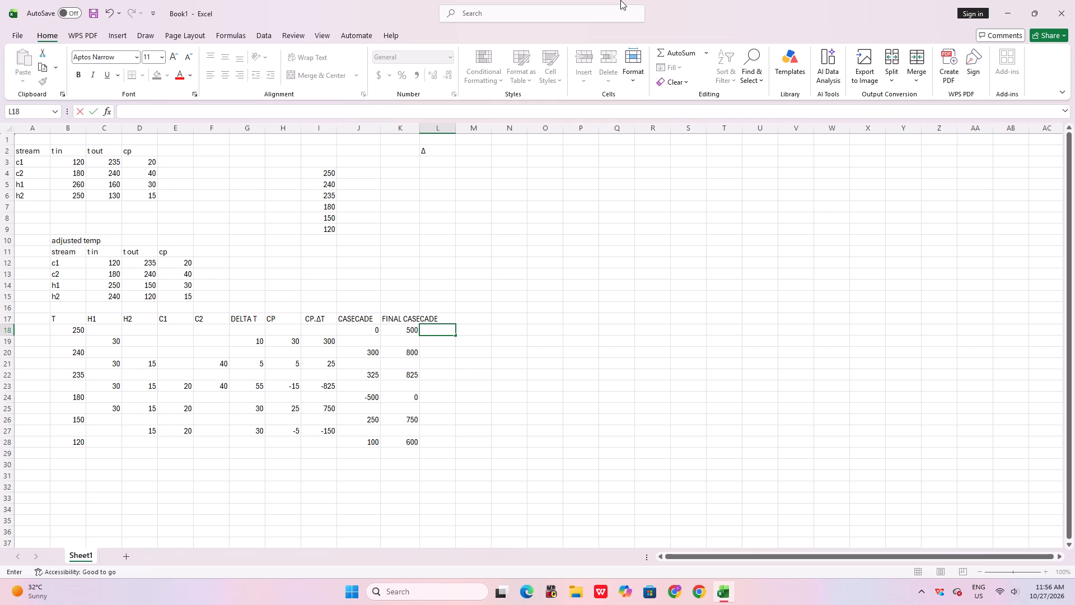
pyautogui.press('q')
pyautogui.press('h')
pyautogui.click(454, 443)
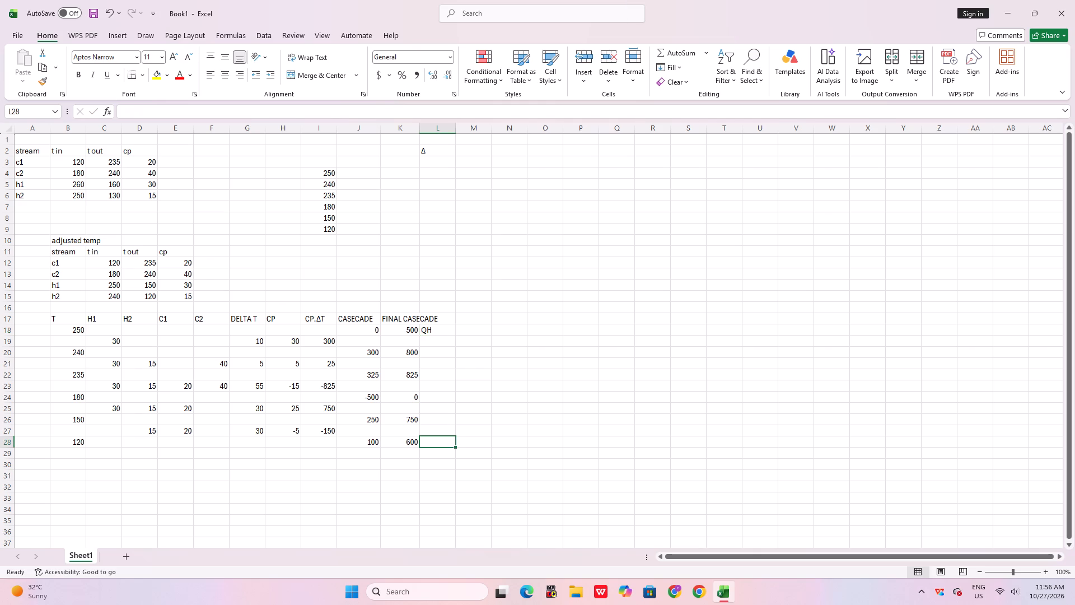
pyautogui.press('q')
pyautogui.press('c')
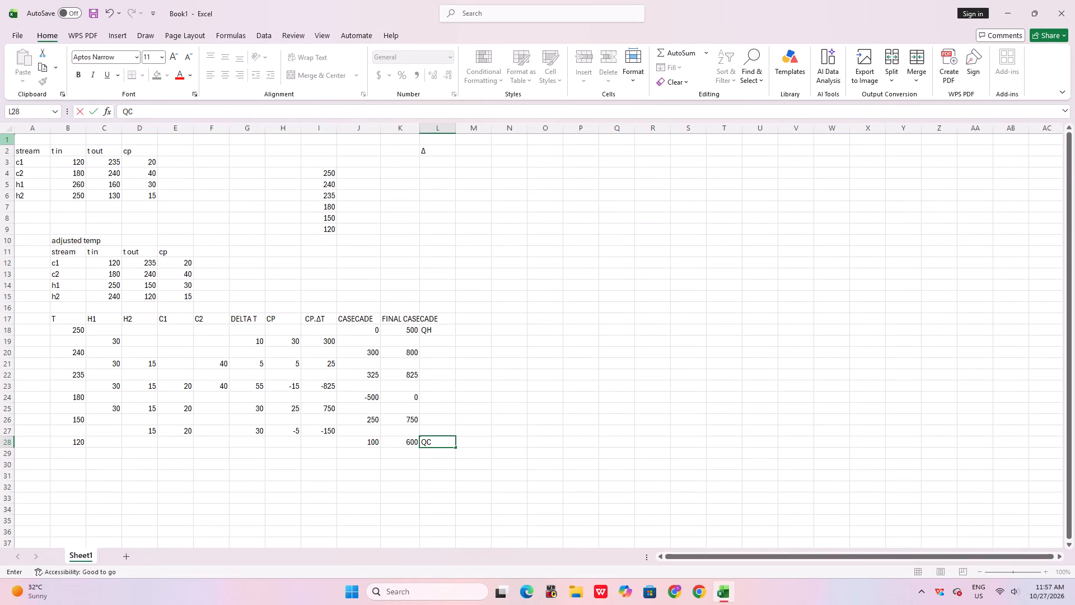
pyautogui.click(258, 483)
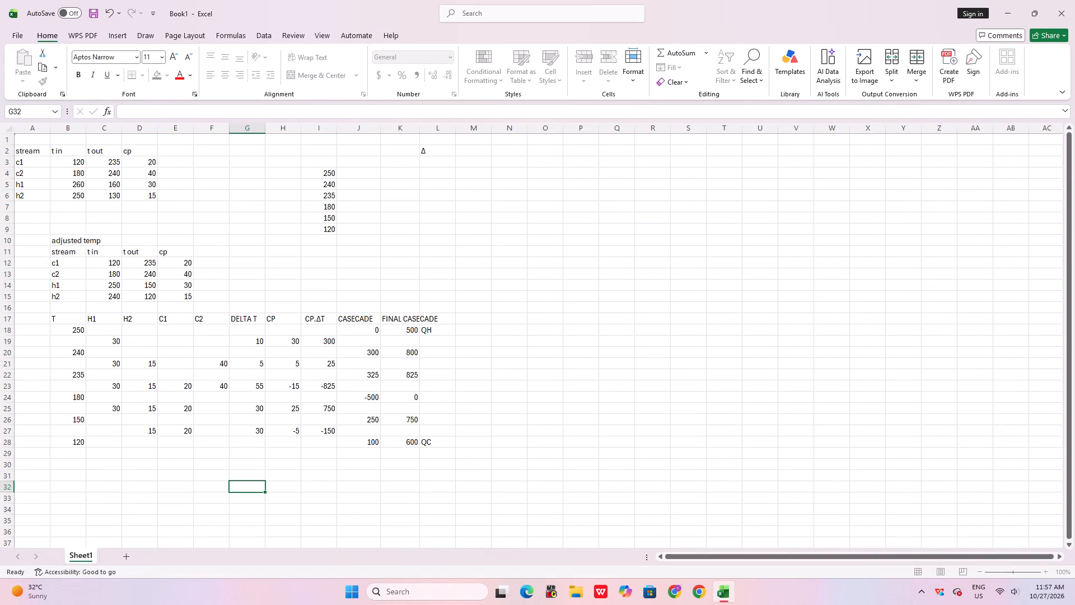
pyautogui.click(510, 352)
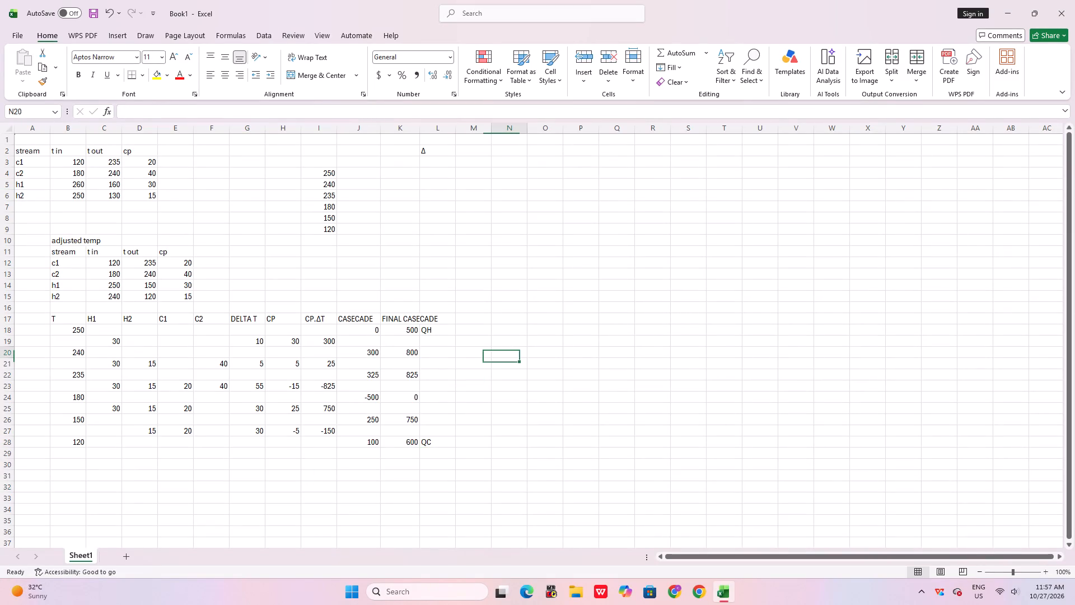
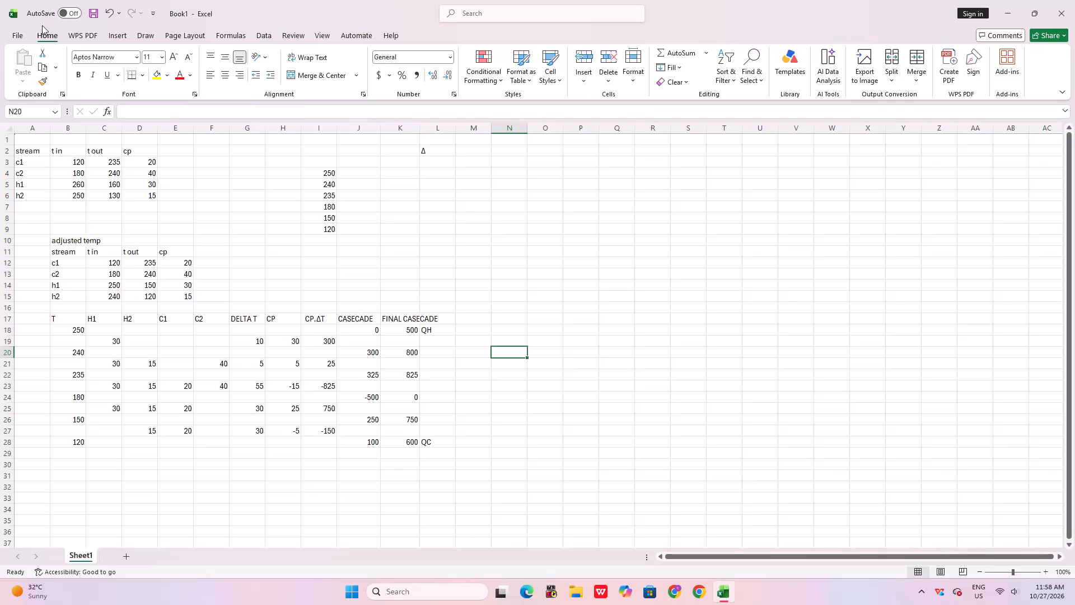
# Save the workbook as MILAN PINCH INTERVAL, an Excel Workbook, in the OneDrive Documents folder.
pyautogui.click(22, 34)
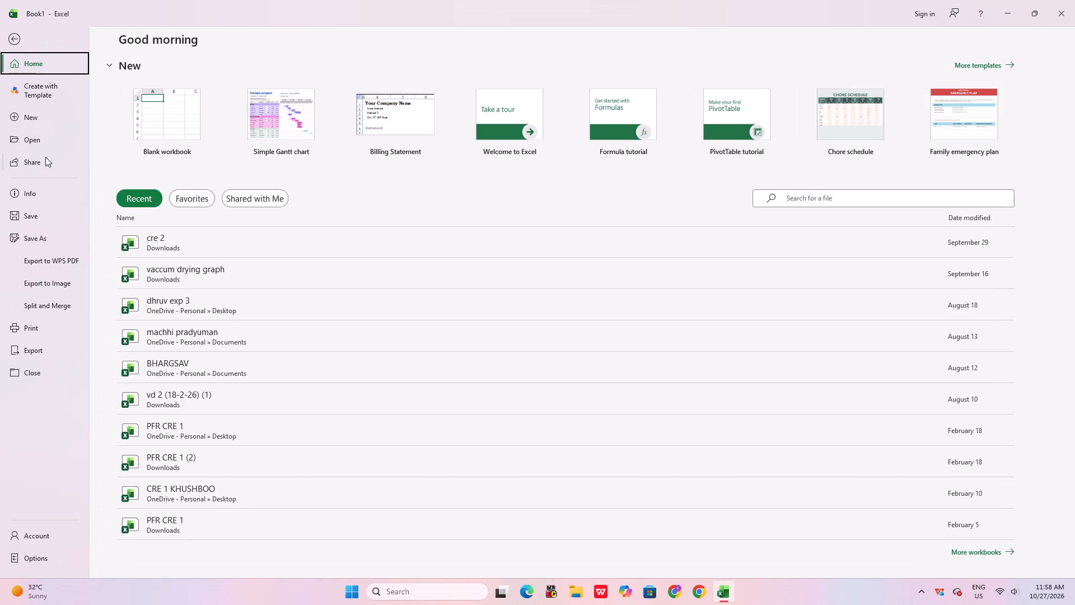
pyautogui.click(38, 217)
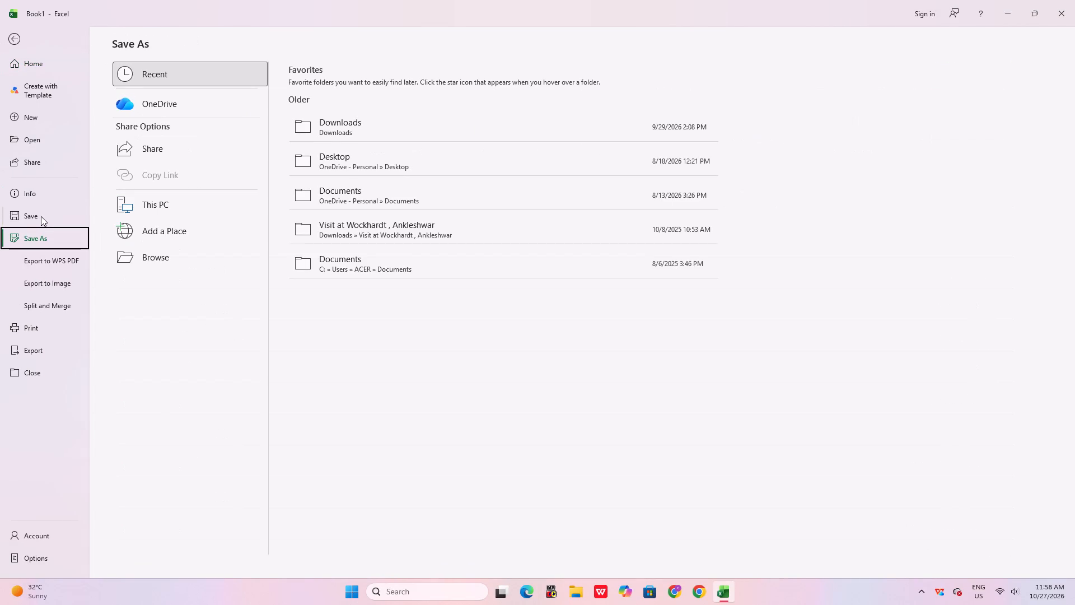
pyautogui.click(378, 120)
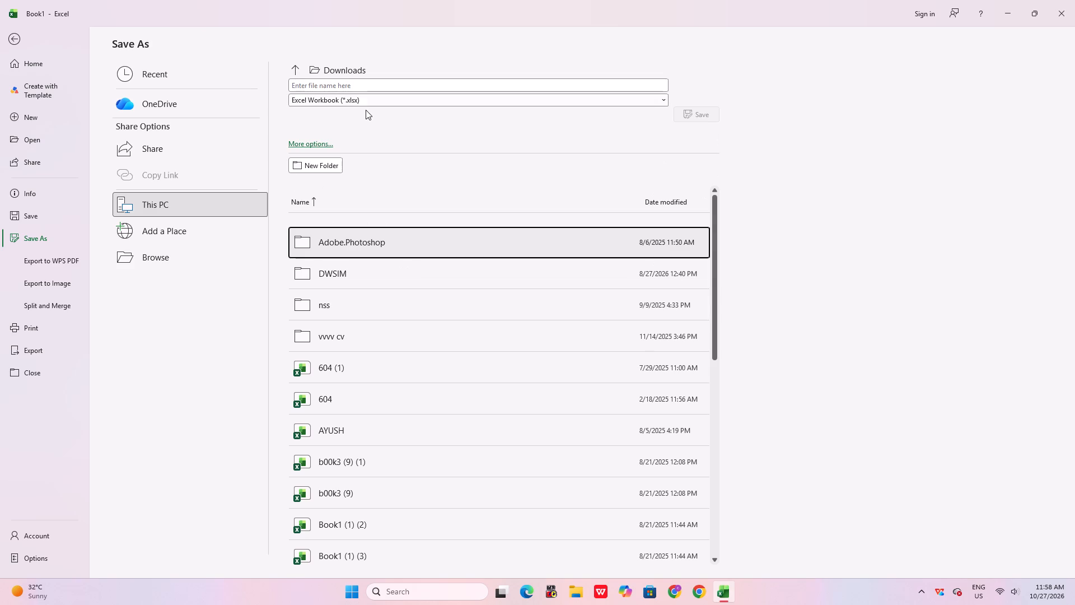
pyautogui.click(343, 82)
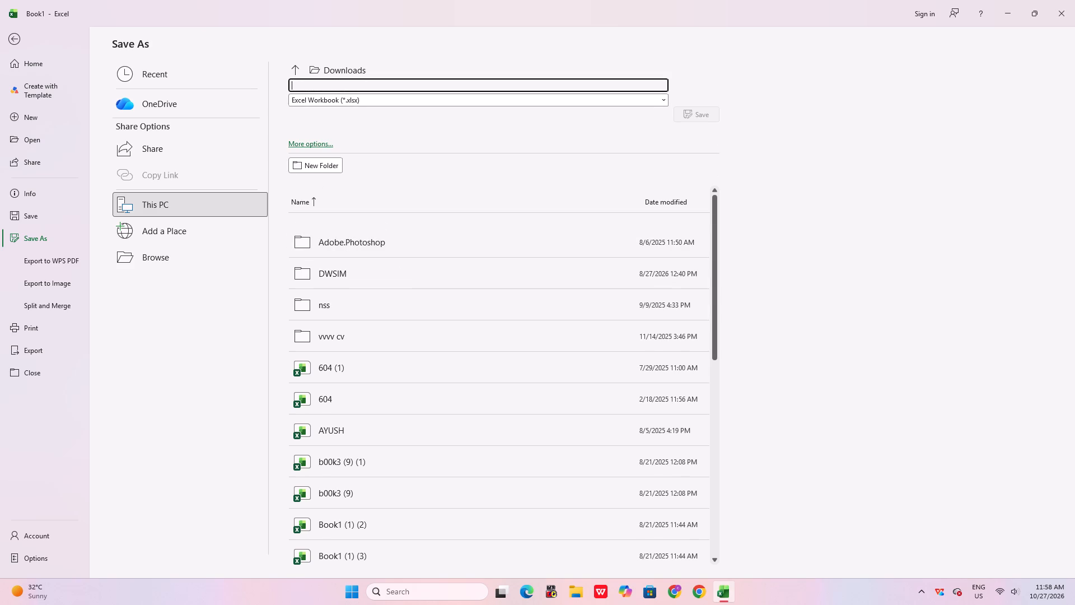
pyautogui.write('MILAN PINCH')
pyautogui.press('space')
pyautogui.write('INTERVAL')
pyautogui.click(147, 267)
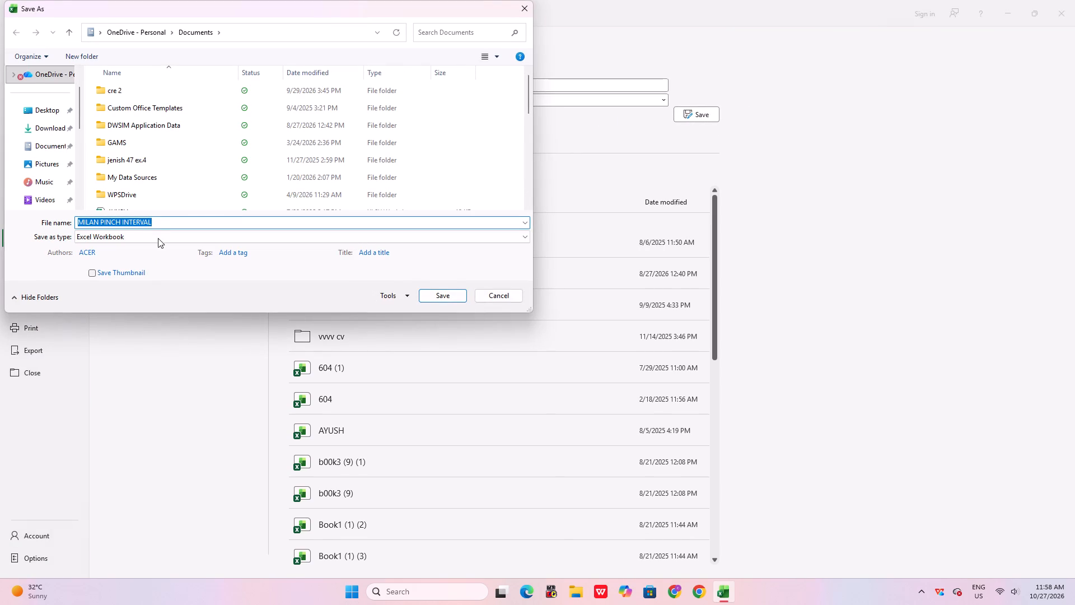
pyautogui.click(164, 225)
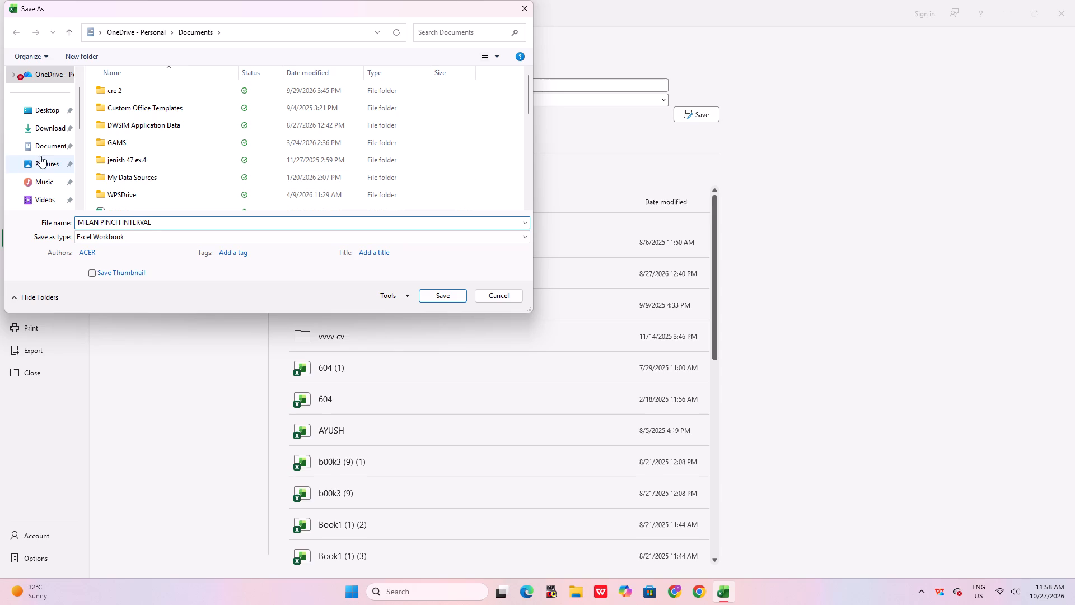
pyautogui.click(62, 147)
pyautogui.click(42, 130)
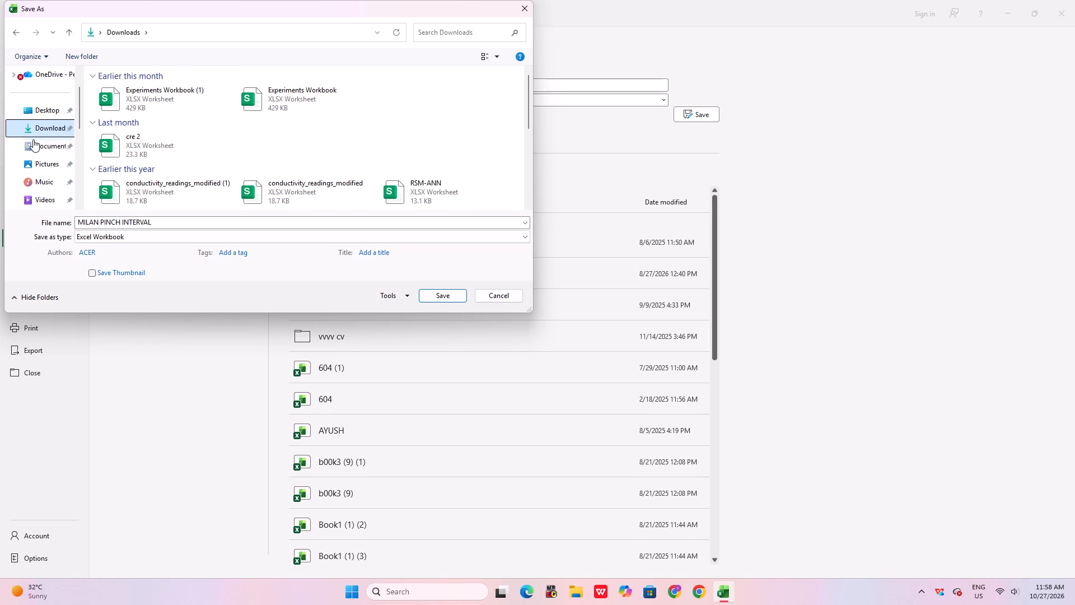
pyautogui.click(33, 139)
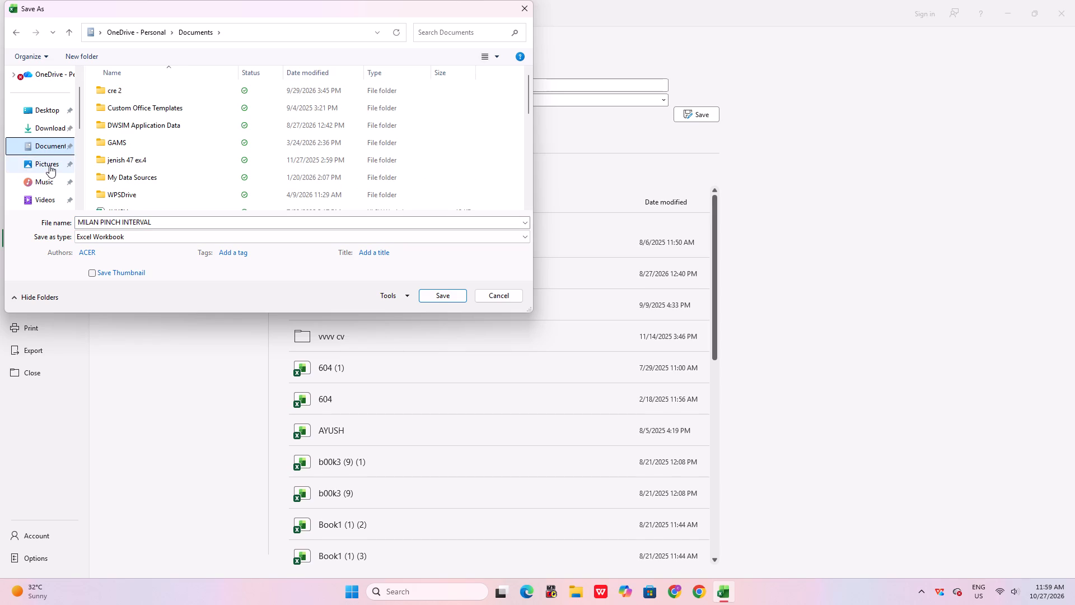
pyautogui.click(432, 298)
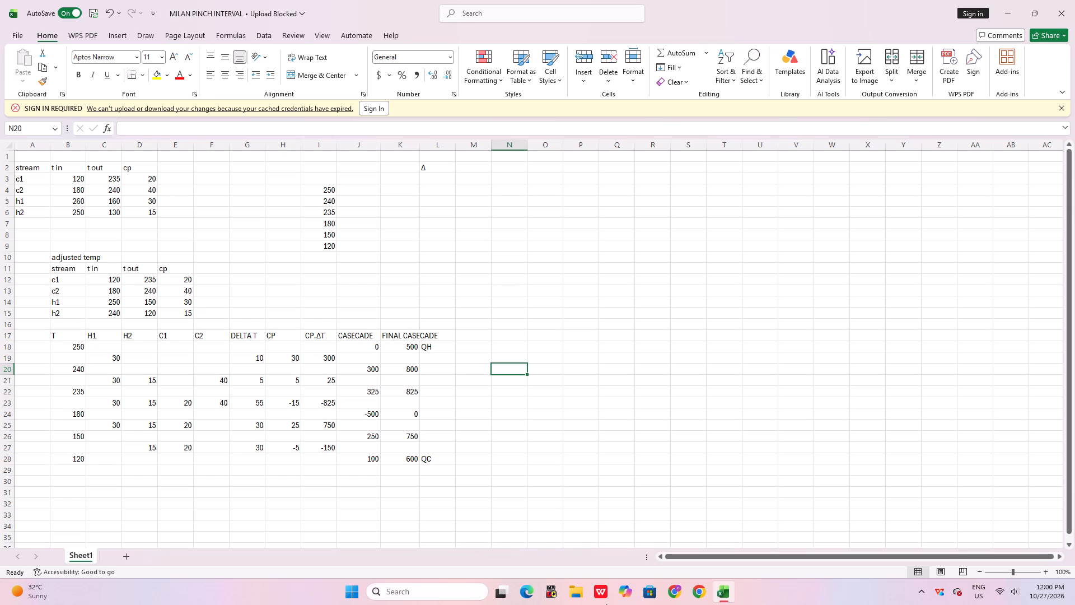
# Look through the Documents folder in File Explorer for the saved MILAN PINCH INTERVAL workbook, and close the window.
pyautogui.click(568, 598)
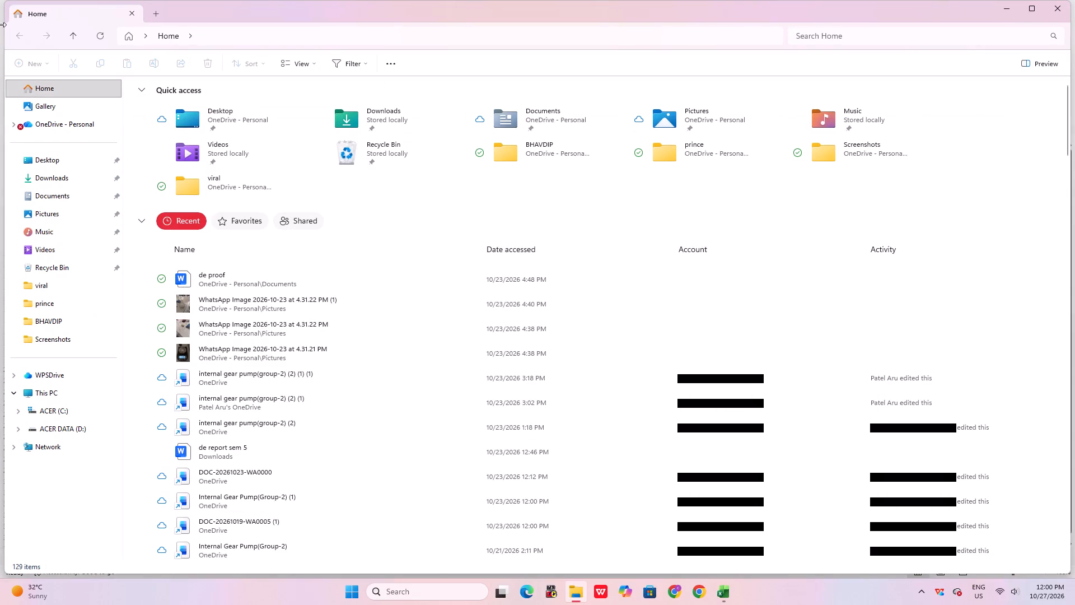
pyautogui.click(59, 194)
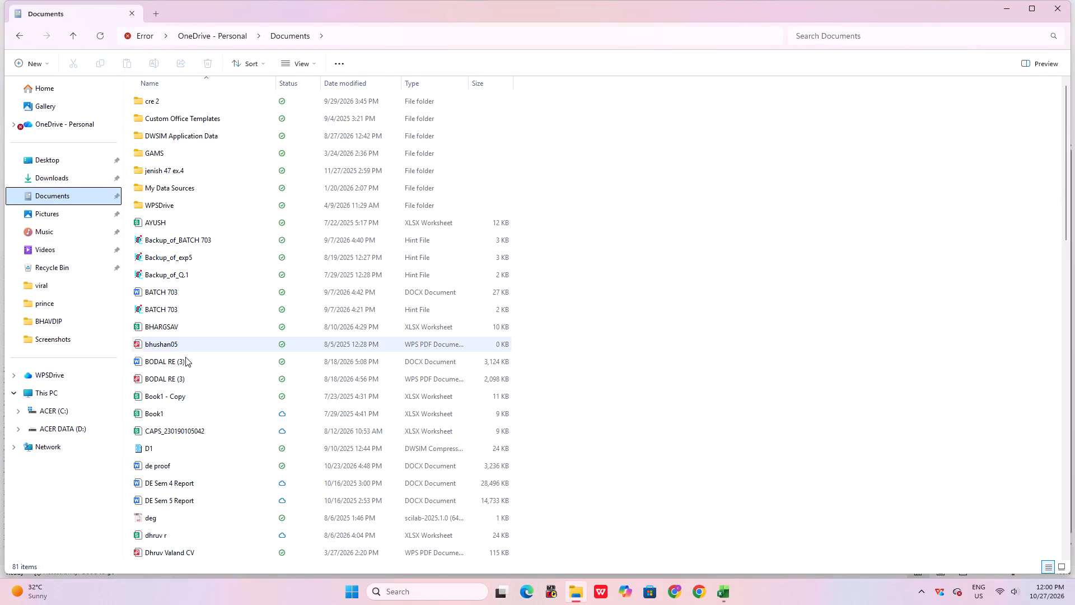
pyautogui.scroll(-17, 186, 360)
pyautogui.scroll(2, 208, 366)
pyautogui.scroll(-2, 207, 366)
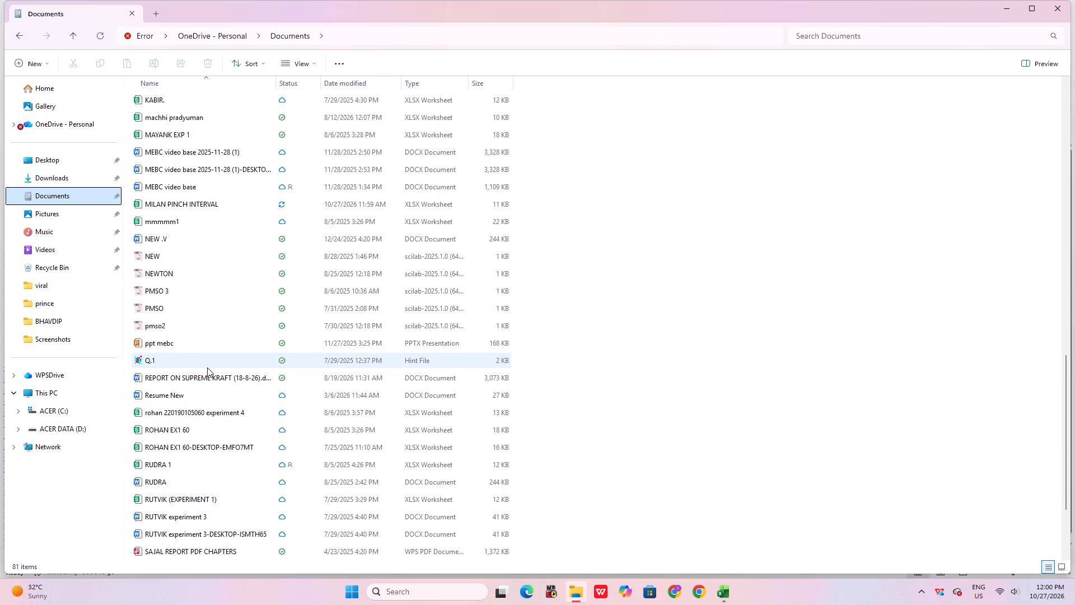
pyautogui.scroll(16, 204, 370)
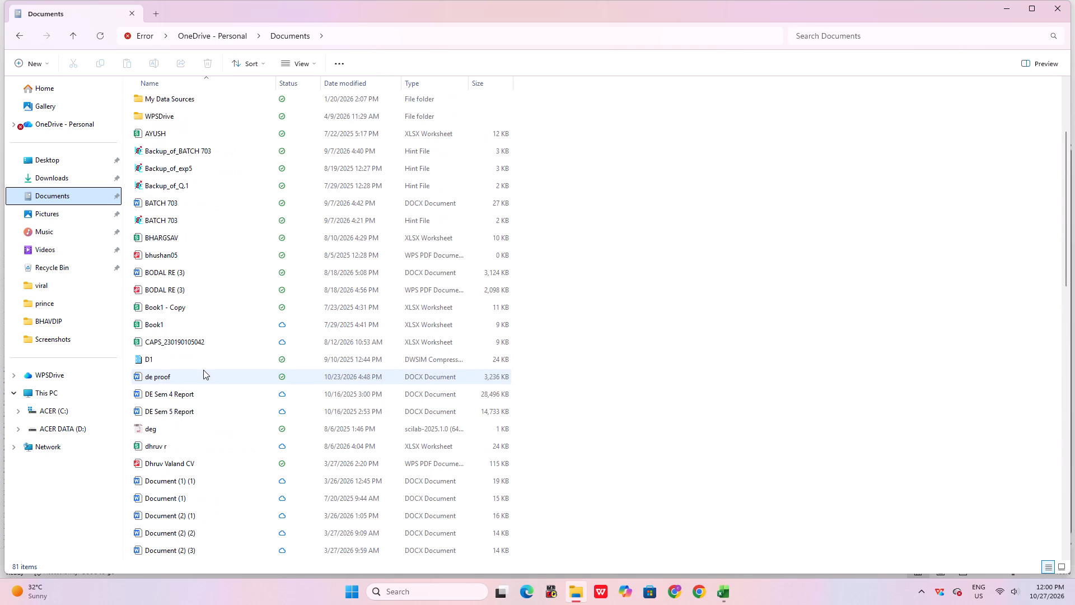
pyautogui.scroll(6, 203, 370)
pyautogui.scroll(-10, 209, 431)
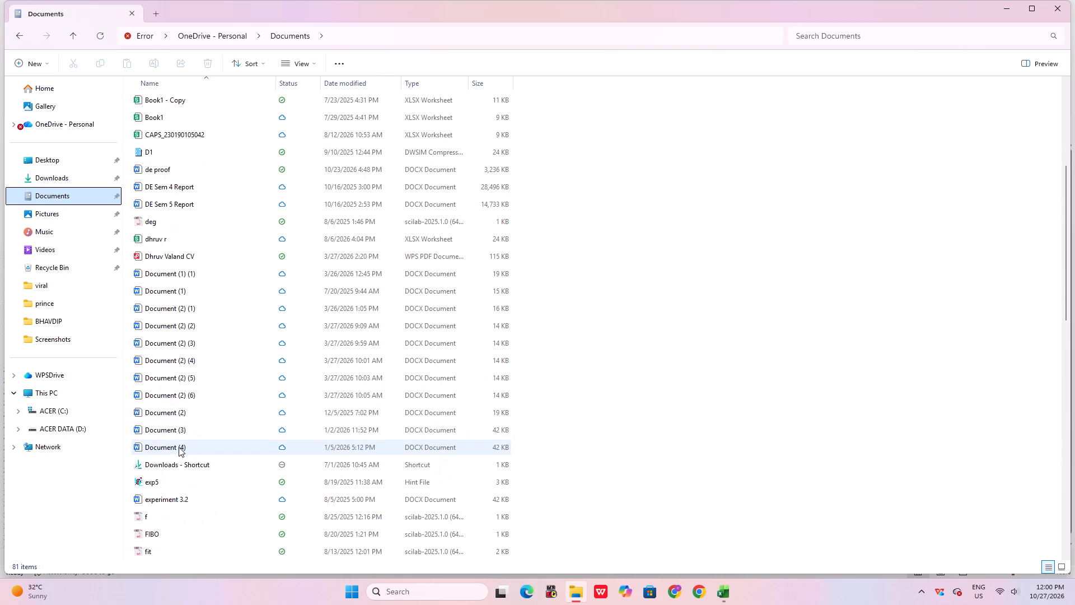
pyautogui.scroll(-7, 179, 448)
pyautogui.scroll(1, 183, 453)
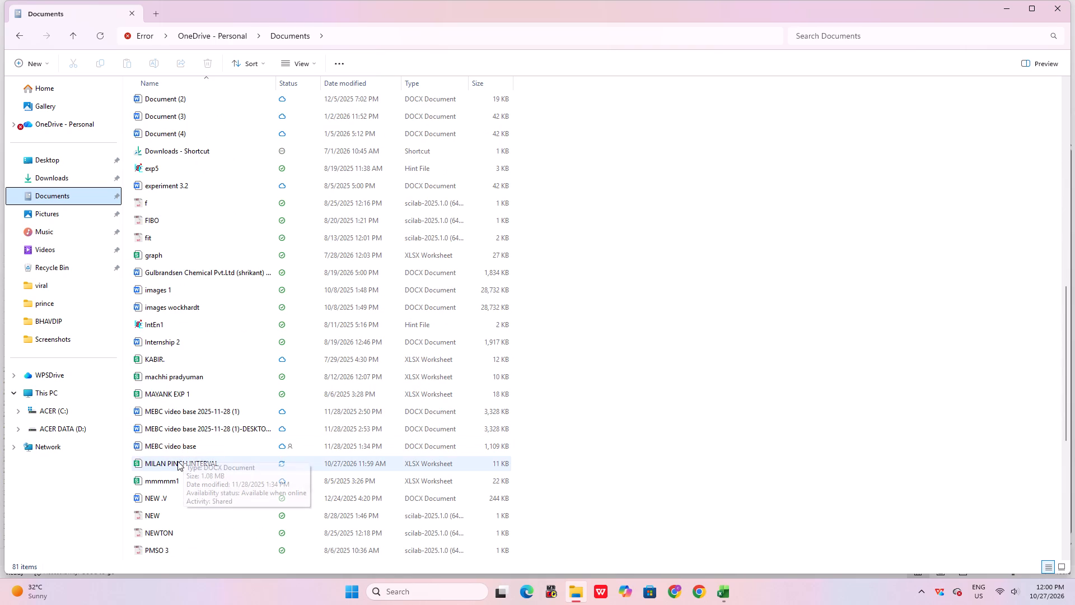
pyautogui.click(1056, 4)
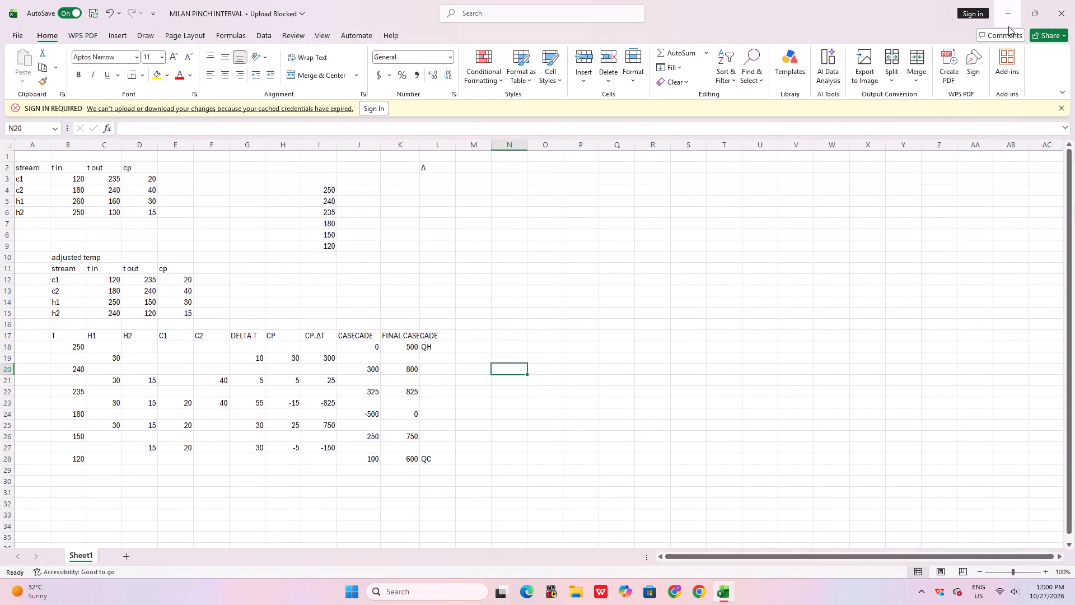
# Create a new blank workbook in Excel.
pyautogui.click(16, 29)
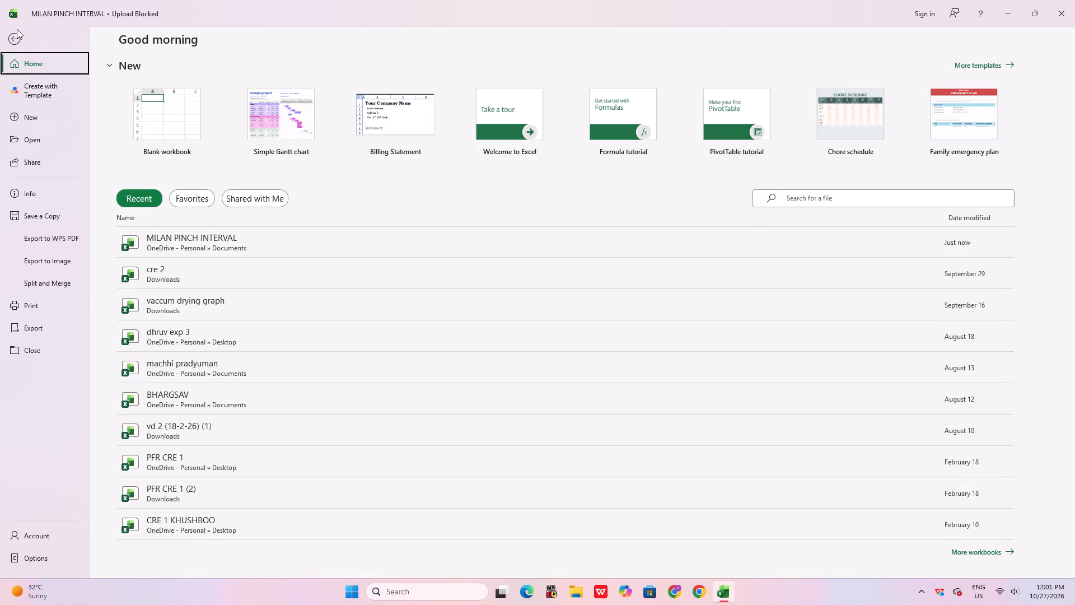
pyautogui.click(193, 130)
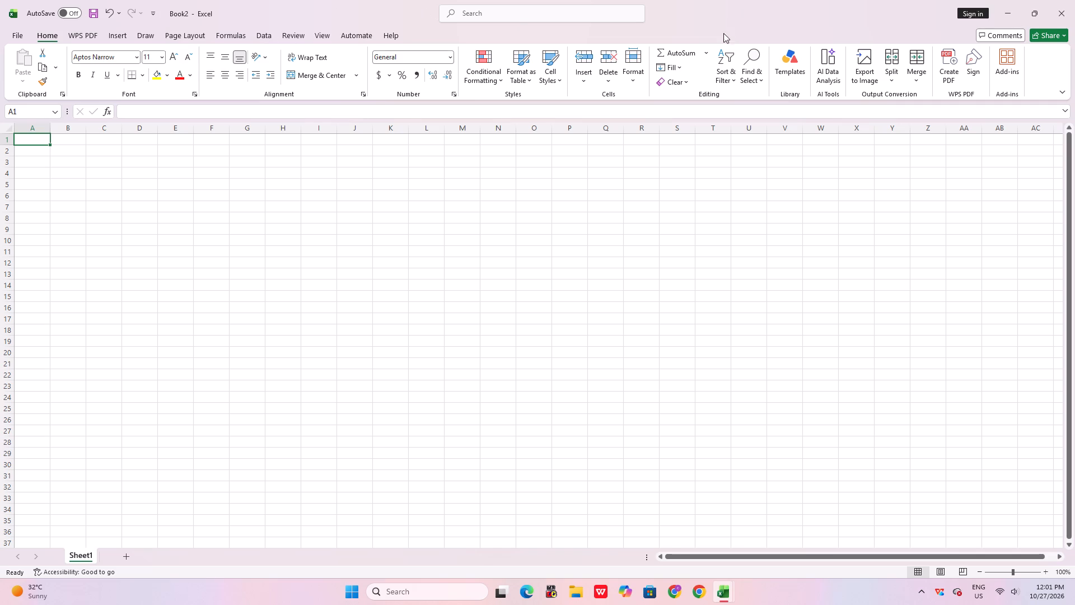
# Close the MILAN PINCH INTERVAL workbook, keeping the new blank workbook open.
pyautogui.click(720, 584)
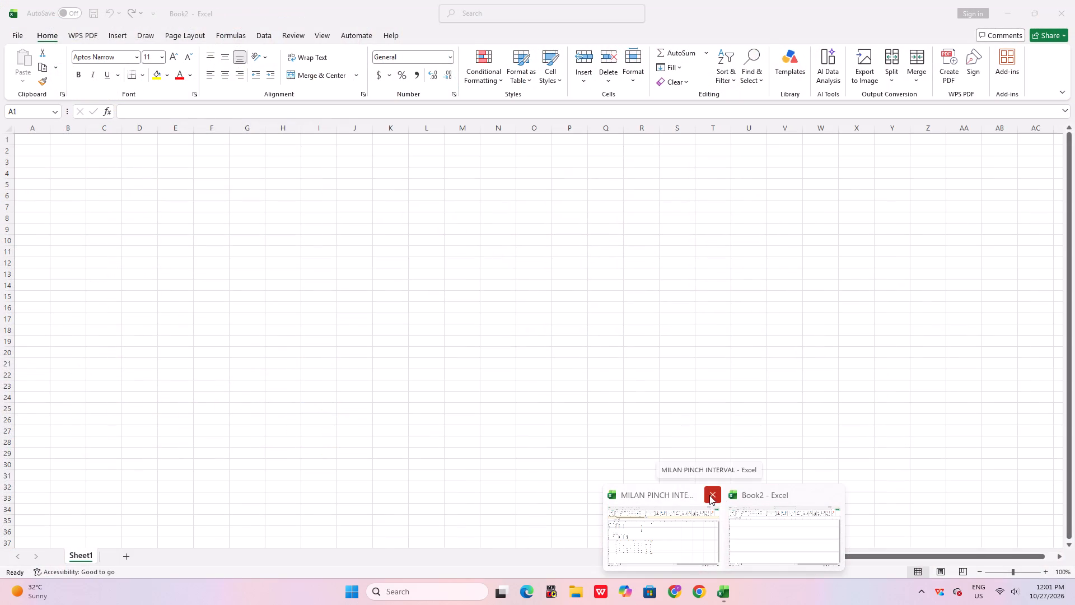
pyautogui.moveTo(709, 495); pyautogui.dragTo(709, 502)
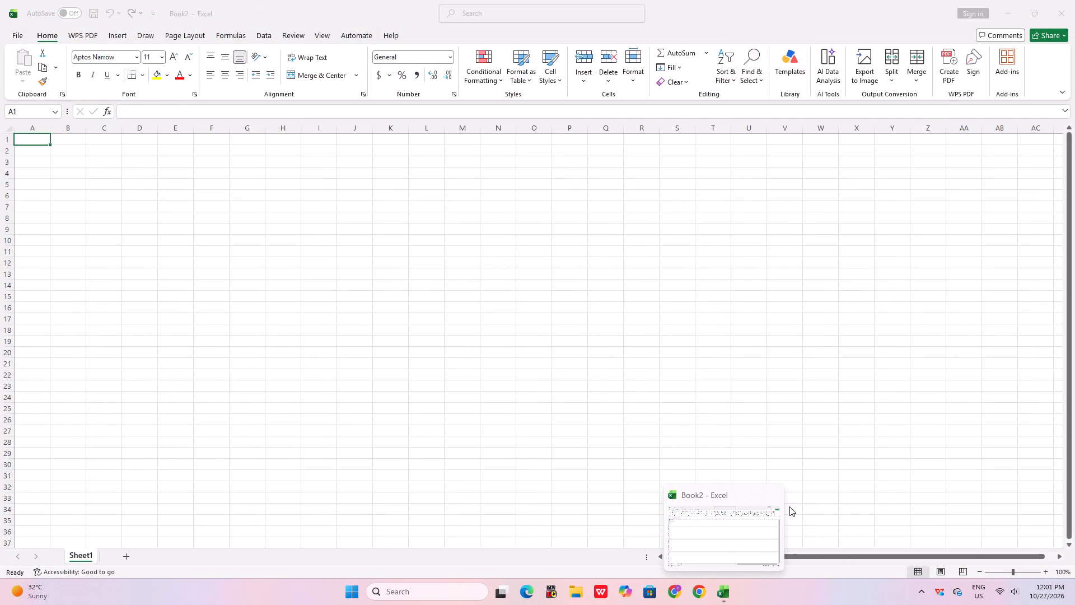
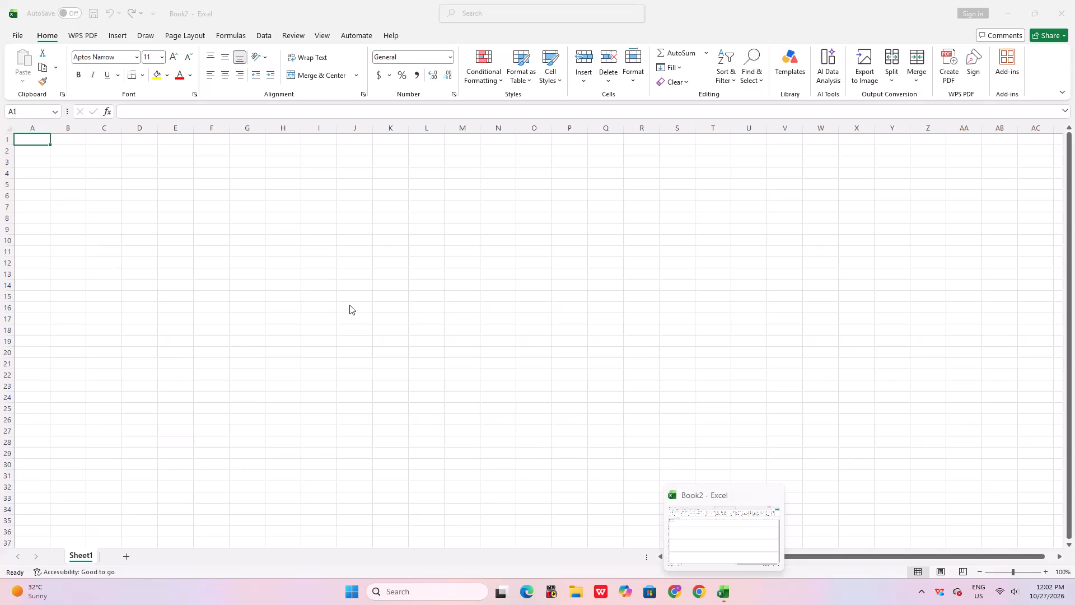
# Enter the column headings STREAM, T IN, T OUT and CP in cells C2 to F2.
pyautogui.click(96, 149)
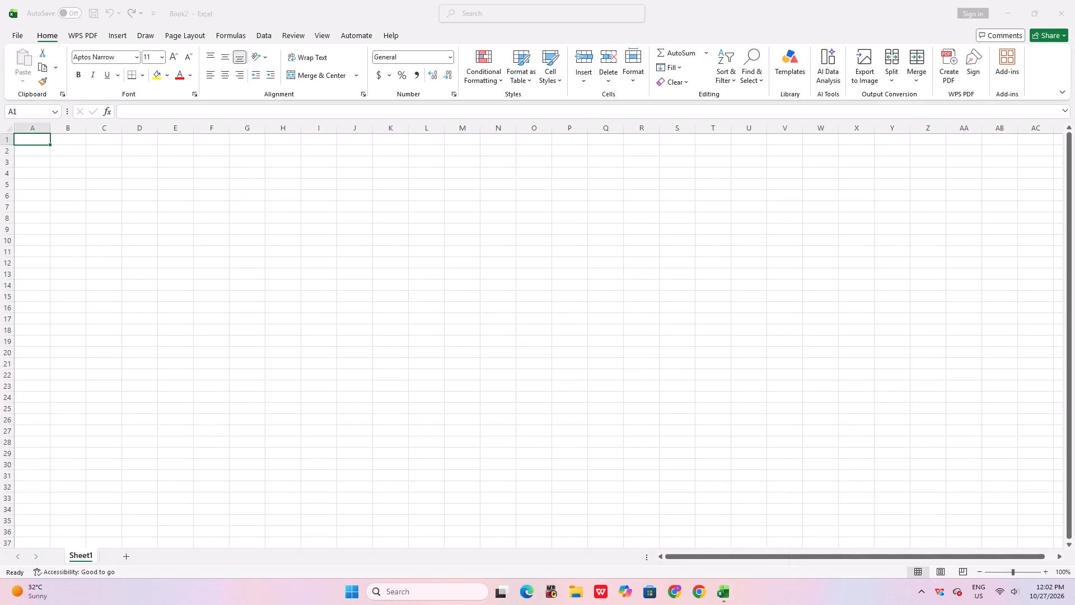
pyautogui.click(92, 151)
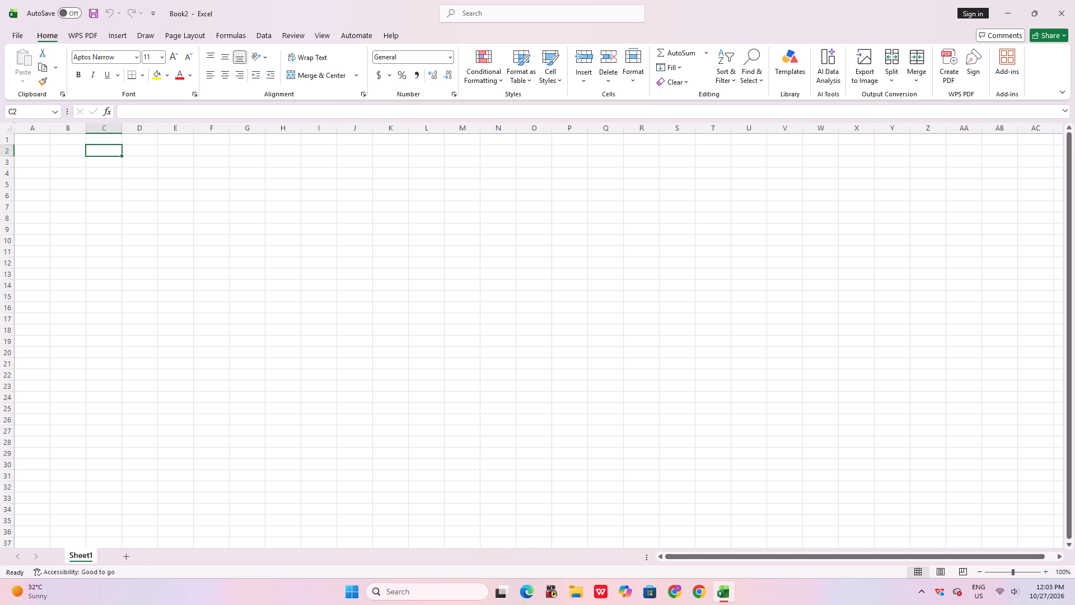
pyautogui.write('STREAM')
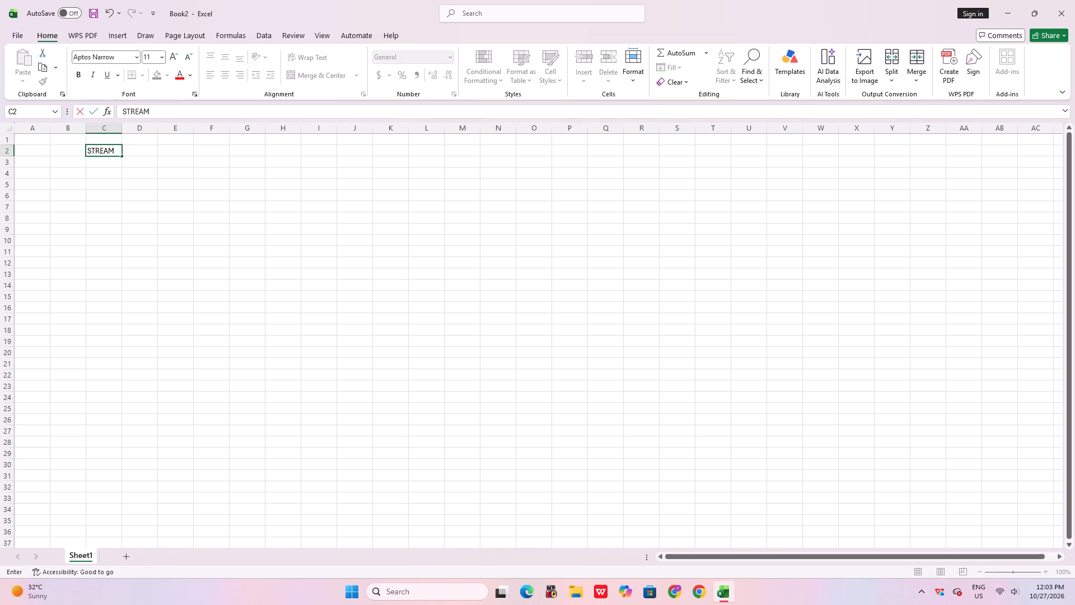
pyautogui.press('Right')
pyautogui.write('TIN')
pyautogui.press('Right')
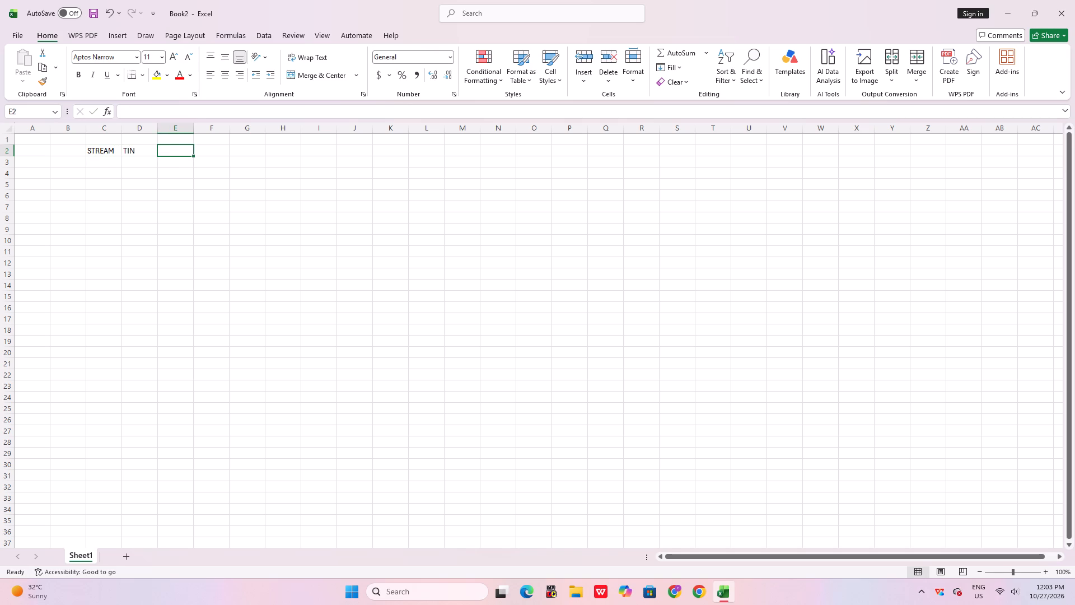
pyautogui.press('Left')
pyautogui.press('BackSpace')
pyautogui.press('t')
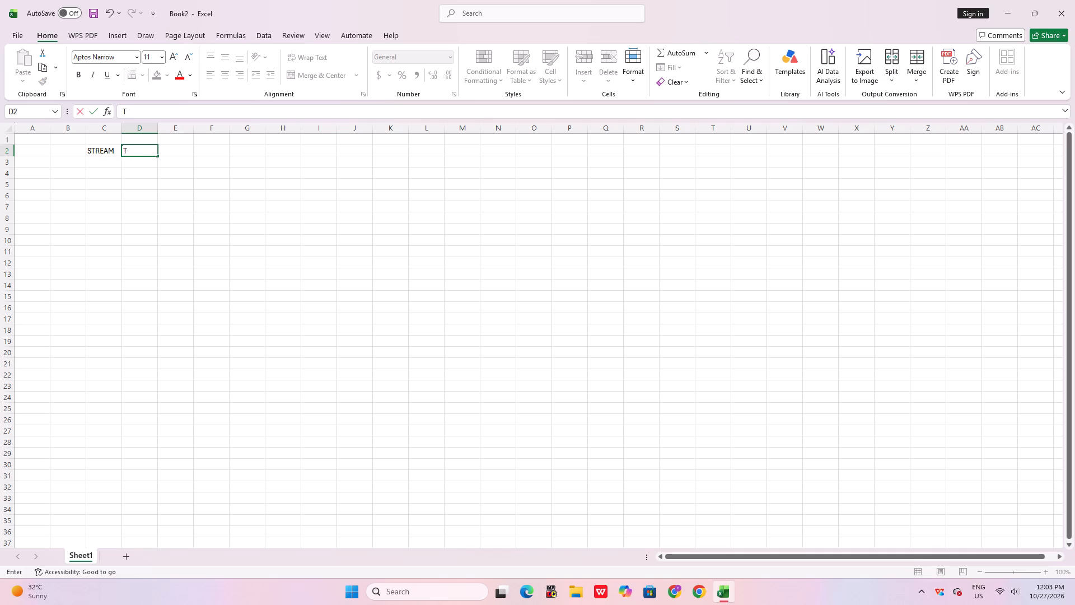
pyautogui.press('space')
pyautogui.press('space')
pyautogui.write('IN')
pyautogui.press('Right')
pyautogui.write('T OUT')
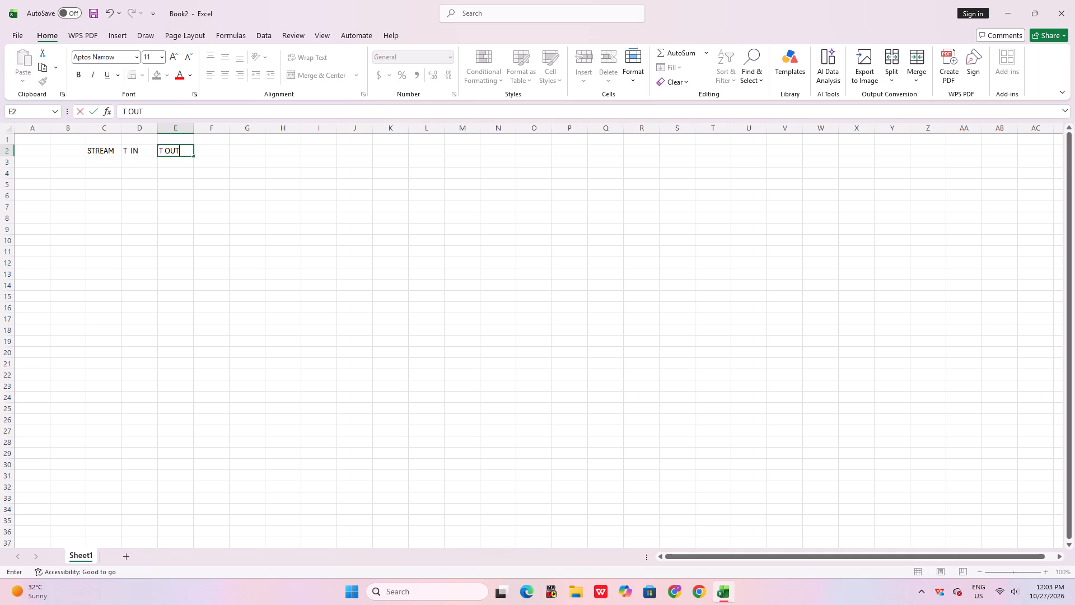
pyautogui.press('Right')
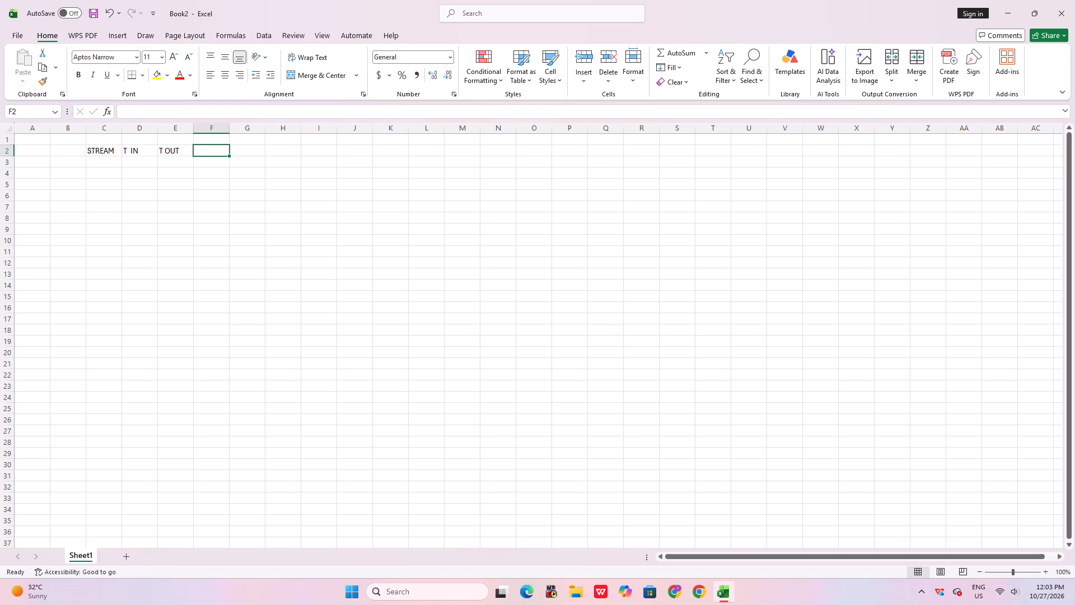
pyautogui.write('CP')
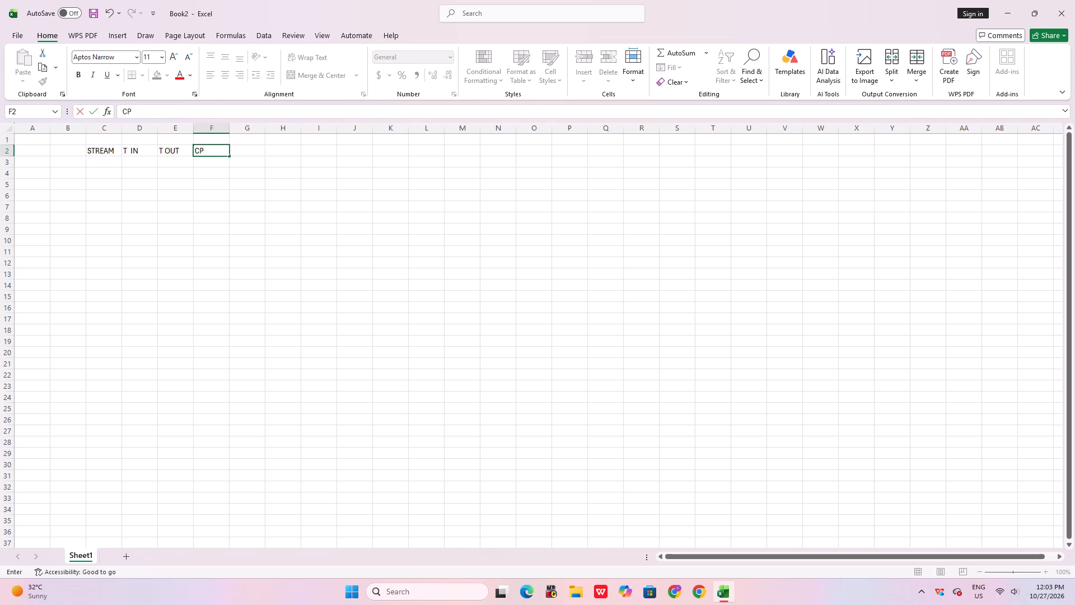
pyautogui.click(103, 162)
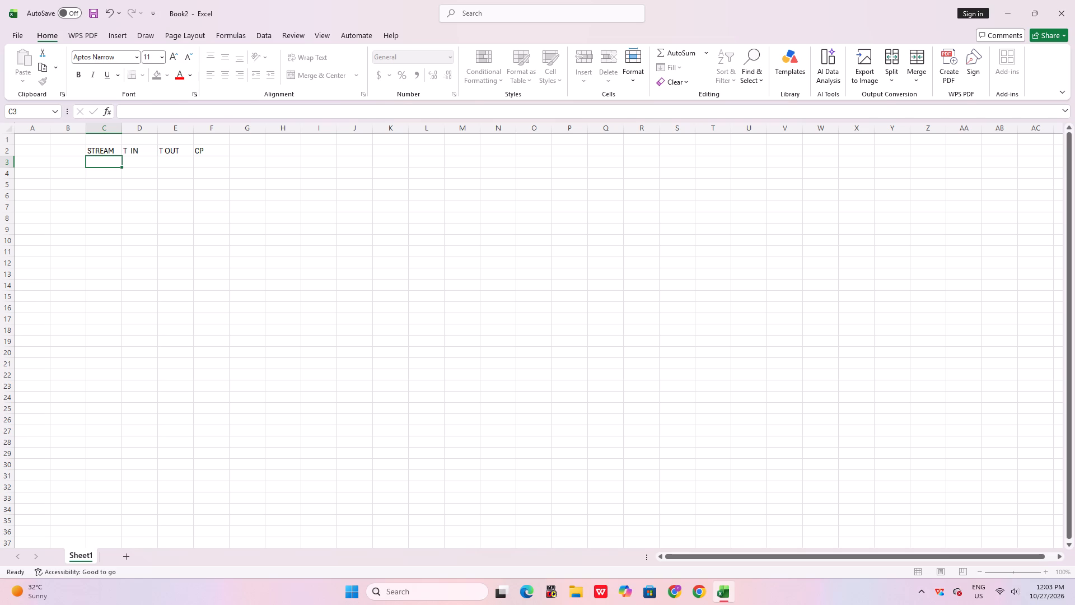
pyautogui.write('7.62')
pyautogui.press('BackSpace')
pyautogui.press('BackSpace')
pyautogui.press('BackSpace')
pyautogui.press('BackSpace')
# Enter the stream labels C1, C2, H1 and H2 down cells B3 to B6.
pyautogui.click(72, 161)
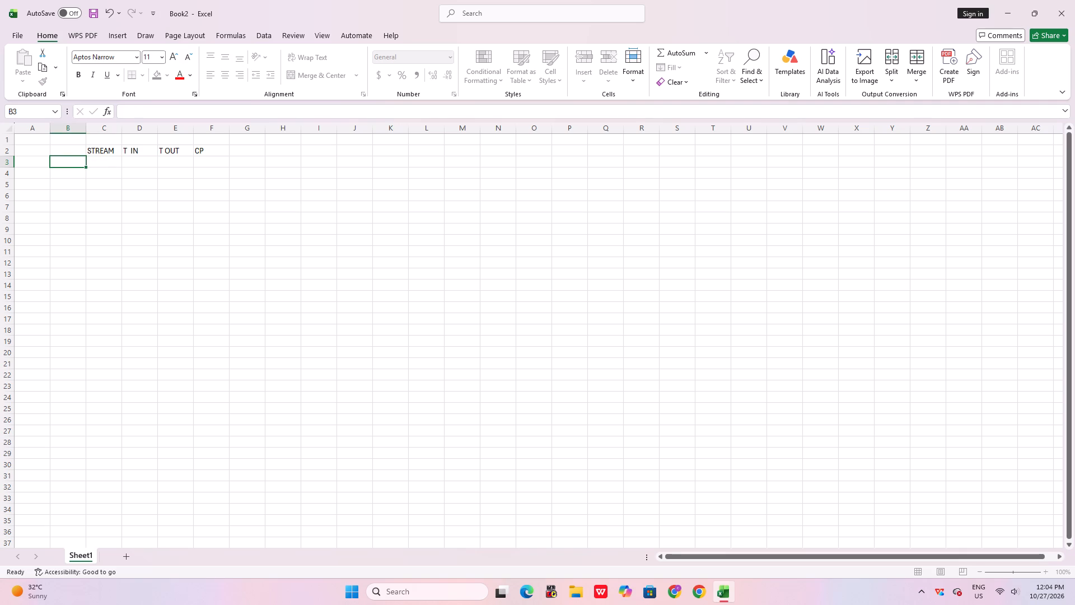
pyautogui.write('C1')
pyautogui.press('Down')
pyautogui.write('C2')
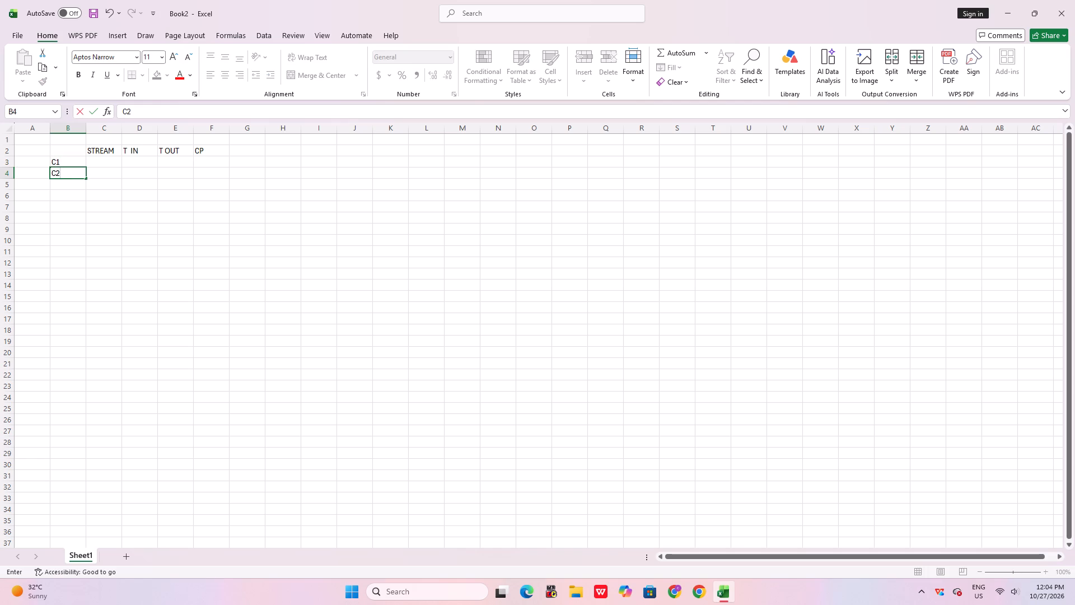
pyautogui.press('Down')
pyautogui.write('H1')
pyautogui.press('Down')
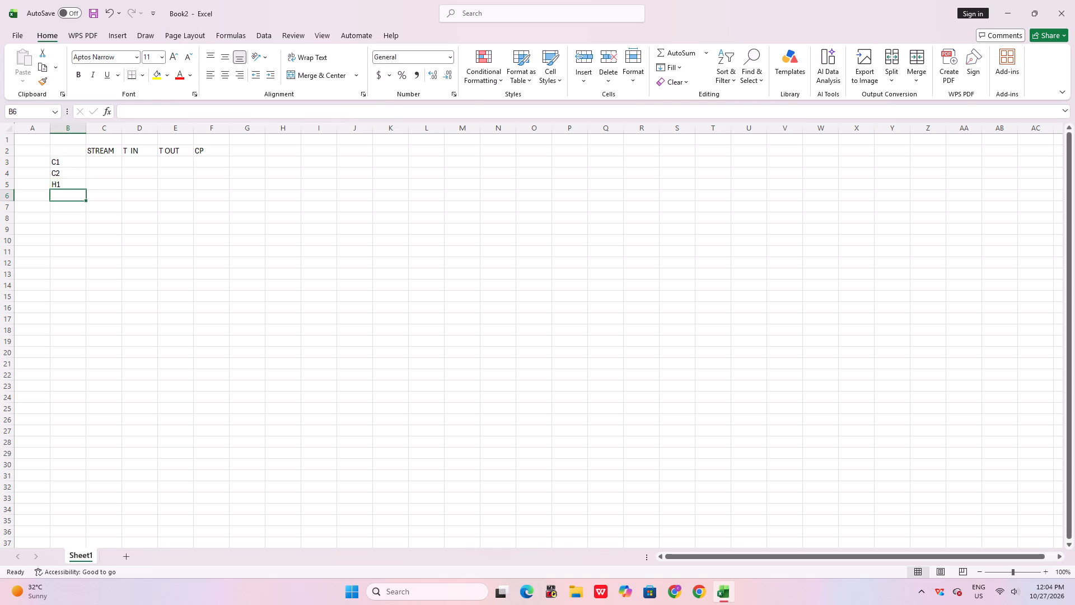
pyautogui.write('H2')
pyautogui.press('Right')
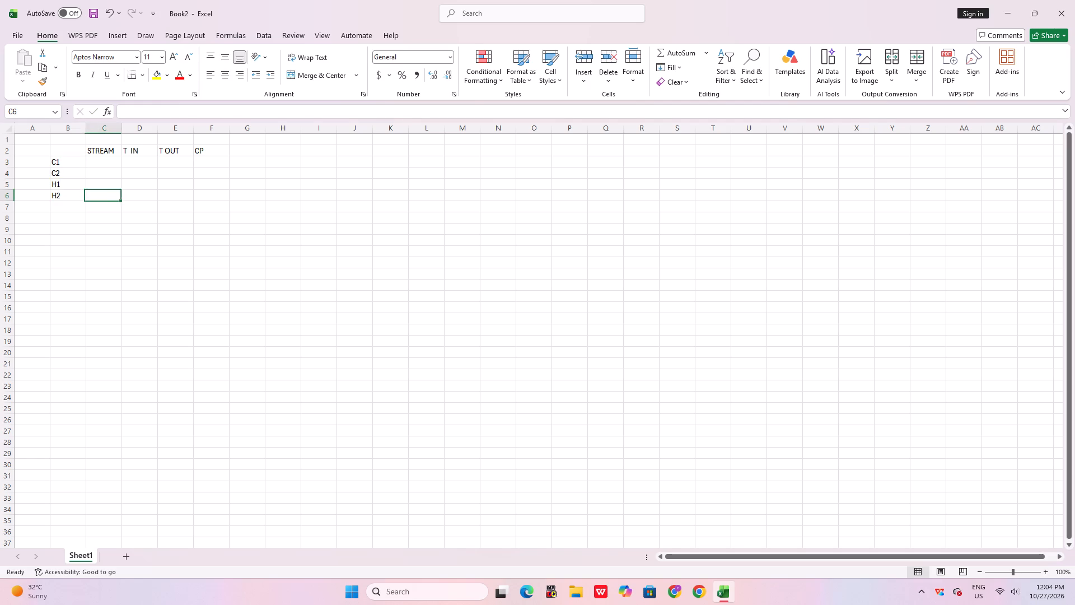
# Enter 60, 116, 160 and 249 in cells C3 to C6, beside the C1, C2, H1 and H2 labels.
pyautogui.press('Up')
pyautogui.press('Up')
pyautogui.press('Up')
pyautogui.press('Up')
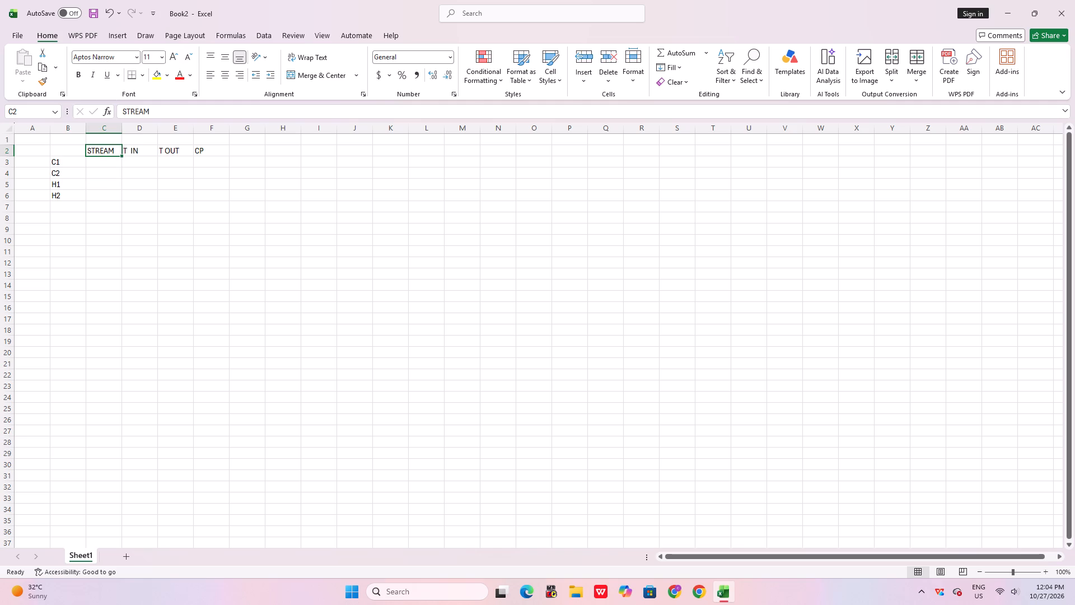
pyautogui.press('Down')
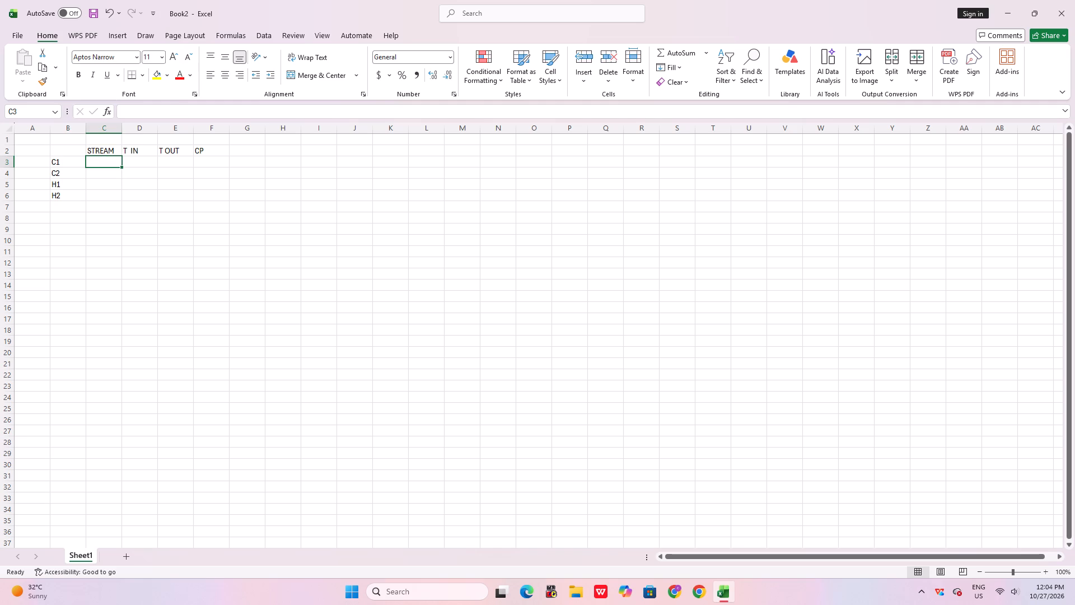
pyautogui.write('60')
pyautogui.press('Down')
pyautogui.write('116')
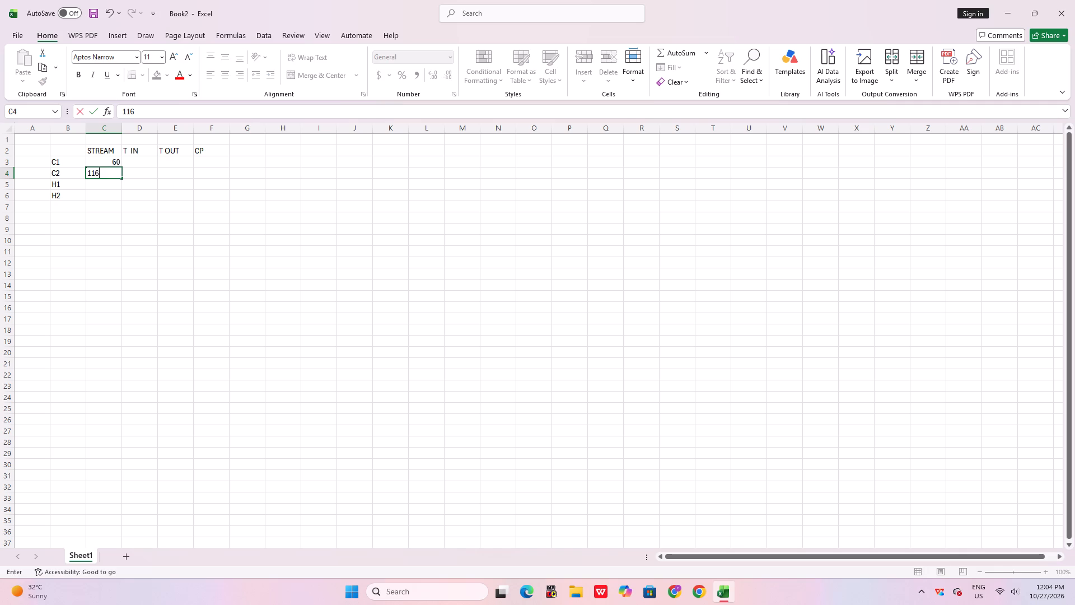
pyautogui.press('Down')
pyautogui.write('160')
pyautogui.press('Down')
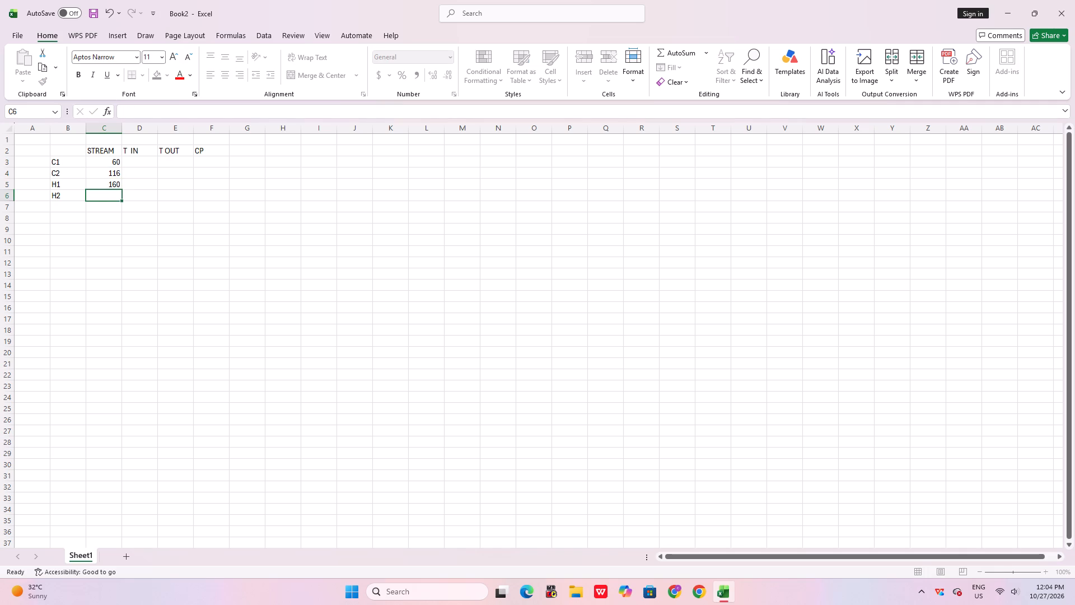
pyautogui.write('249')
pyautogui.press('Right')
pyautogui.press('Up')
pyautogui.press('Up')
pyautogui.press('Up')
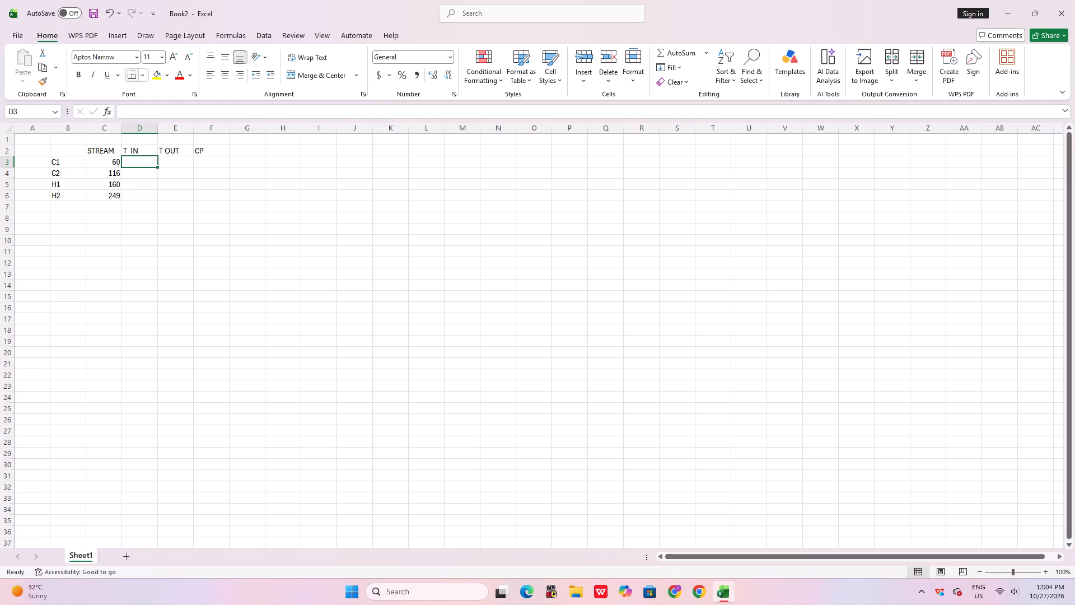
# Copy the four temperatures in C3:C6 into D3:D6 under the T IN heading.
pyautogui.moveTo(106, 162); pyautogui.dragTo(105, 193)
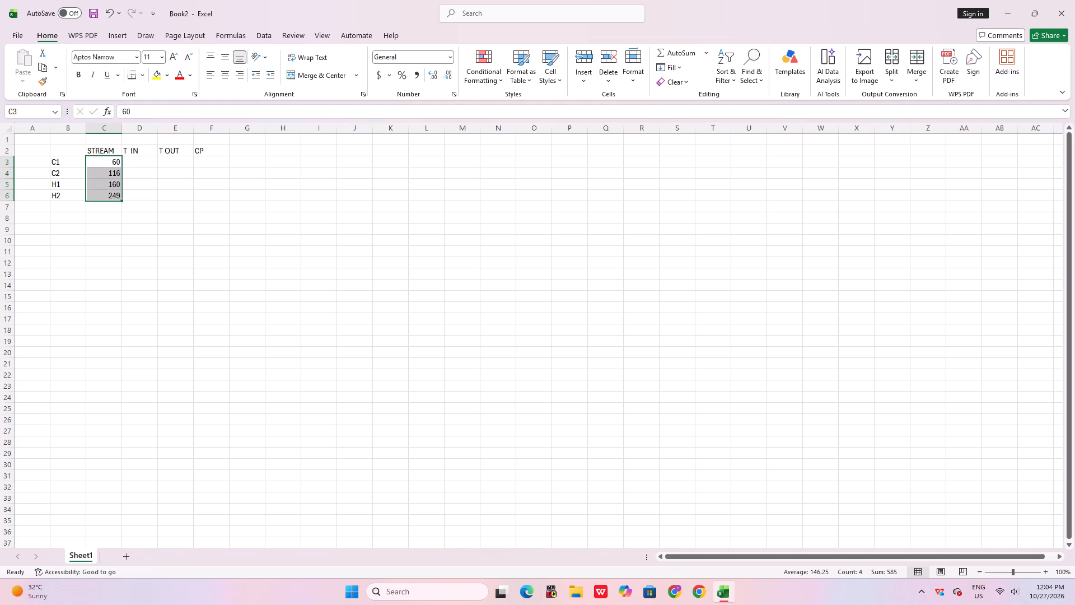
pyautogui.hotkey('ctrl', 'c')
pyautogui.moveTo(141, 160); pyautogui.dragTo(136, 189)
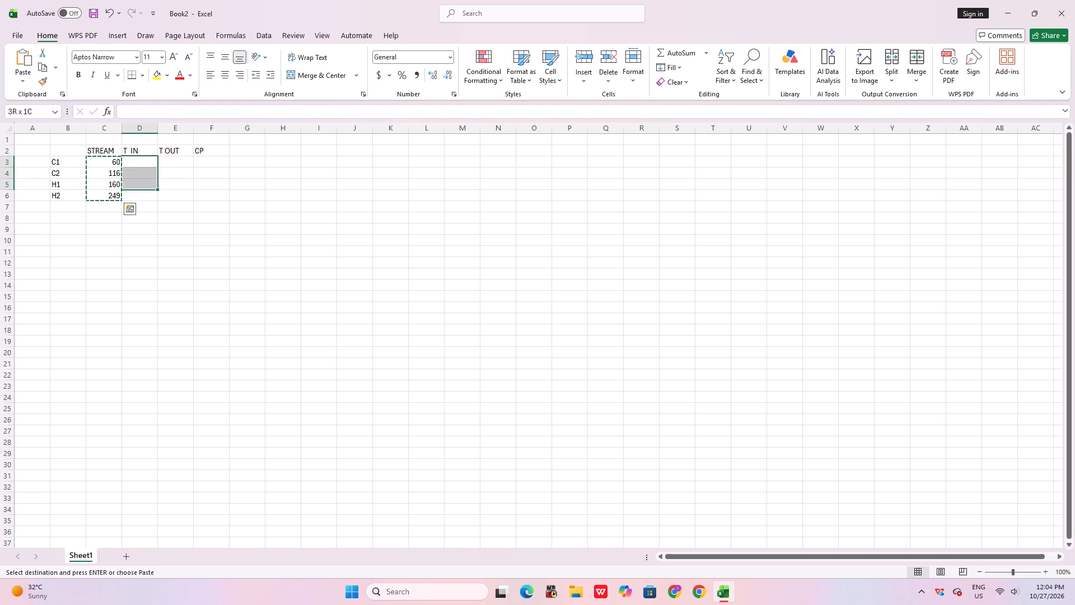
pyautogui.moveTo(136, 189); pyautogui.dragTo(138, 199)
pyautogui.hotkey('ctrl', 'v')
# Copy the stream labels in B3:B6 over the values in C3:C6 under the STREAM heading.
pyautogui.click(102, 165)
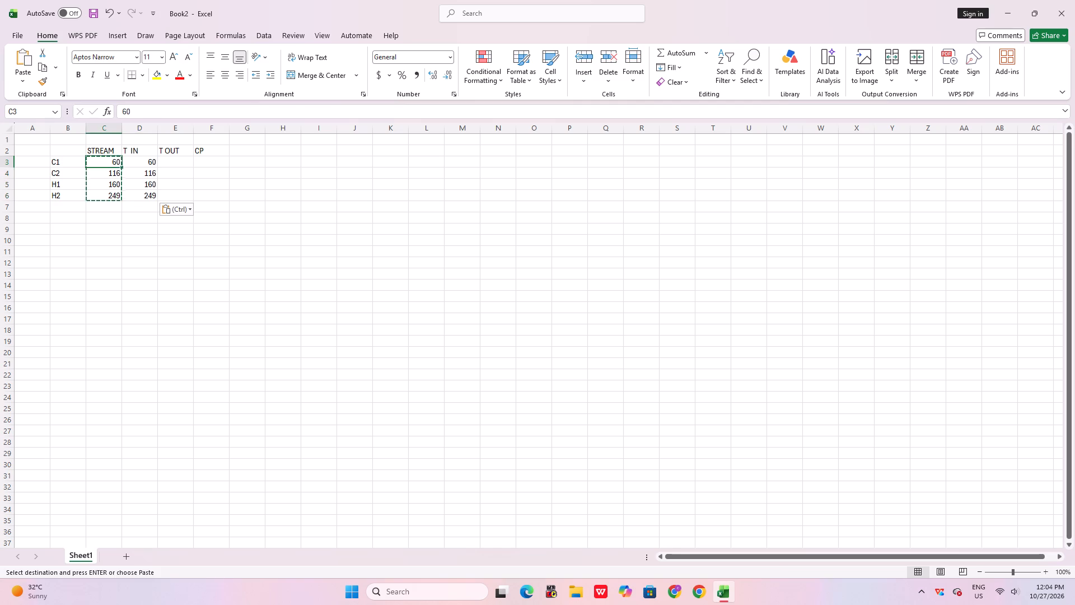
pyautogui.moveTo(76, 162); pyautogui.dragTo(71, 196)
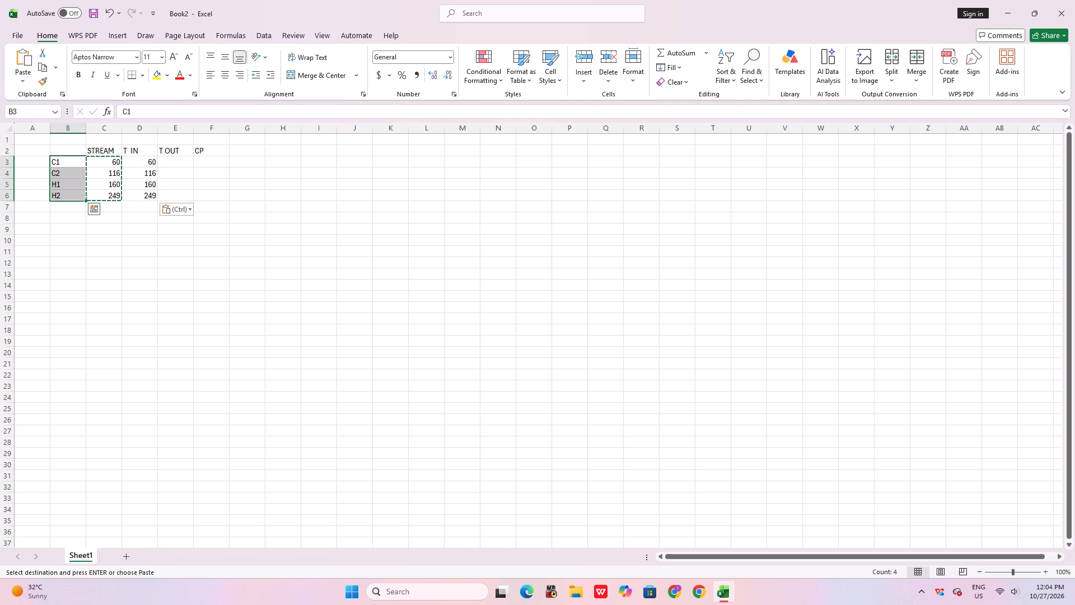
pyautogui.hotkey('ctrl', 'c')
pyautogui.moveTo(111, 164); pyautogui.dragTo(111, 191)
pyautogui.hotkey('ctrl', 'v')
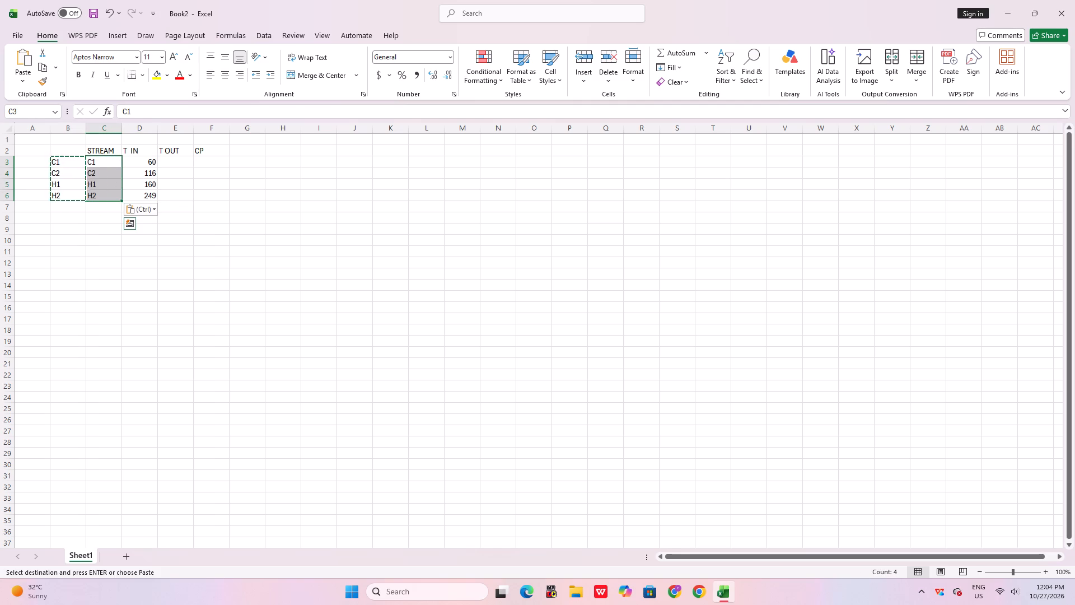
# Clear the duplicate stream labels from cells B3 to B6.
pyautogui.click(124, 210)
pyautogui.moveTo(73, 157); pyautogui.dragTo(66, 172)
pyautogui.moveTo(72, 159); pyautogui.dragTo(71, 194)
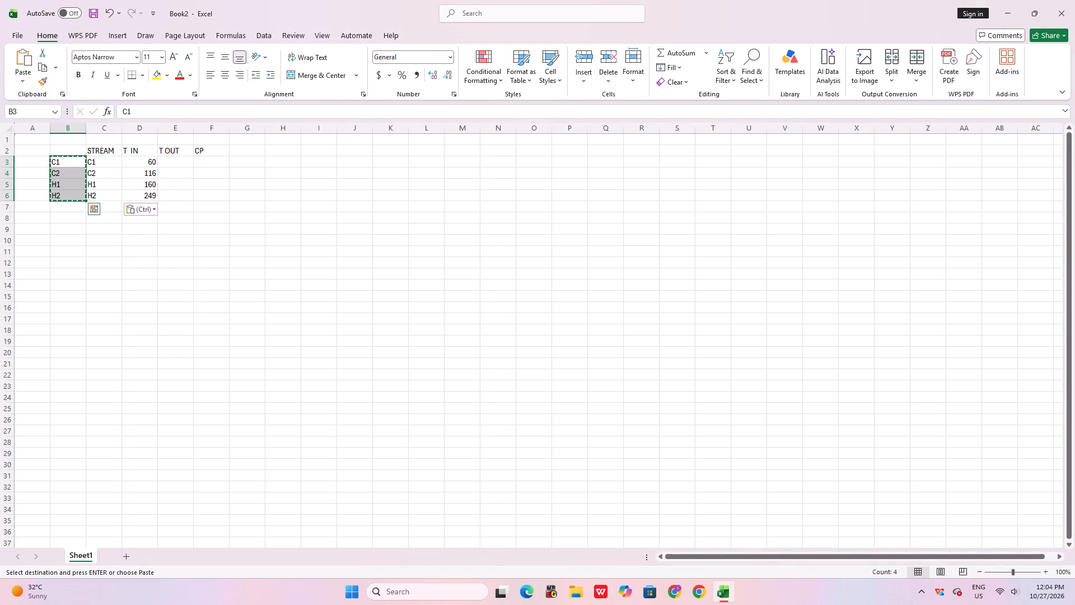
pyautogui.press('BackSpace')
pyautogui.press('BackSpace')
pyautogui.press('BackSpace')
pyautogui.press('BackSpace')
pyautogui.click(68, 174)
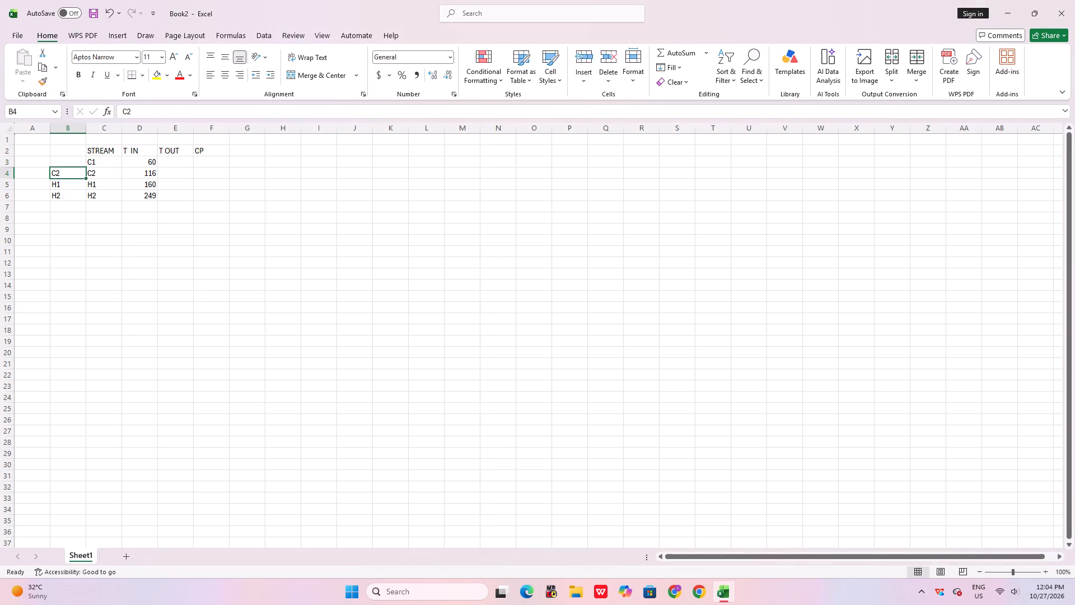
pyautogui.press('BackSpace')
pyautogui.click(68, 185)
pyautogui.press('BackSpace')
pyautogui.click(69, 193)
pyautogui.press('BackSpace')
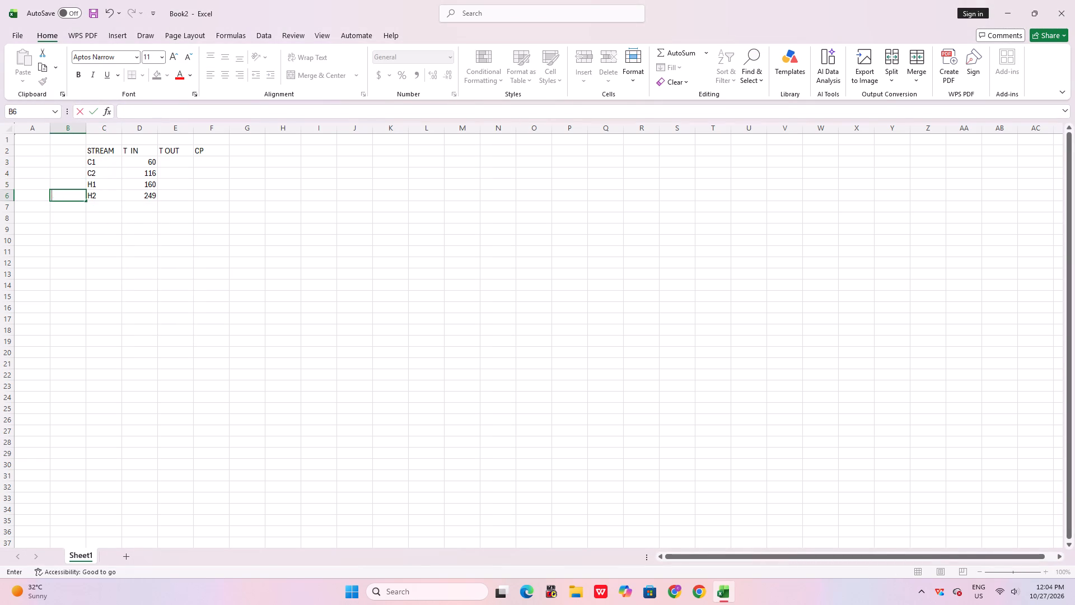
# Enter 160, 260, 93 and 138 in cells E3 to E6 under the T OUT heading.
pyautogui.click(188, 164)
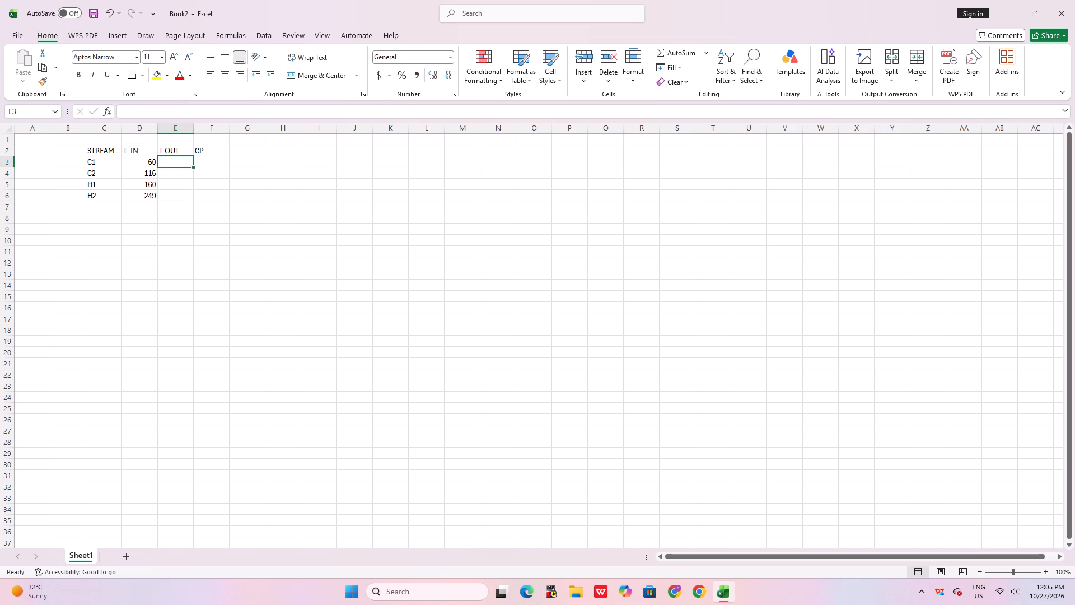
pyautogui.write('160')
pyautogui.press('Down')
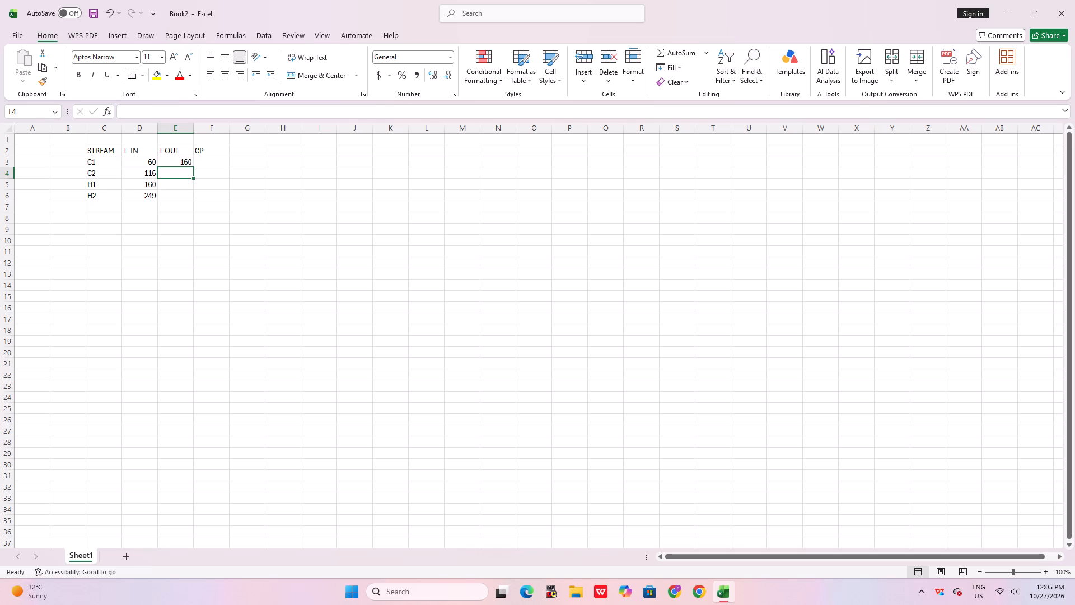
pyautogui.write('260')
pyautogui.press('Down')
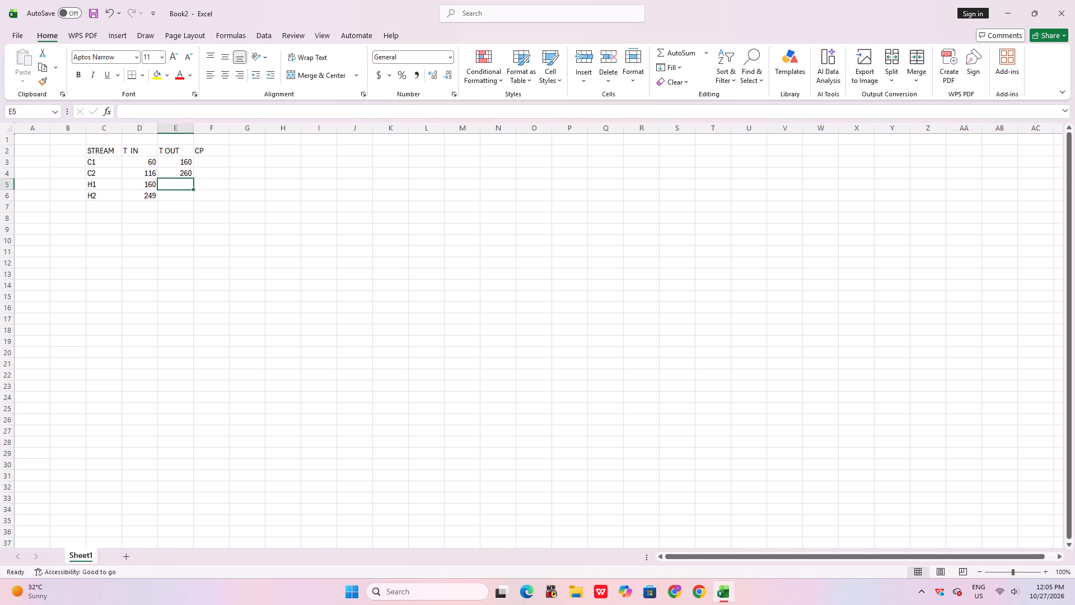
pyautogui.press('9')
pyautogui.press('3')
pyautogui.press('Down')
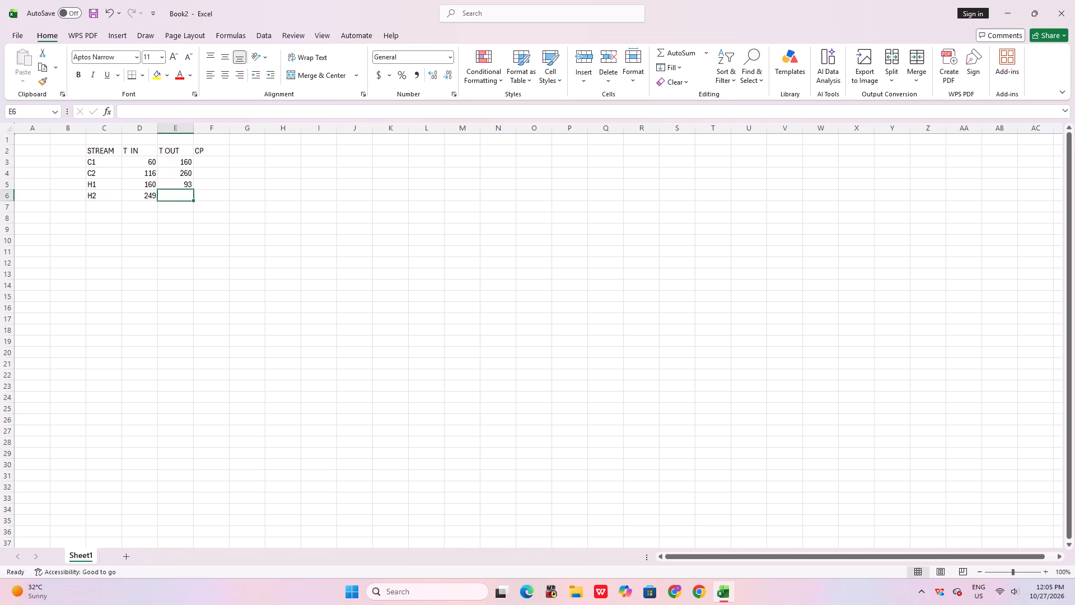
pyautogui.write('138')
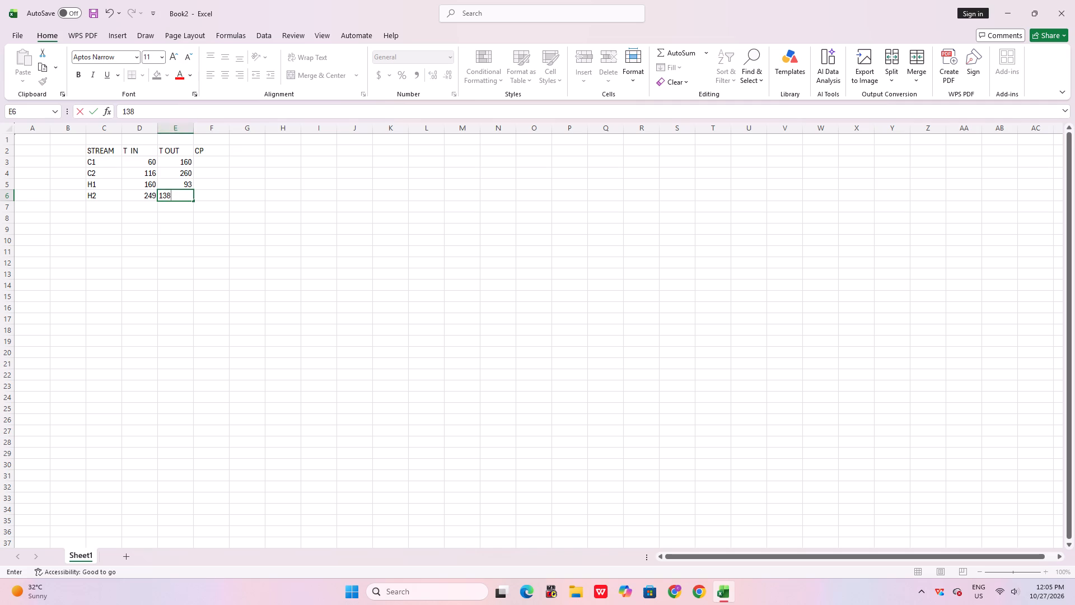
# Enter 7.62, 6.08, 8.79 and 10.55 in cells F3 to F6 under the CP heading.
pyautogui.click(207, 167)
pyautogui.write('7.620')
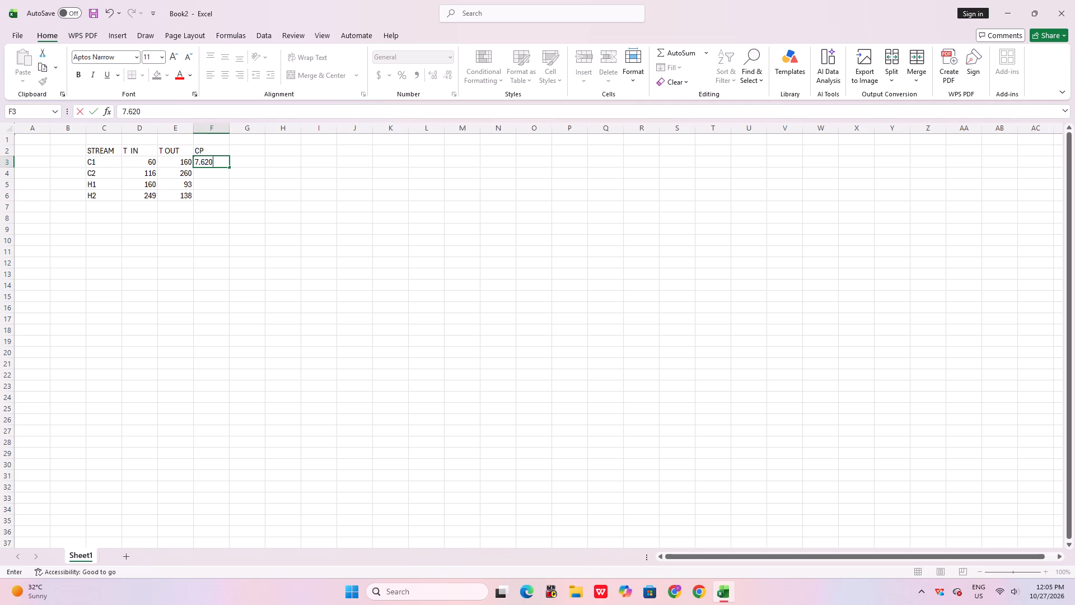
pyautogui.press('BackSpace')
pyautogui.press('Down')
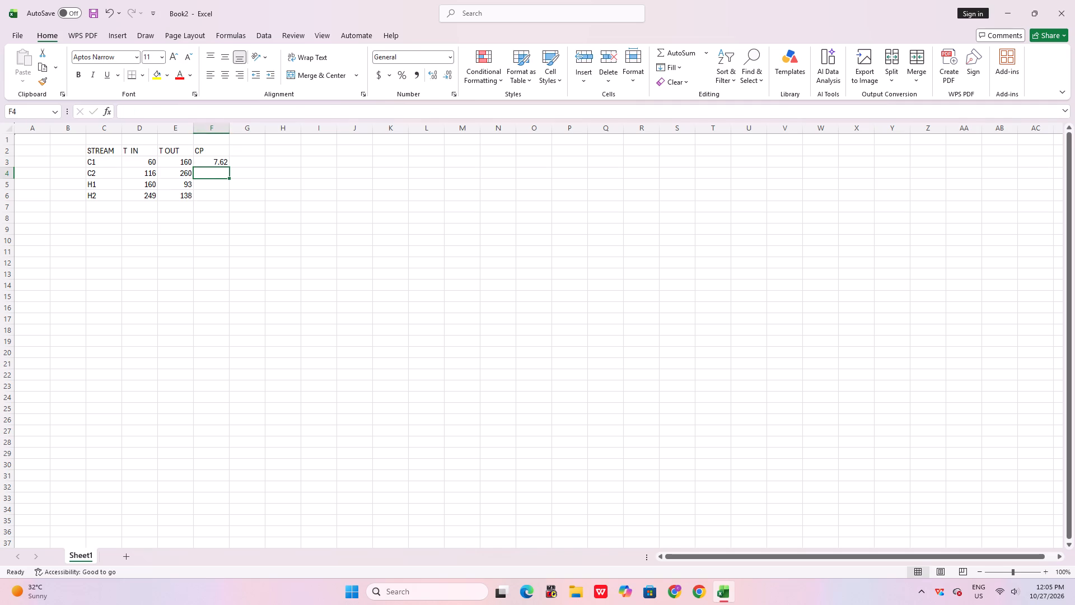
pyautogui.write('6.08')
pyautogui.press('Down')
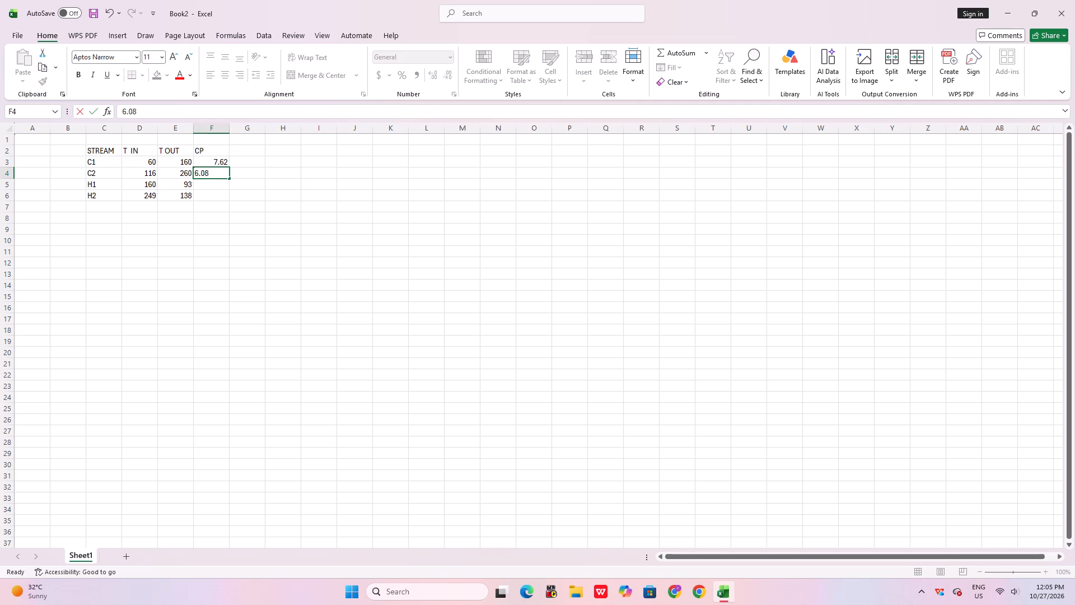
pyautogui.press('8')
pyautogui.write('.79')
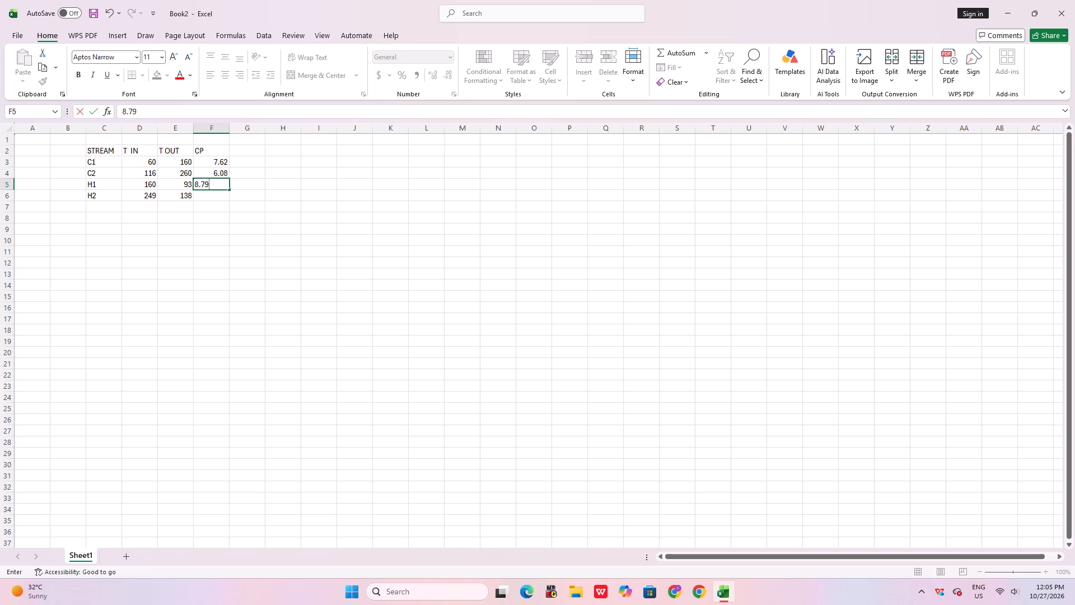
pyautogui.press('Down')
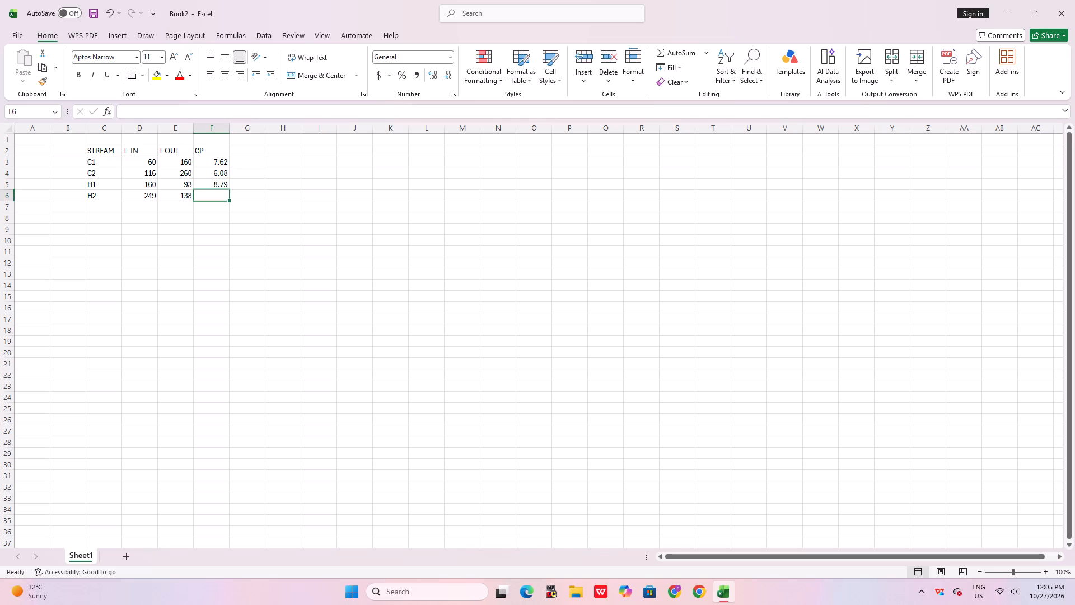
pyautogui.write('10.55')
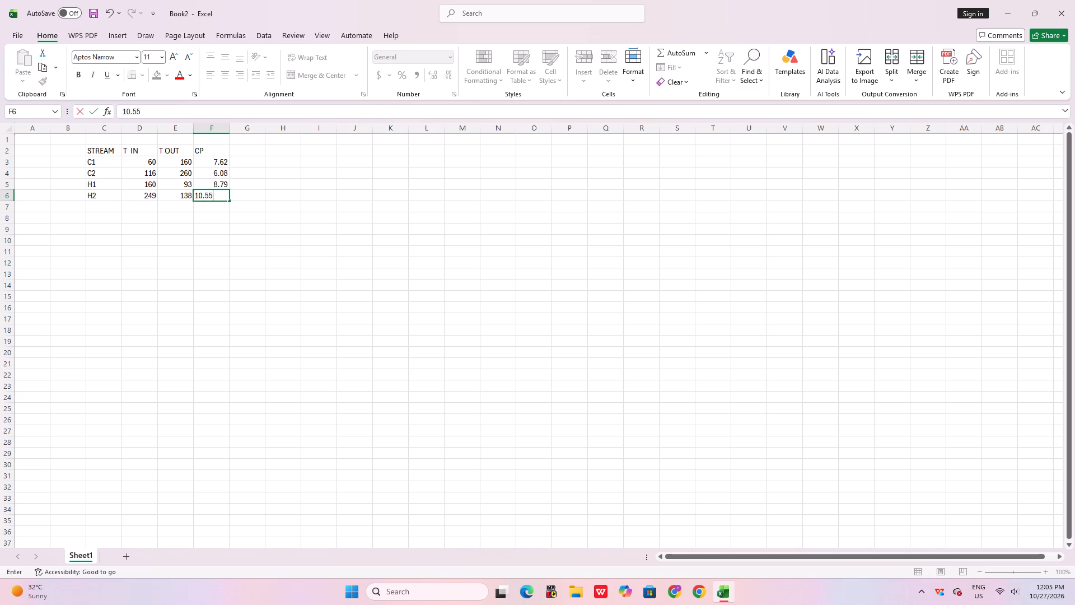
pyautogui.click(238, 157)
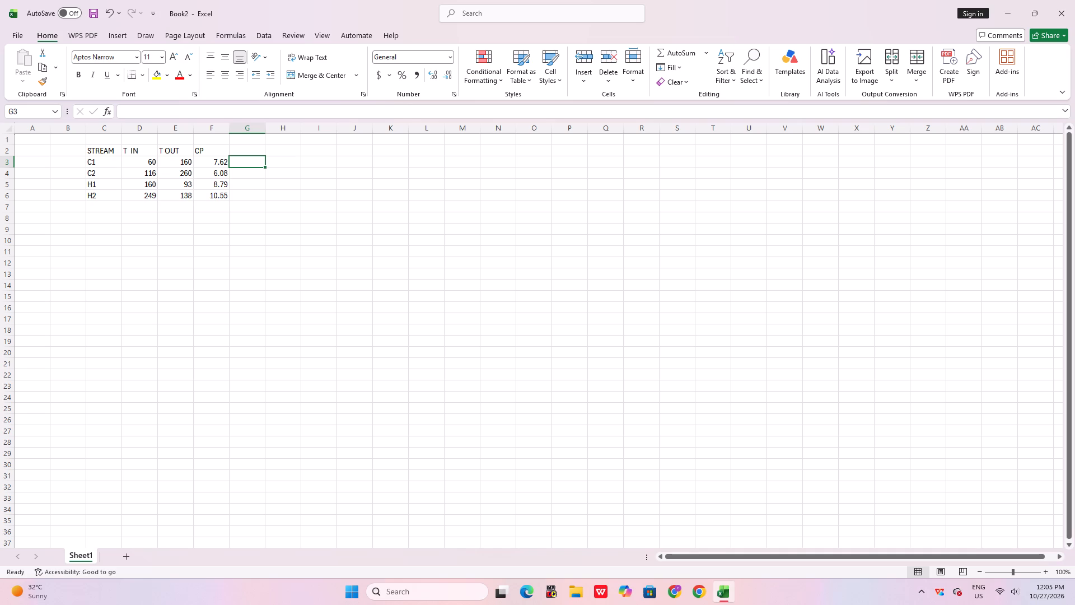
# Add the headings HOT in cell I2 and COLD in cell J2.
pyautogui.click(311, 153)
pyautogui.write('HOT')
pyautogui.press('Right')
pyautogui.write('COLD')
pyautogui.click(312, 157)
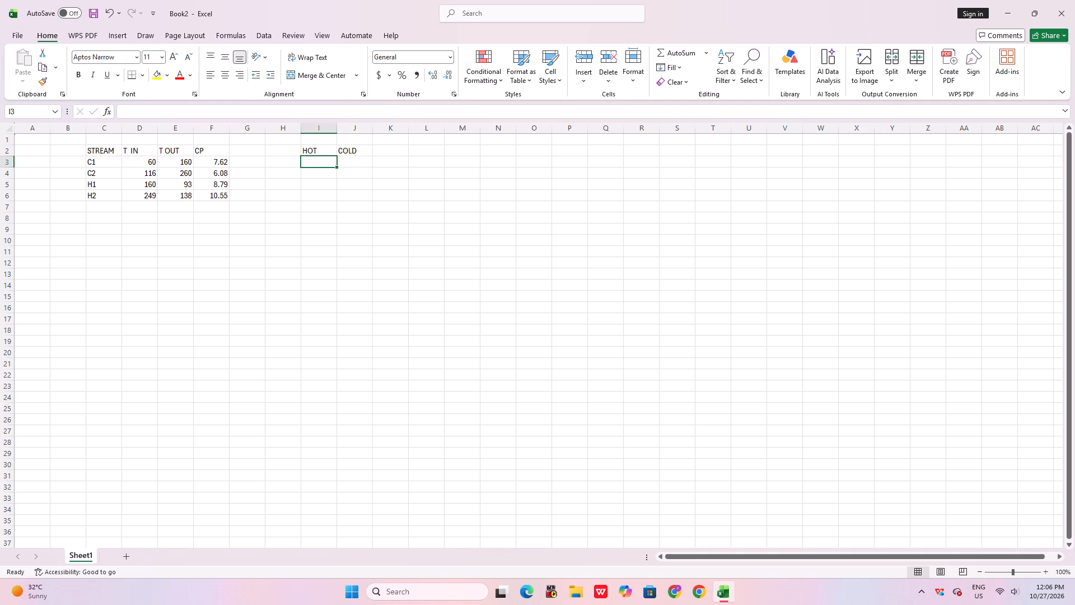
# Copy C2's T OUT value from cell E4 into J3 under the COLD heading.
pyautogui.click(347, 161)
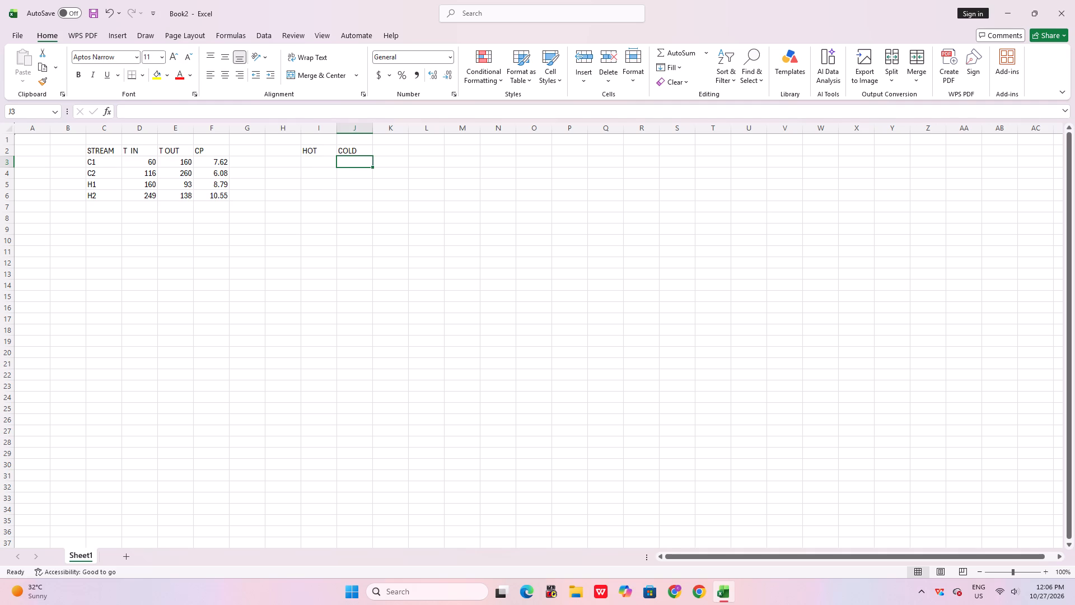
pyautogui.click(183, 175)
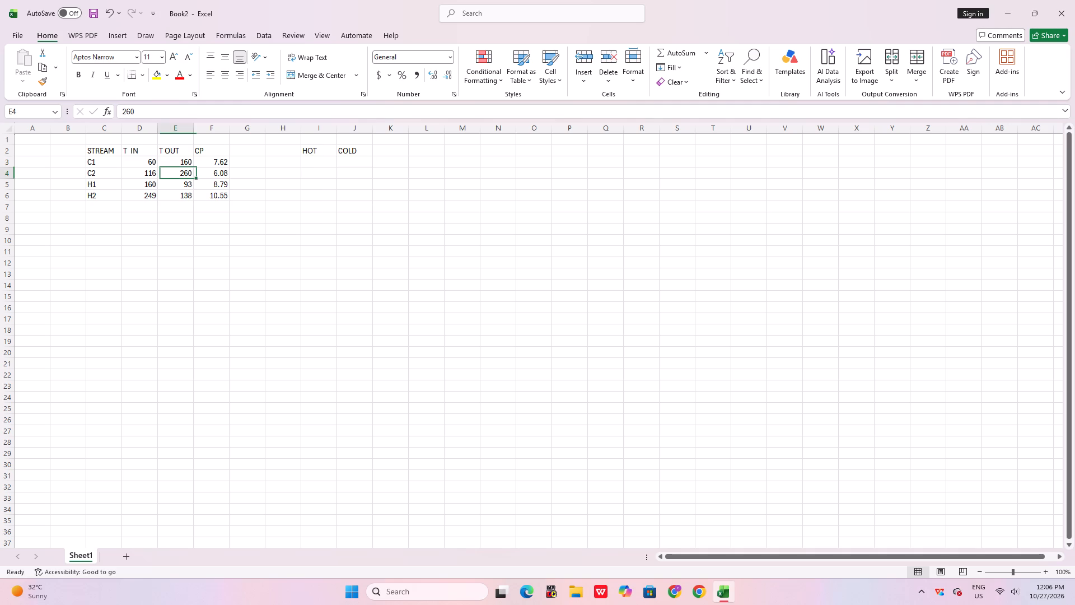
pyautogui.hotkey('ctrl', 'c')
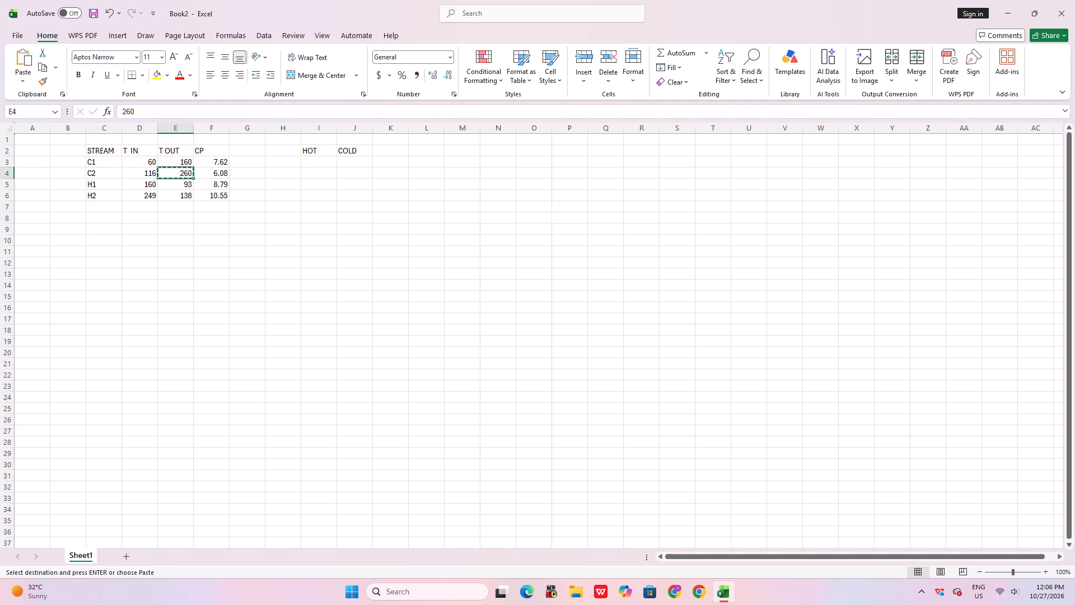
pyautogui.click(355, 160)
pyautogui.hotkey('ctrl', 'v')
# Enter 270 in cell I3 under the HOT heading.
pyautogui.click(311, 157)
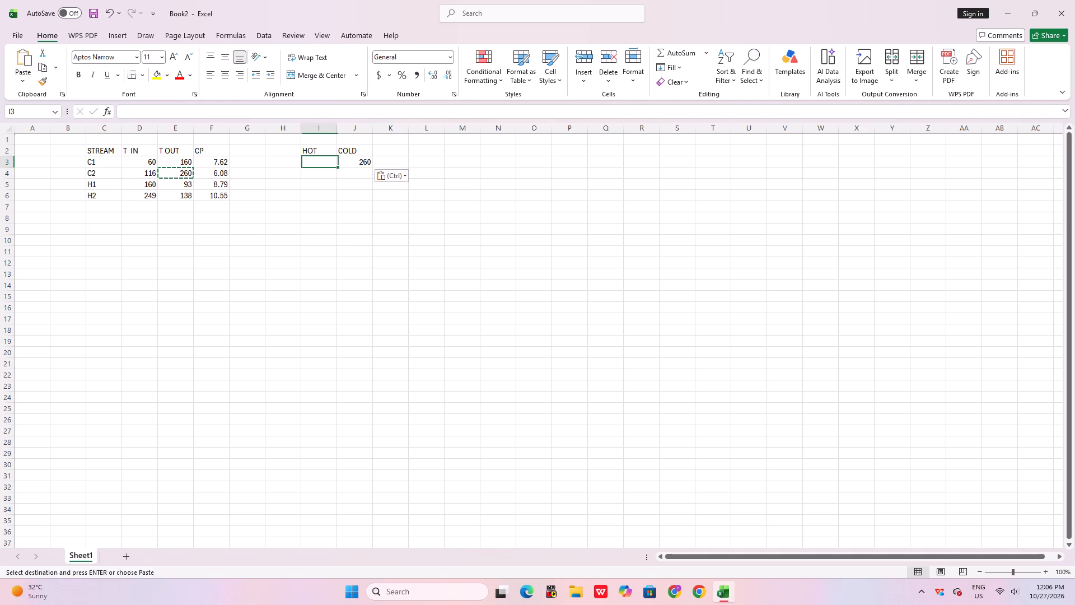
pyautogui.click(311, 158)
pyautogui.doubleClick(344, 180)
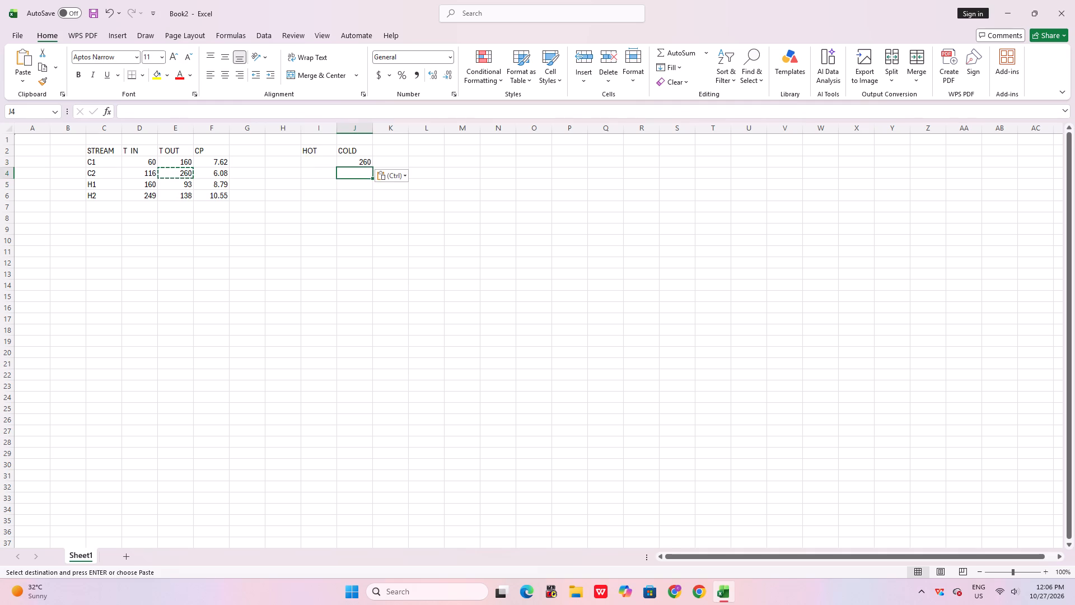
pyautogui.doubleClick(345, 198)
pyautogui.click(315, 165)
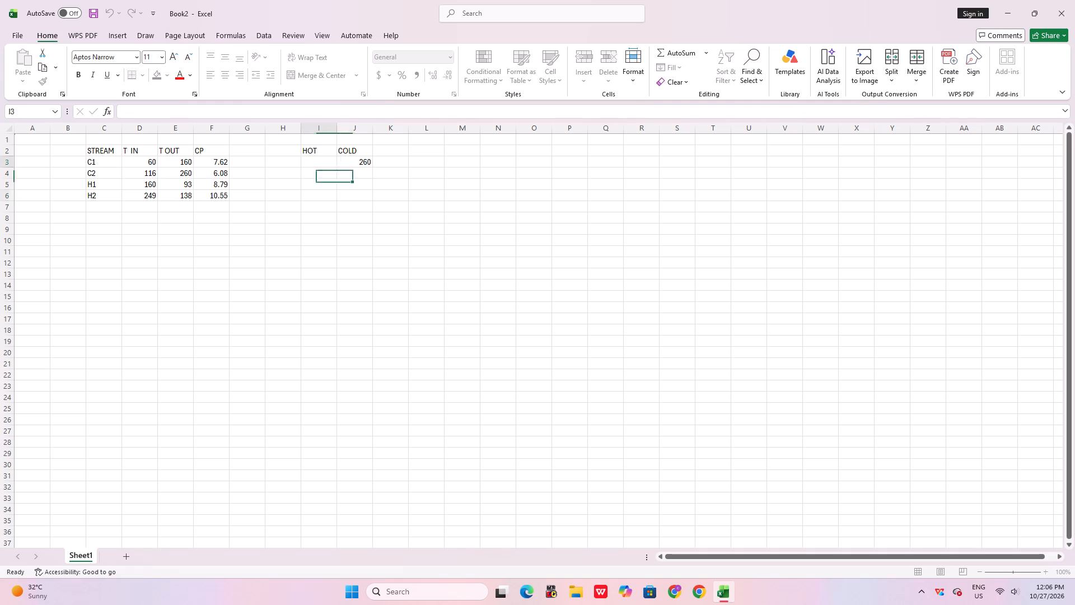
pyautogui.write('250')
pyautogui.press('BackSpace')
pyautogui.press('BackSpace')
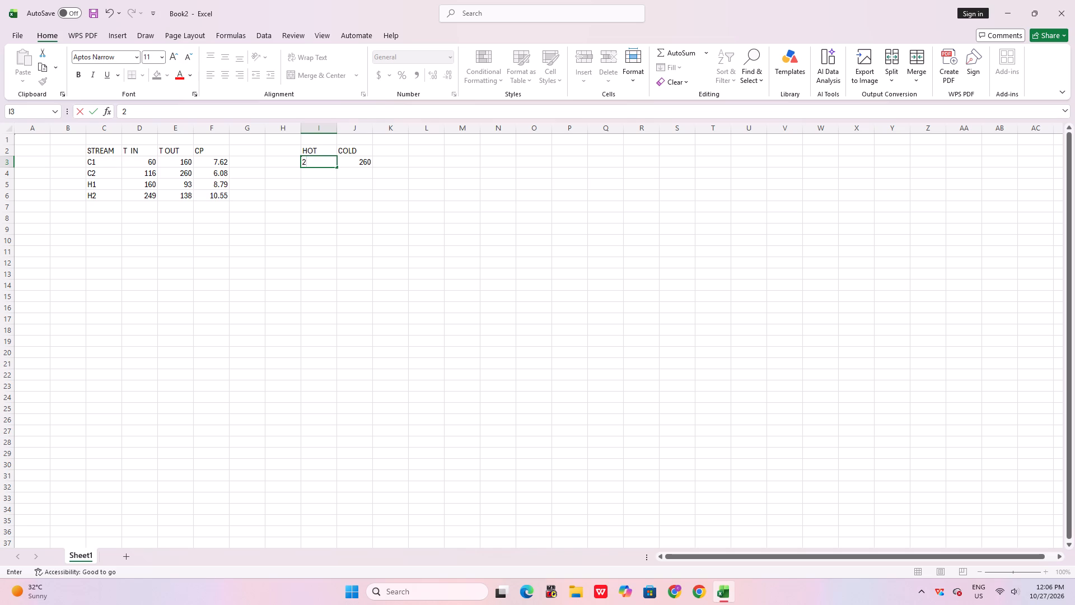
pyautogui.write('70')
# Enter the note ΔT=10 in cell E8 below the stream table, inserting the Greek capital delta as a symbol.
pyautogui.click(173, 219)
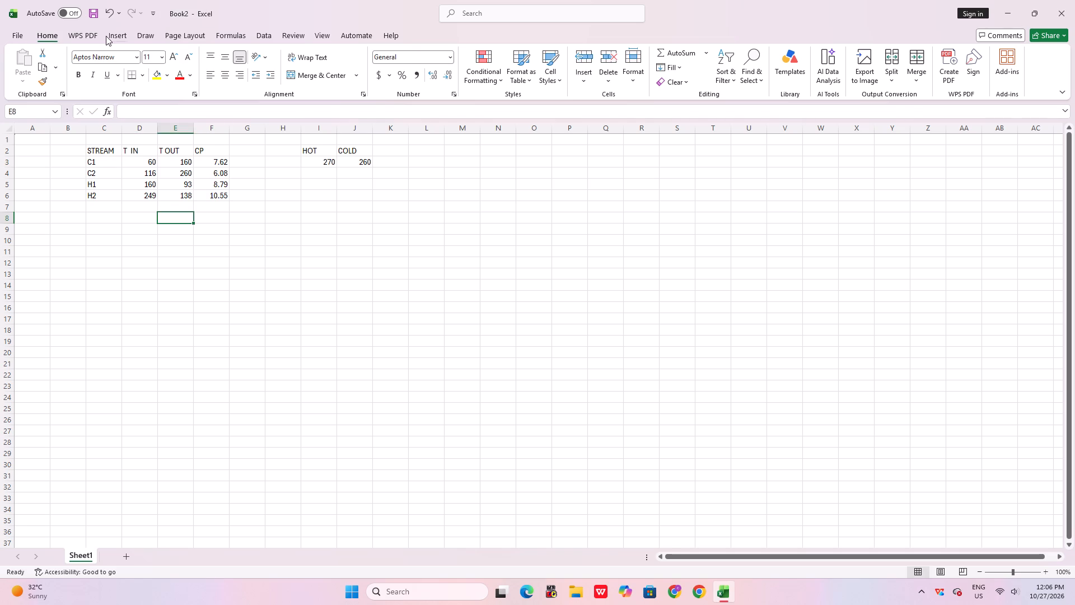
pyautogui.click(121, 30)
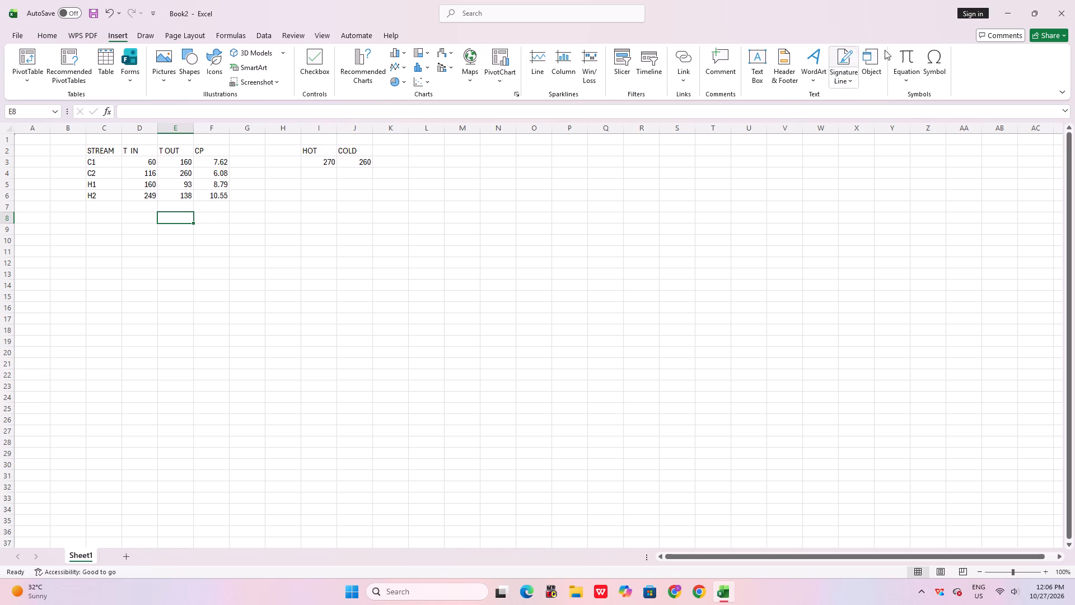
pyautogui.click(940, 82)
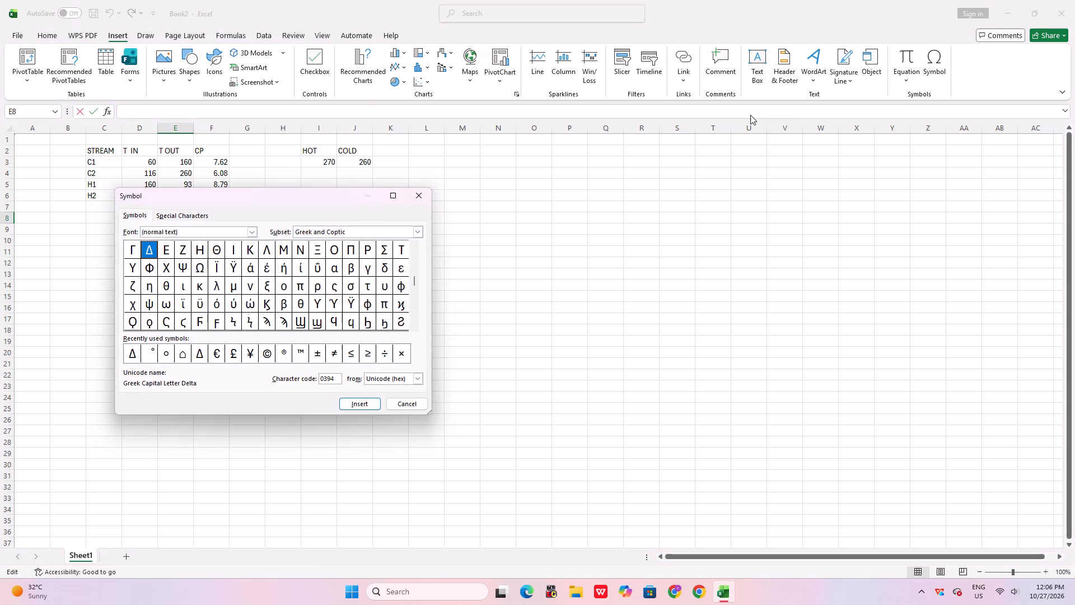
pyautogui.click(358, 402)
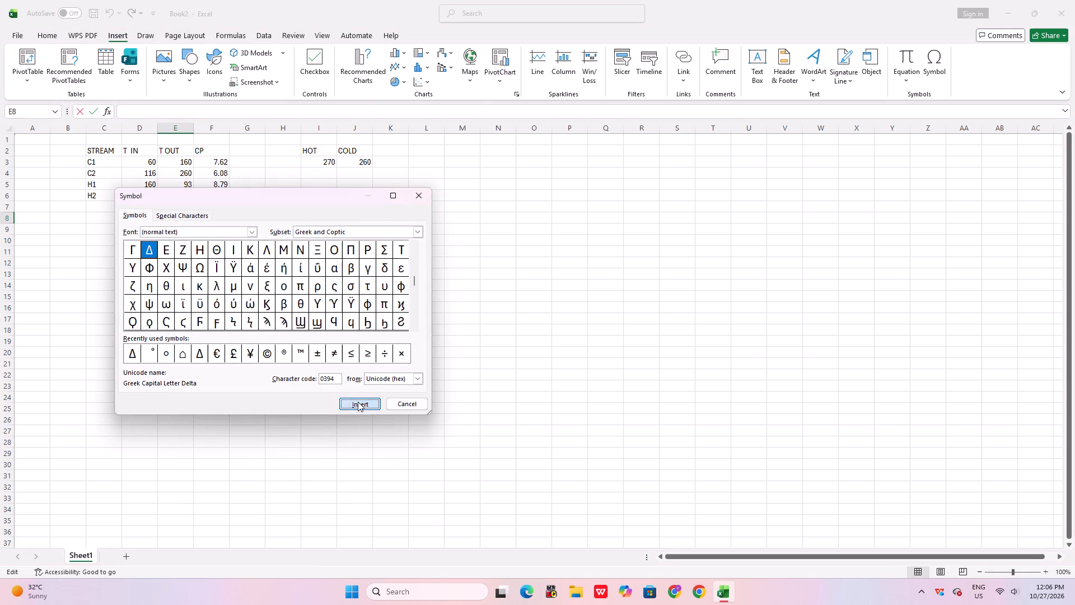
pyautogui.click(413, 197)
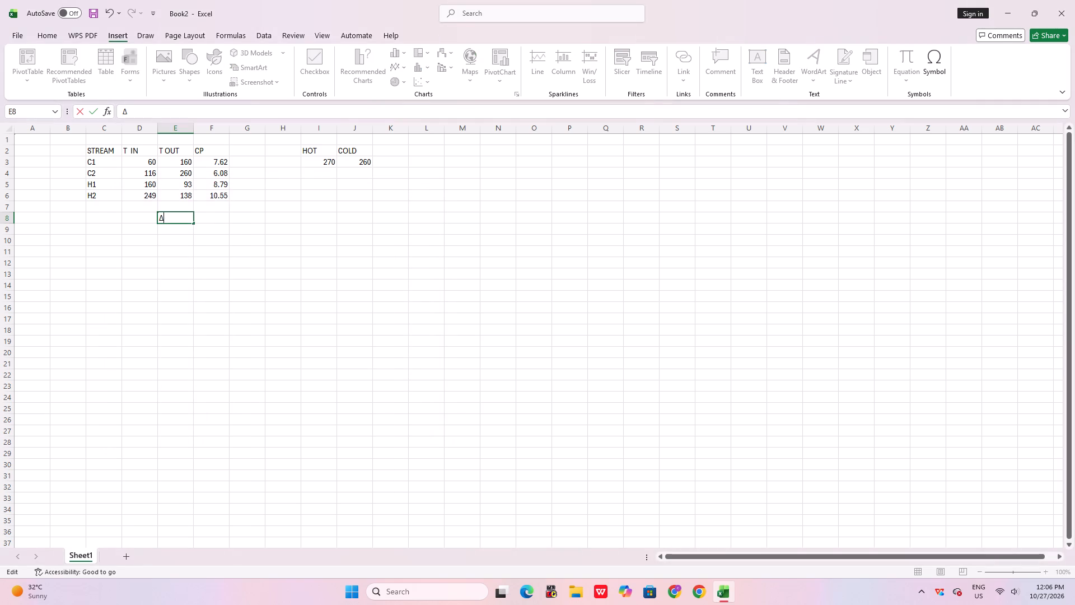
pyautogui.press('t')
pyautogui.write('+10')
pyautogui.press('BackSpace')
pyautogui.press('BackSpace')
pyautogui.press('BackSpace')
pyautogui.write('=10')
pyautogui.click(347, 168)
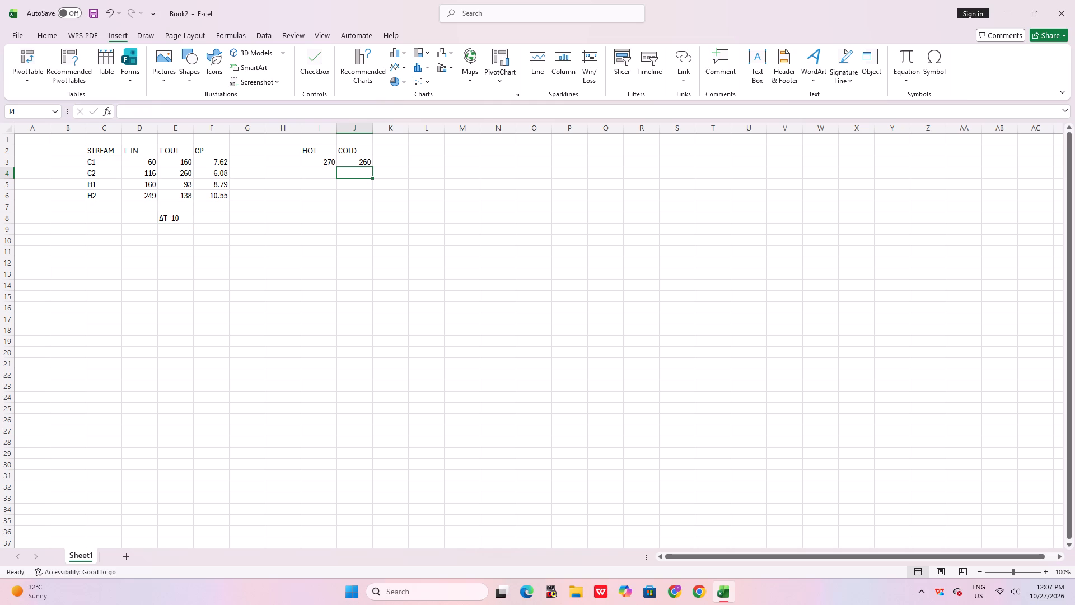
# Enter 249 in cell I4 as the second HOT temperature.
pyautogui.click(327, 176)
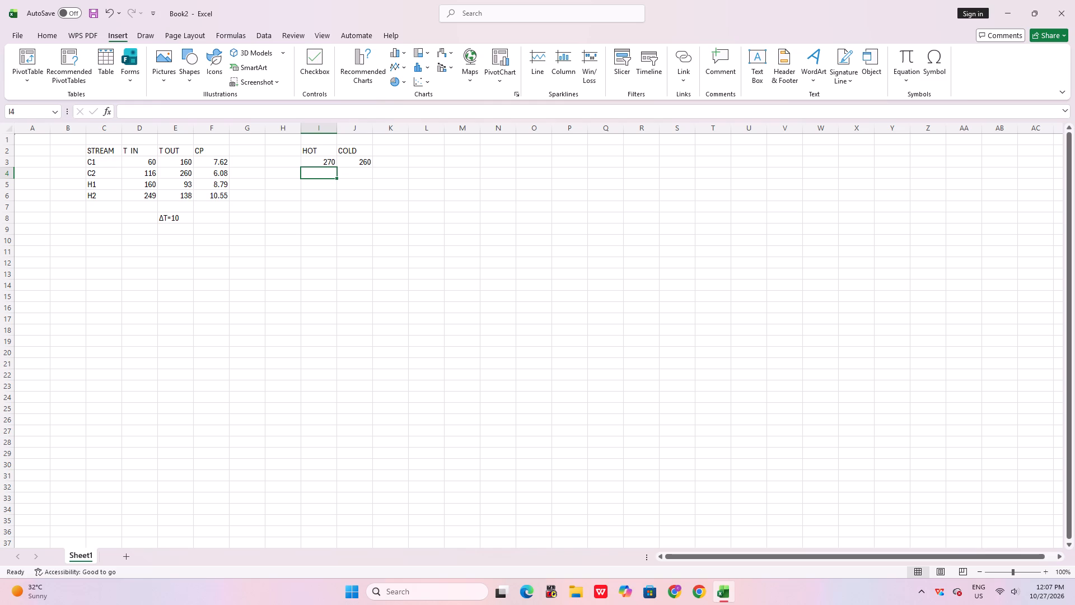
pyautogui.write('249')
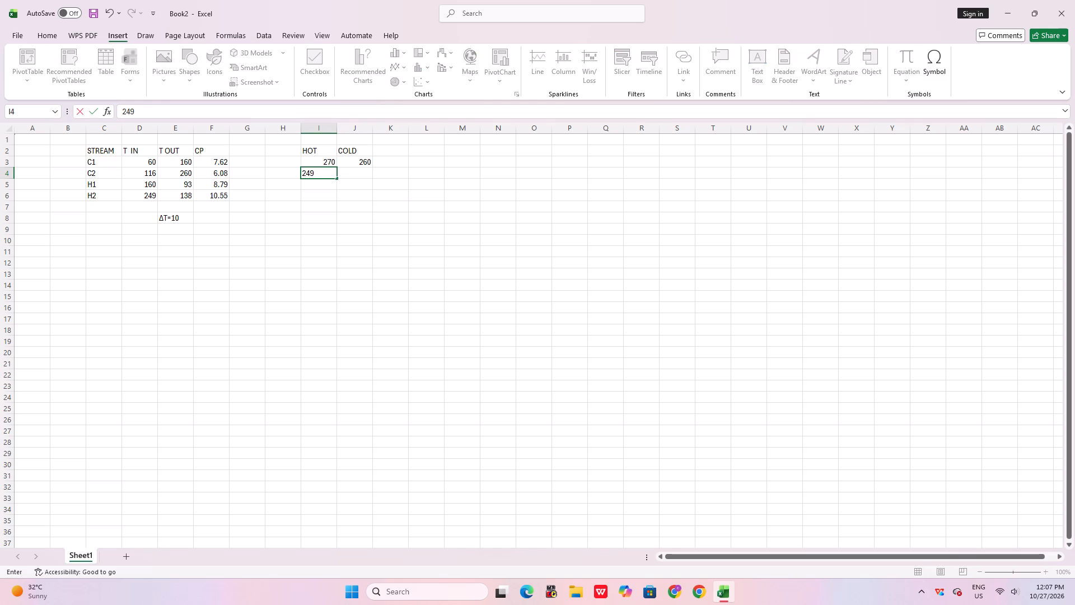
pyautogui.click(361, 172)
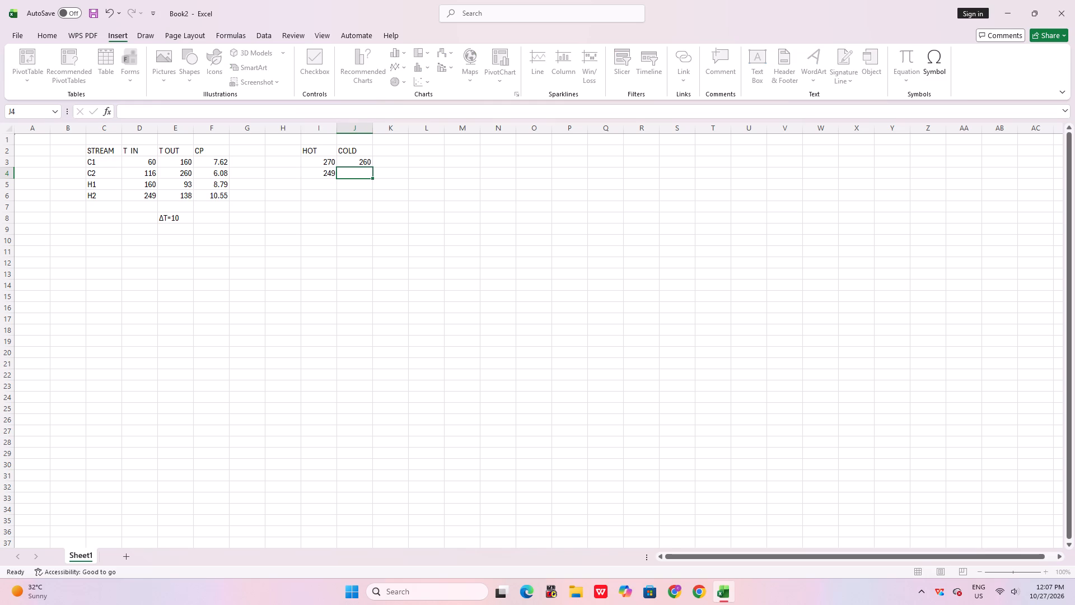
# Enter 239 in cell J4 as the second COLD temperature.
pyautogui.press('2')
pyautogui.write('39')
pyautogui.click(324, 181)
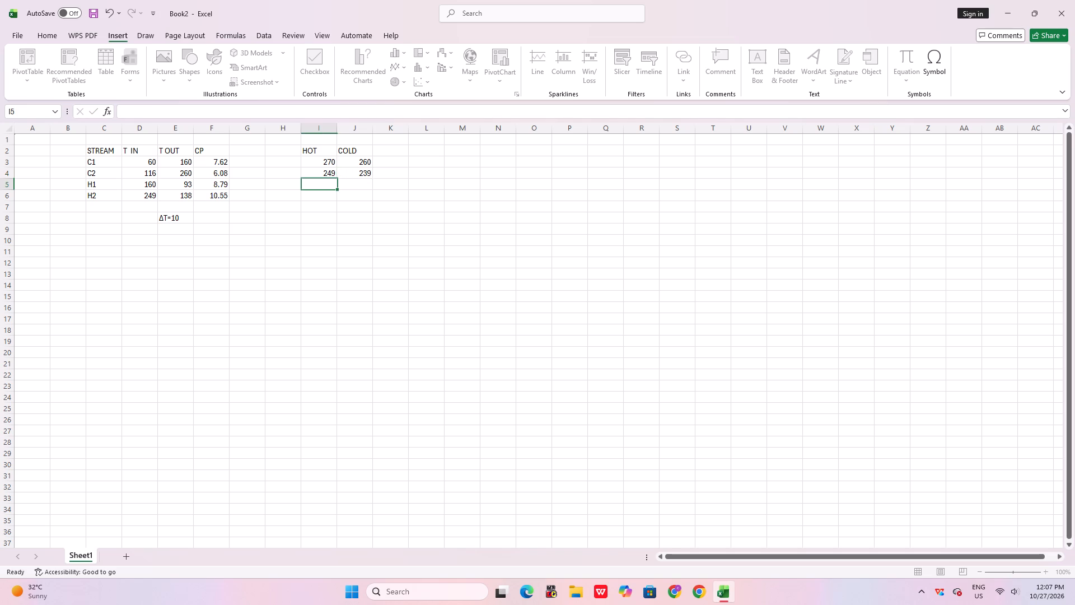
# Start a list of the temperatures already used below the stream table, with 260 in D10 and 249 in D11.
pyautogui.click(139, 239)
pyautogui.write('260')
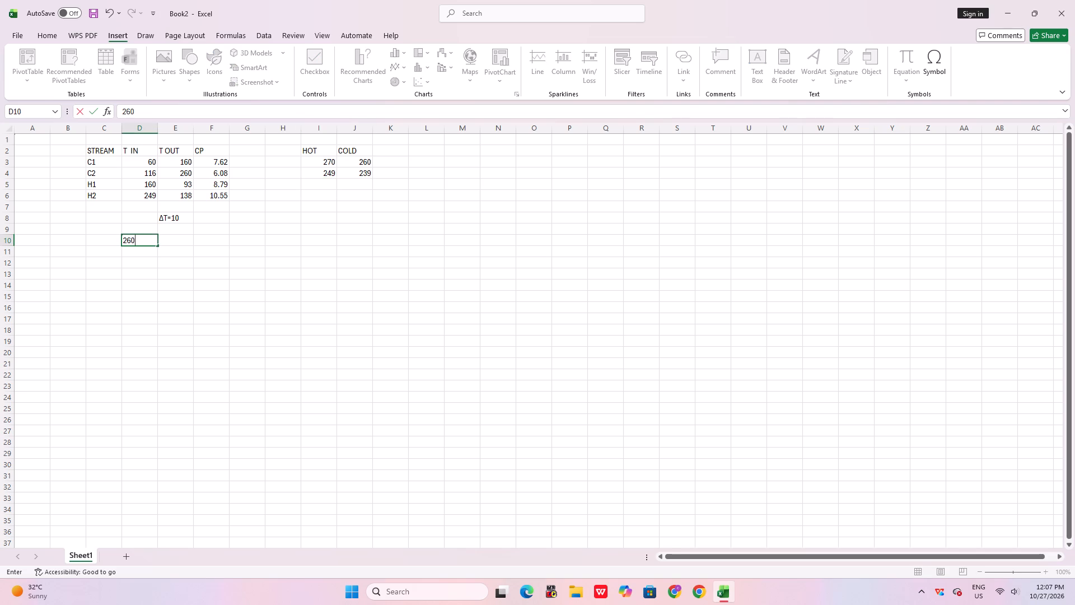
pyautogui.click(128, 253)
pyautogui.write('249')
pyautogui.press('Down')
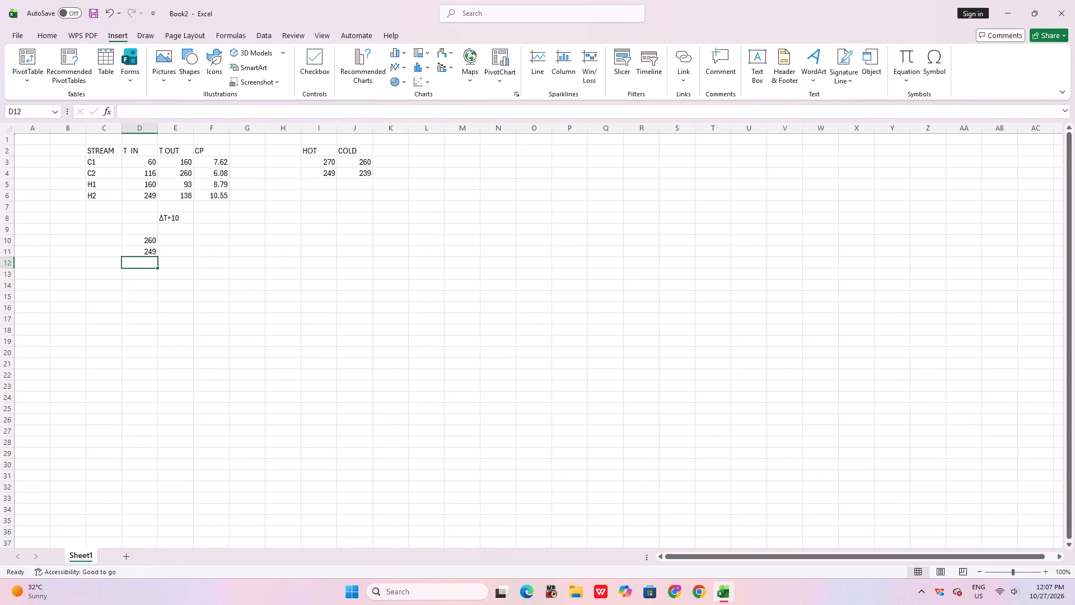
# Enter the third interval temperature pair: 170 under HOT in I5 and 160 under COLD in J5.
pyautogui.click(330, 187)
pyautogui.write('160')
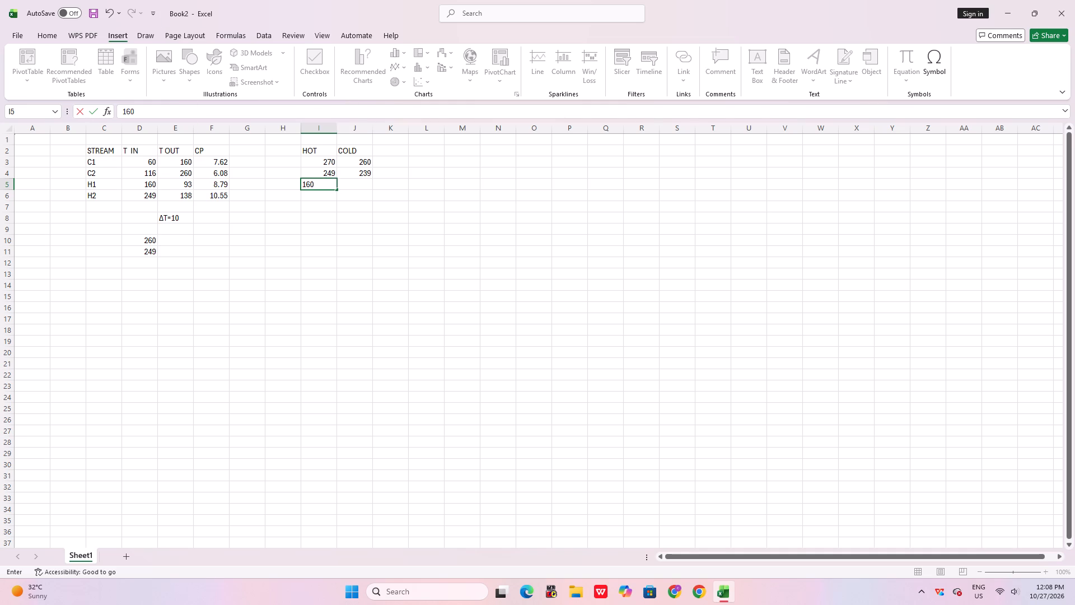
pyautogui.press('BackSpace')
pyautogui.press('BackSpace')
pyautogui.write('70')
pyautogui.press('Right')
pyautogui.write('160')
pyautogui.press('Down')
pyautogui.press('Left')
pyautogui.press('Left')
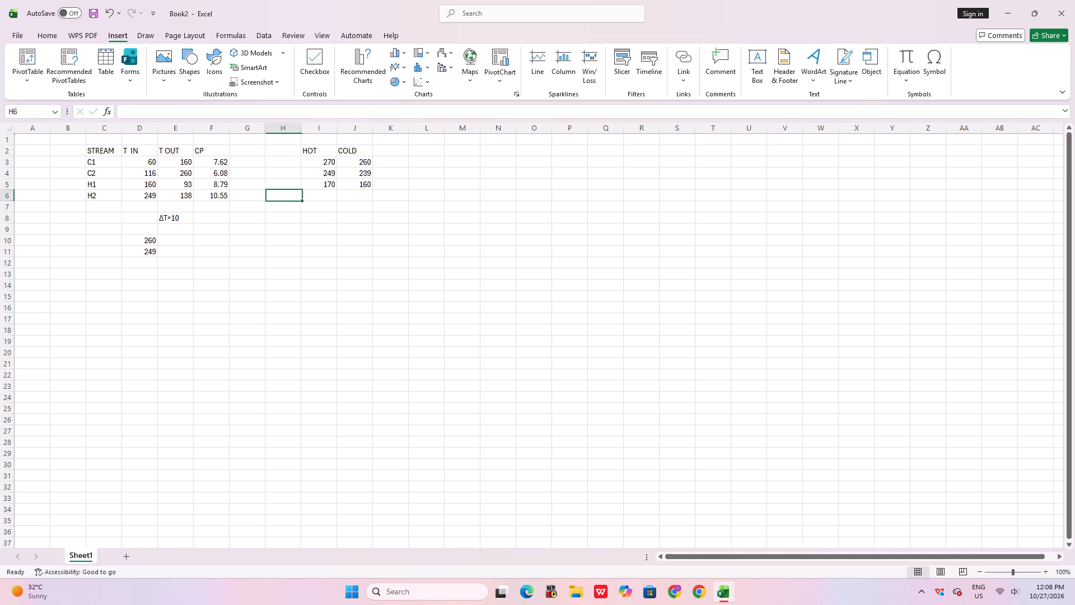
pyautogui.press('Right')
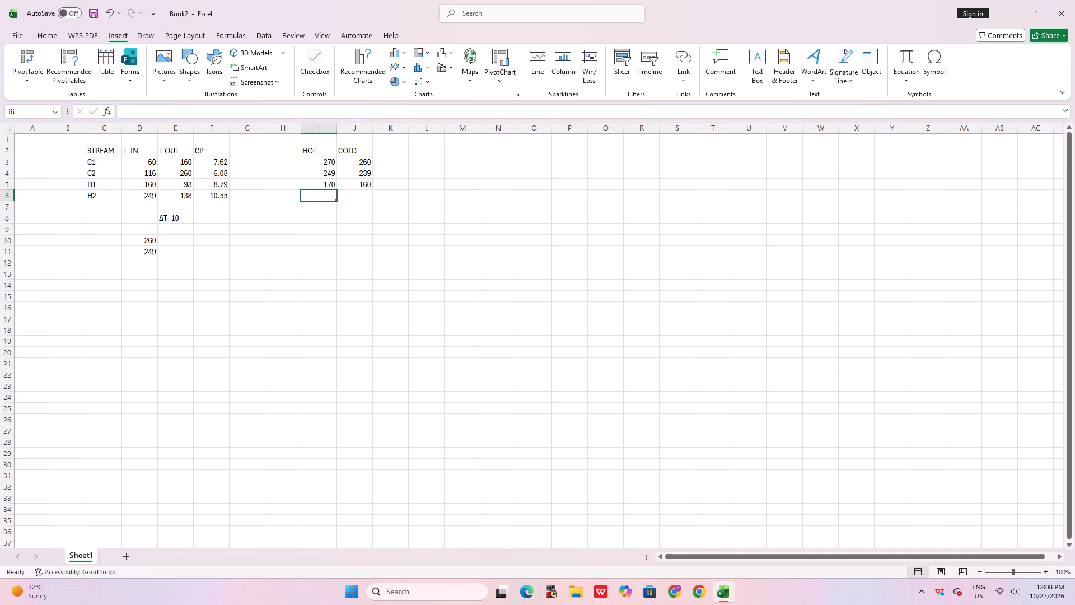
# Add the entries COLD 160 in D12 and HOT 160 in D13 to the used-temperature list.
pyautogui.click(150, 264)
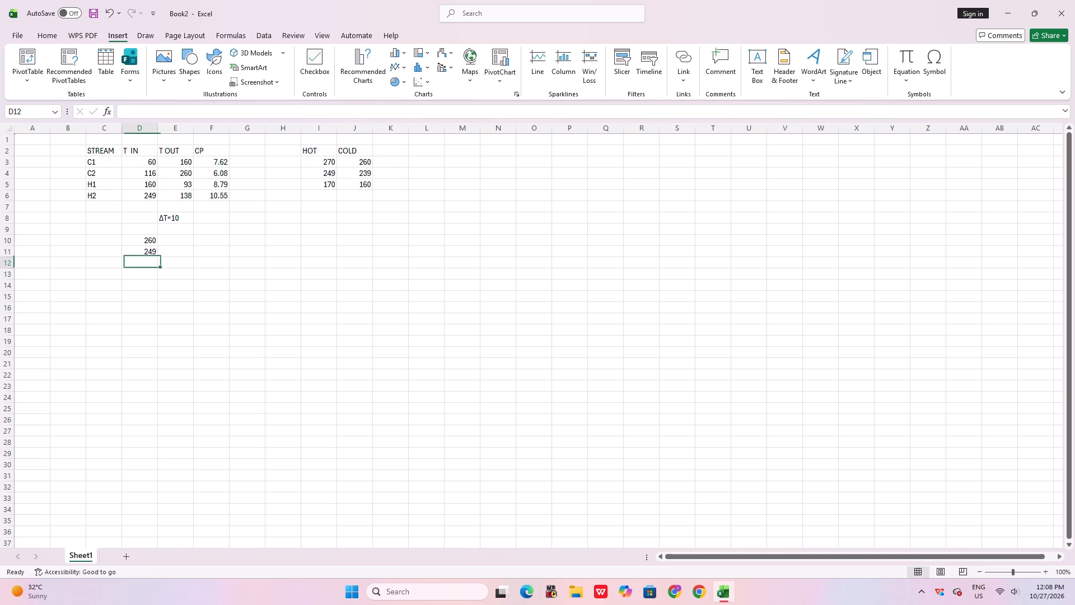
pyautogui.write('COLD')
pyautogui.press('space')
pyautogui.write('160')
pyautogui.press('Down')
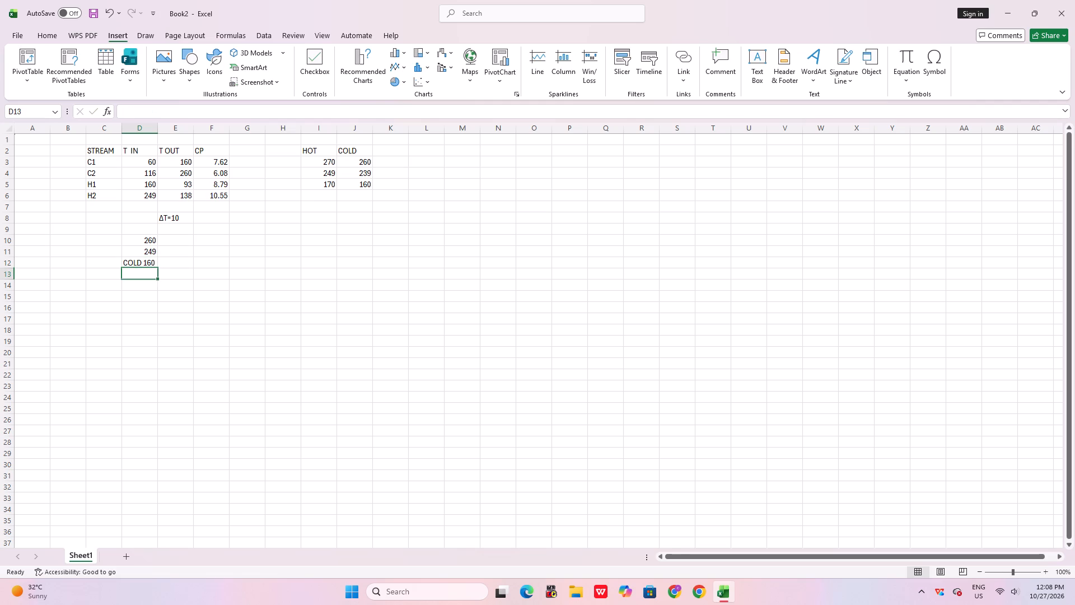
pyautogui.write('160')
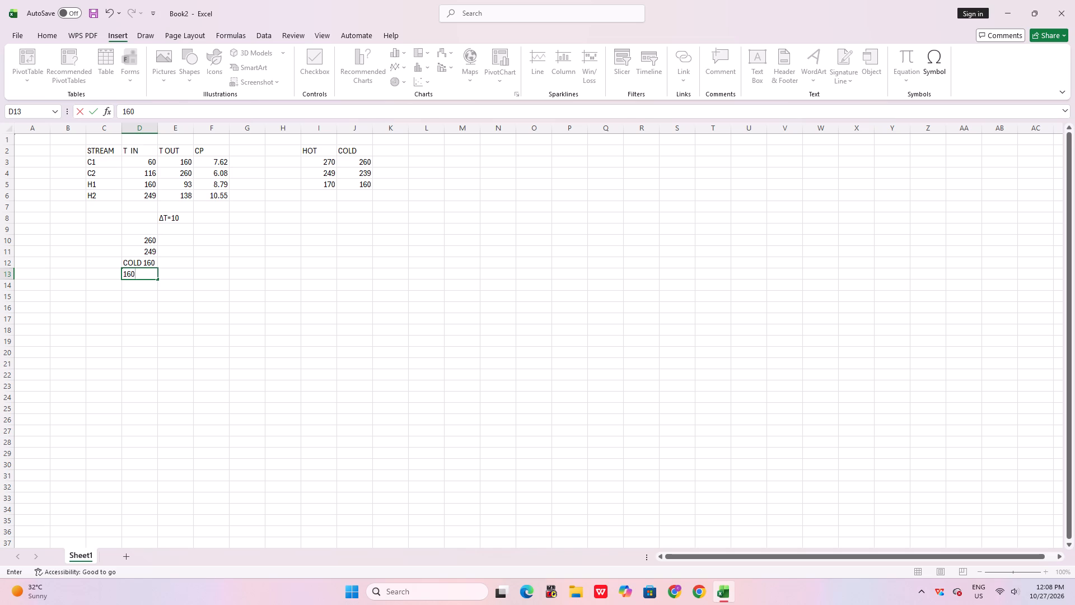
pyautogui.press('BackSpace')
pyautogui.press('BackSpace')
pyautogui.press('BackSpace')
pyautogui.write('HOT 160')
# Enter the fourth interval temperature pair: 160 under HOT in I6 and 150 under COLD in J6.
pyautogui.click(330, 197)
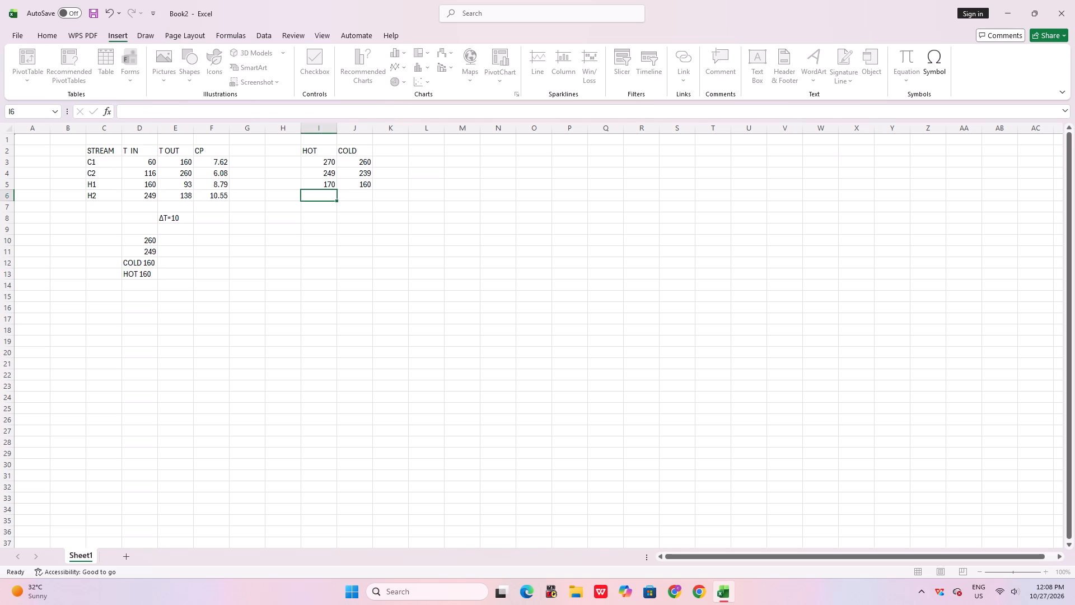
pyautogui.write('160')
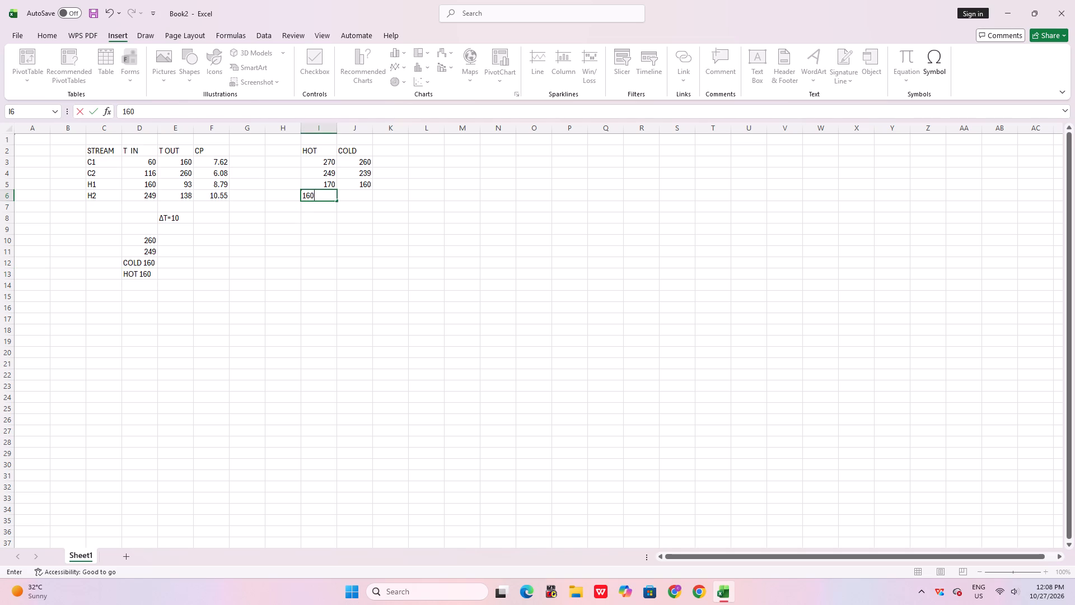
pyautogui.click(364, 192)
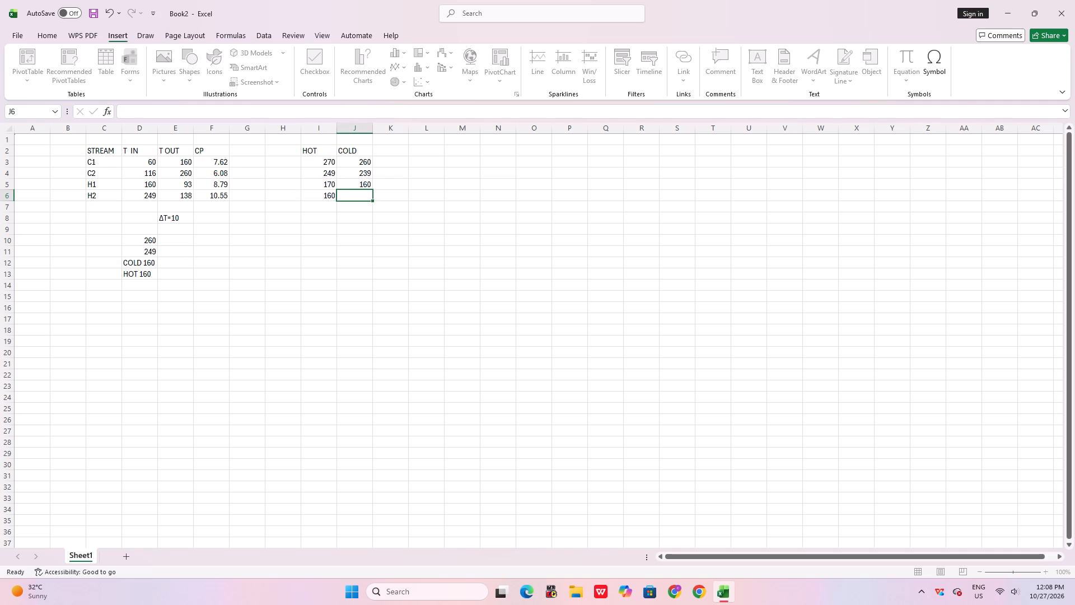
pyautogui.write('150')
pyautogui.click(306, 210)
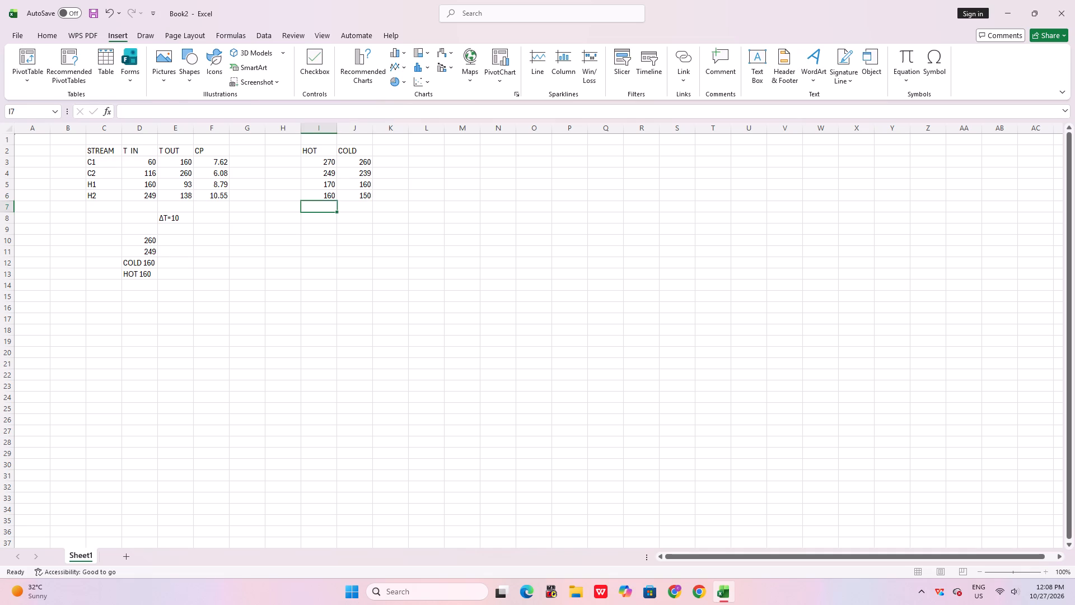
# Add 138 in cell D14 to the used-temperature list.
pyautogui.click(150, 276)
pyautogui.click(146, 292)
pyautogui.click(150, 286)
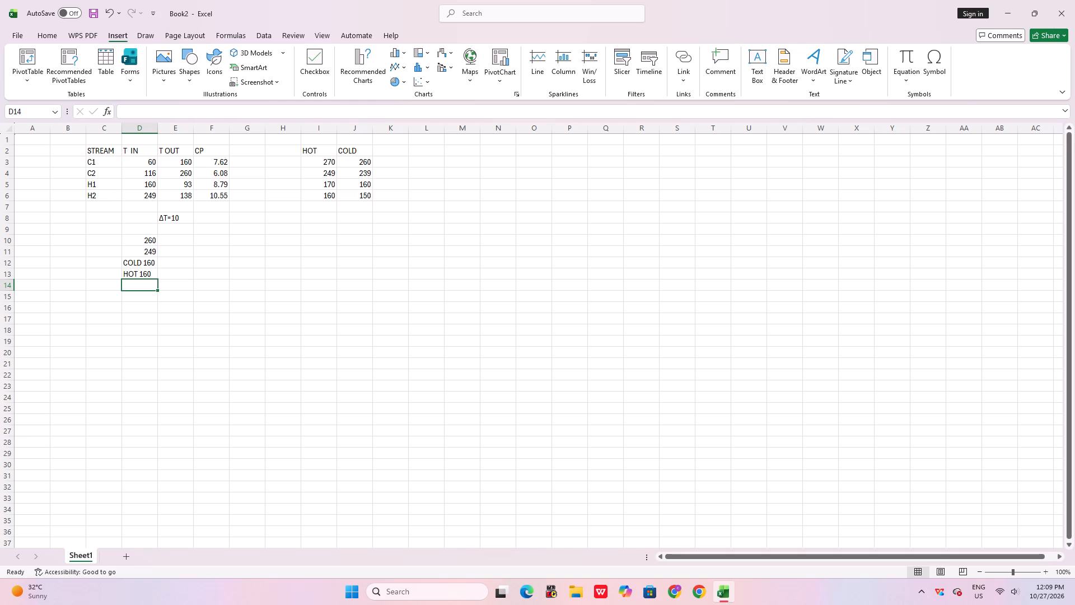
pyautogui.write('138')
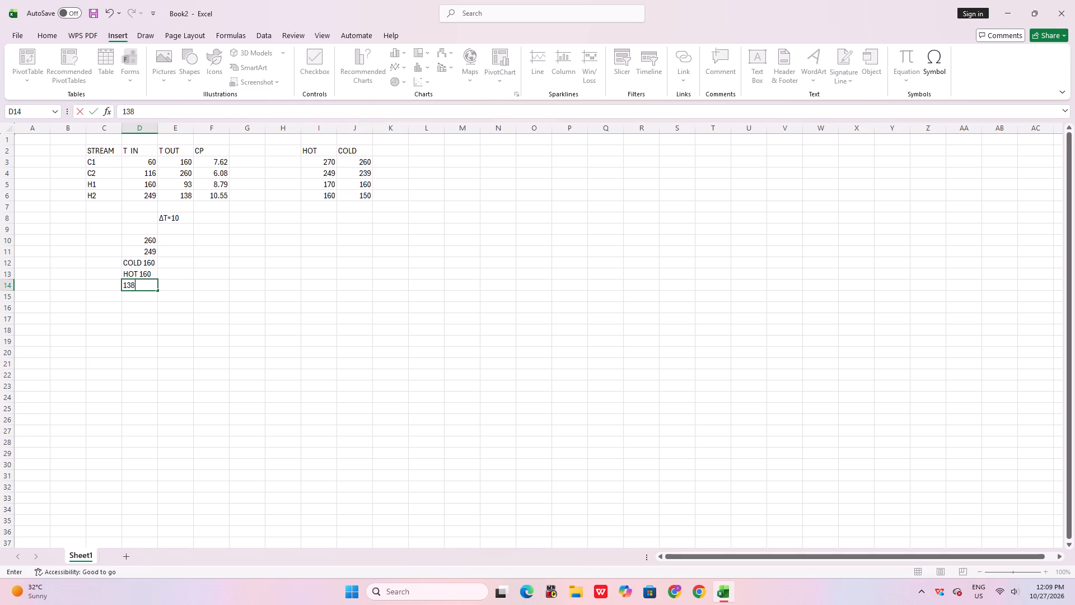
# Enter the fifth interval temperature pair: 138 under HOT in I7 and 128 under COLD in J7.
pyautogui.click(352, 204)
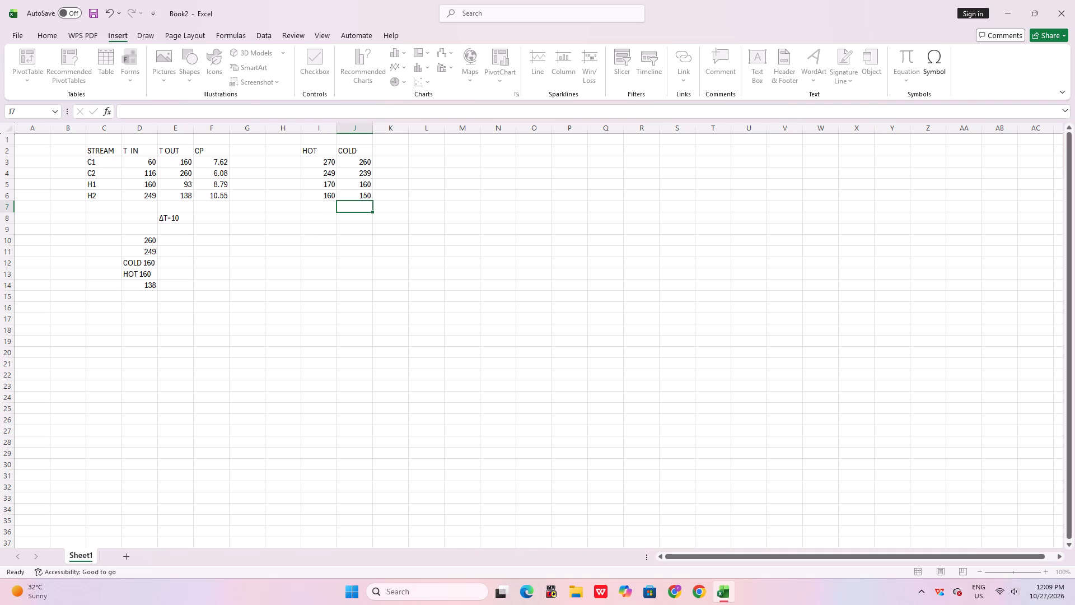
pyautogui.click(329, 210)
pyautogui.write('138')
pyautogui.press('Right')
pyautogui.write('12')
pyautogui.press('8')
pyautogui.click(338, 213)
# Add C2's inlet temperature, 116, in cell D15 of the used-temperature list.
pyautogui.click(144, 298)
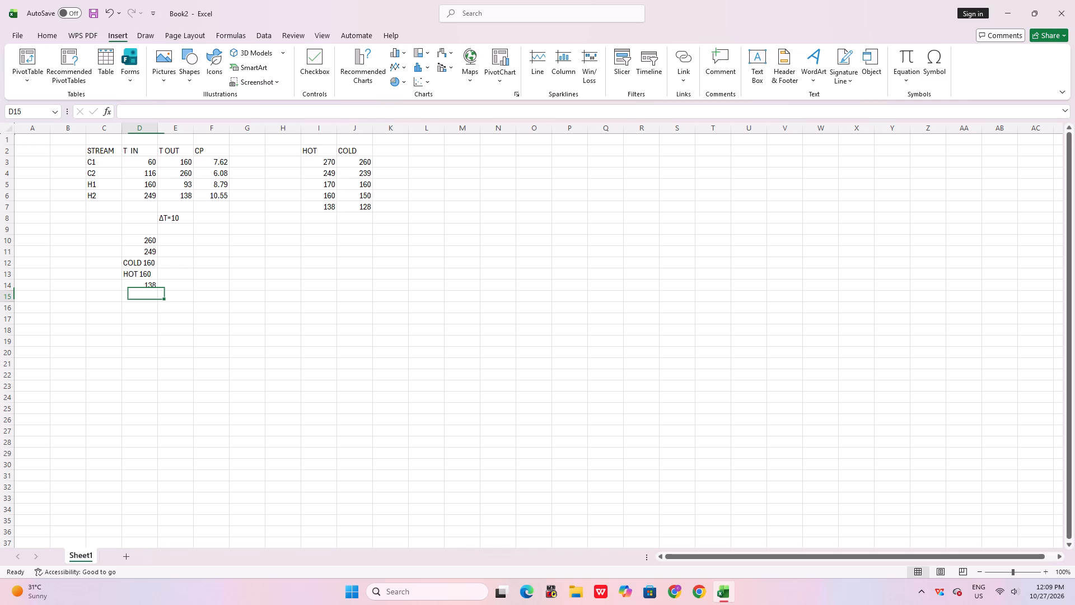
pyautogui.click(150, 172)
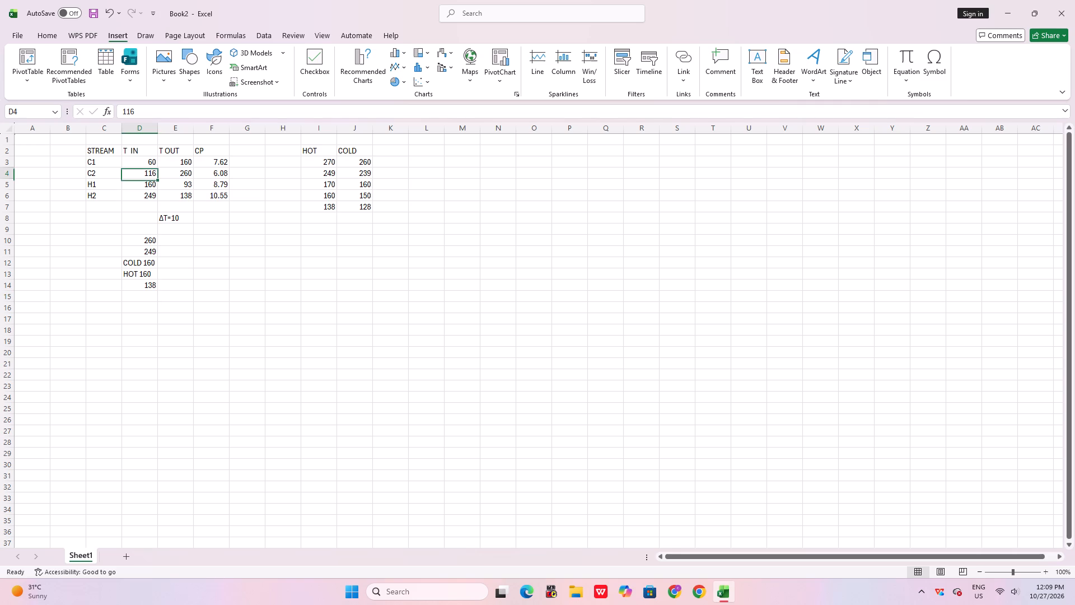
pyautogui.click(148, 298)
pyautogui.write('116')
# Enter the sixth interval temperature pair: 116 under COLD in J8 and 126 under HOT in I8.
pyautogui.click(358, 218)
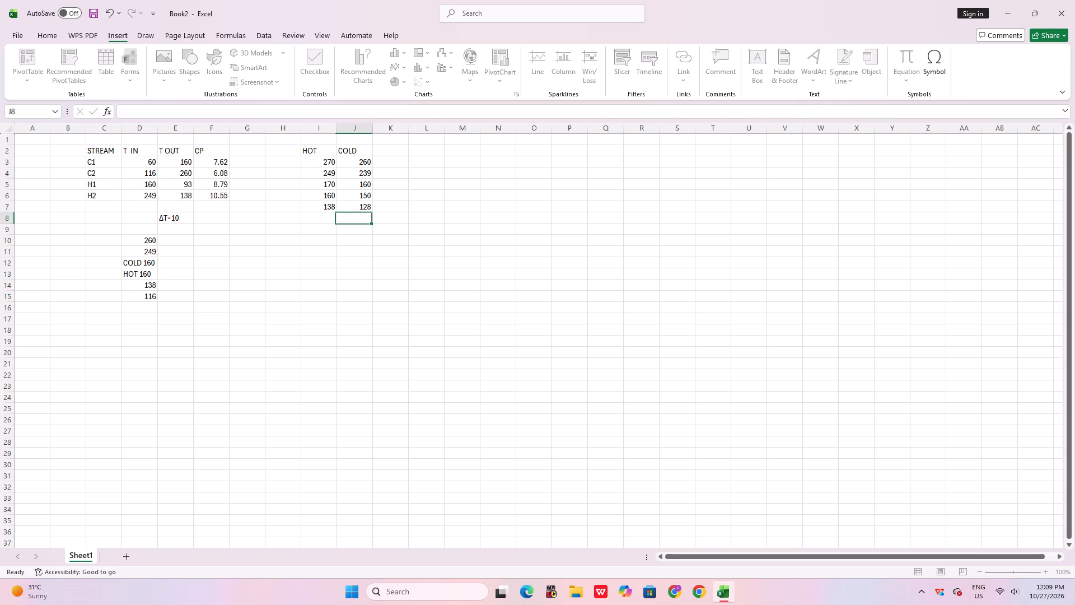
pyautogui.write('116')
pyautogui.click(319, 219)
pyautogui.write('126')
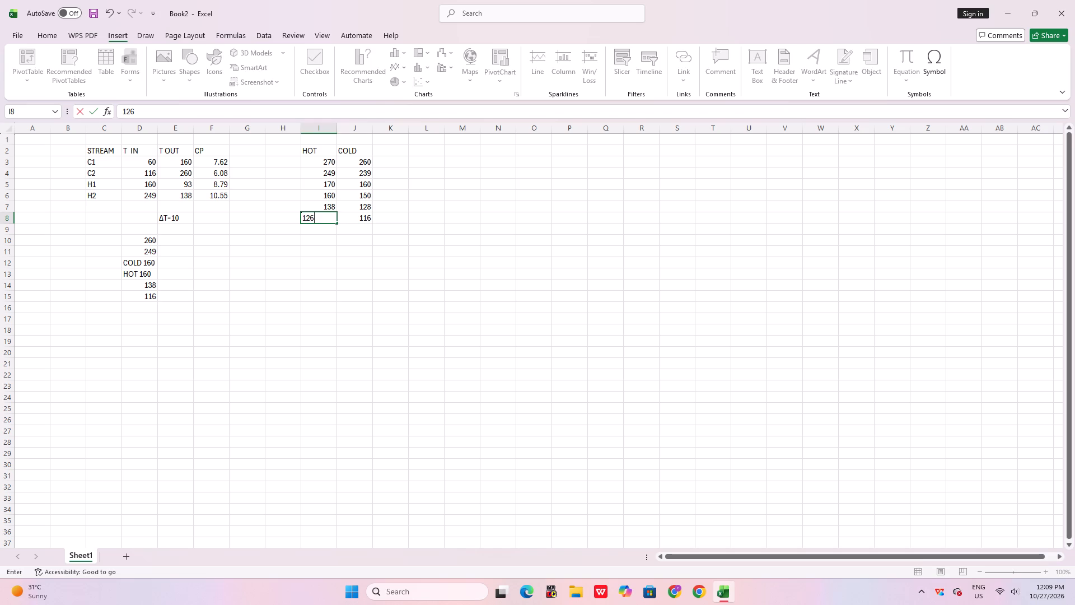
pyautogui.click(368, 231)
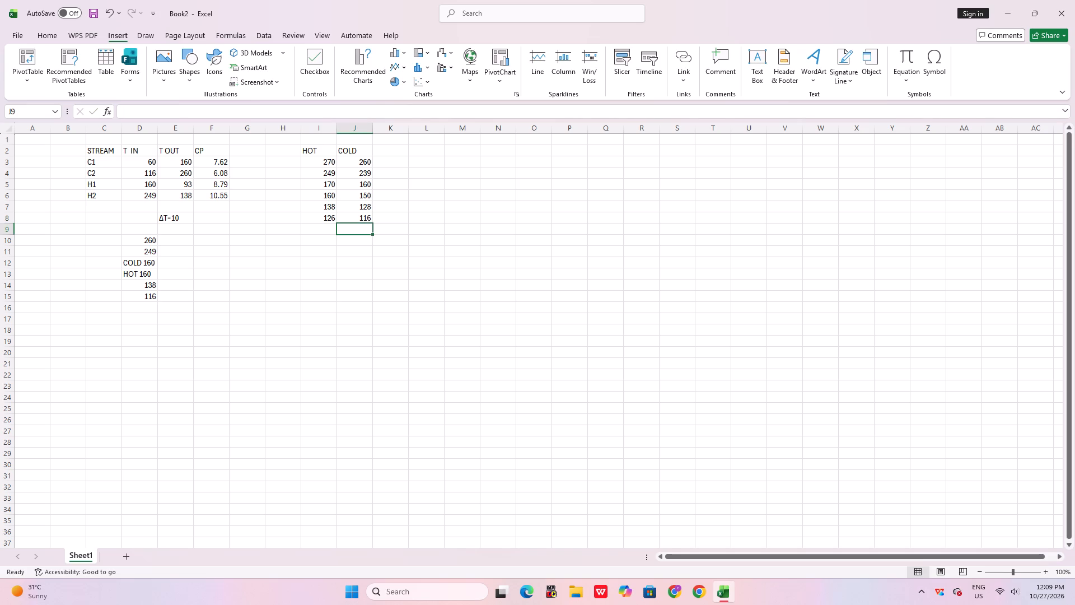
# Add H1's outlet temperature, 93, in cell D16 of the used-temperature list.
pyautogui.click(168, 186)
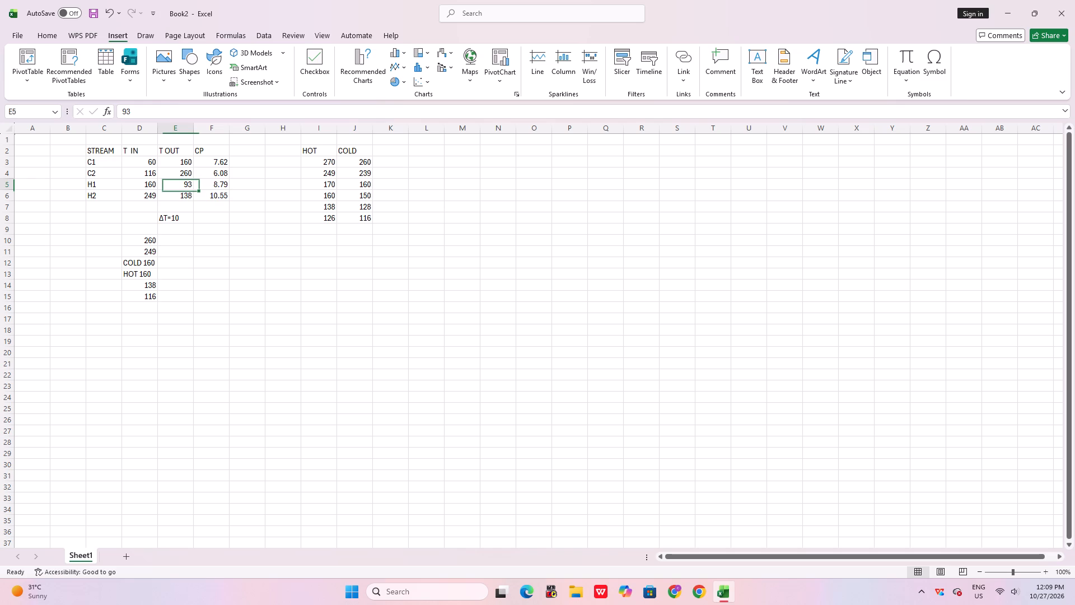
pyautogui.click(331, 233)
pyautogui.moveTo(144, 308); pyautogui.dragTo(139, 318)
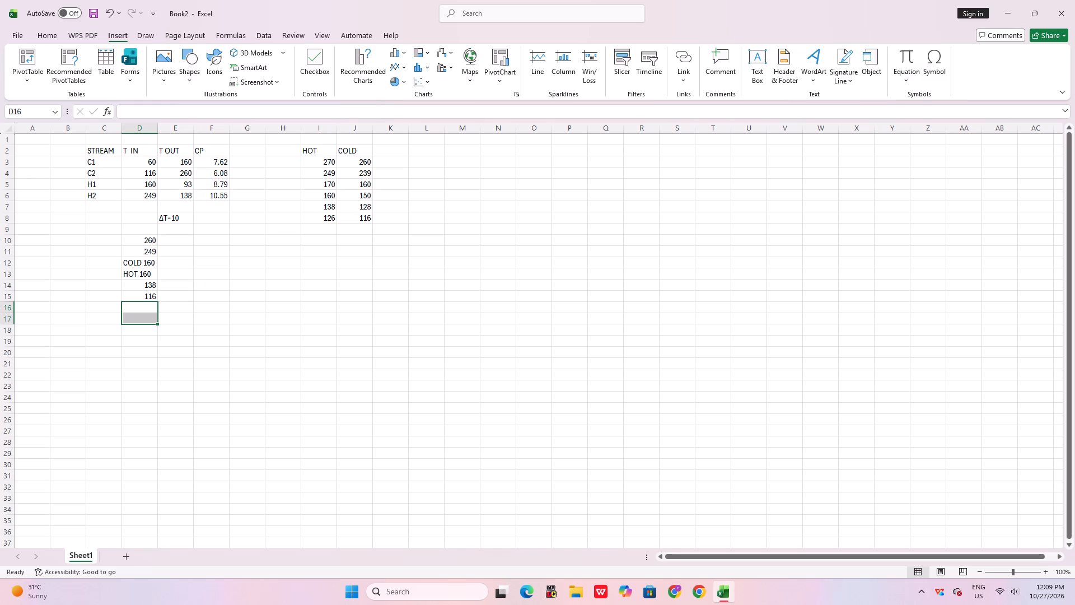
pyautogui.click(142, 309)
pyautogui.write('93')
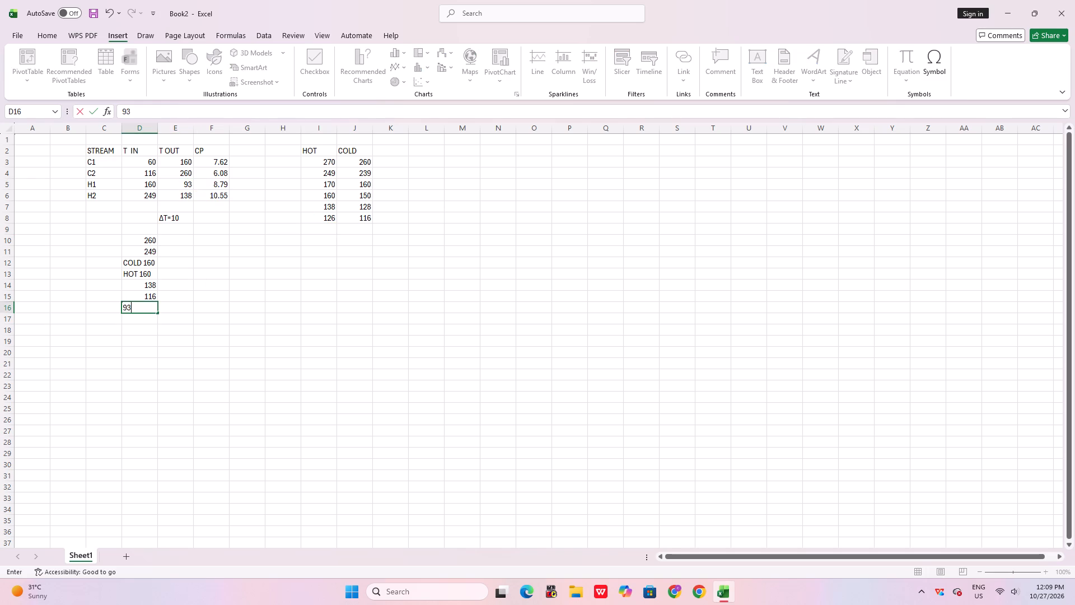
# Enter the seventh interval temperature pair: 93 under HOT in I9 and 83 under COLD in J9.
pyautogui.click(357, 227)
pyautogui.click(313, 231)
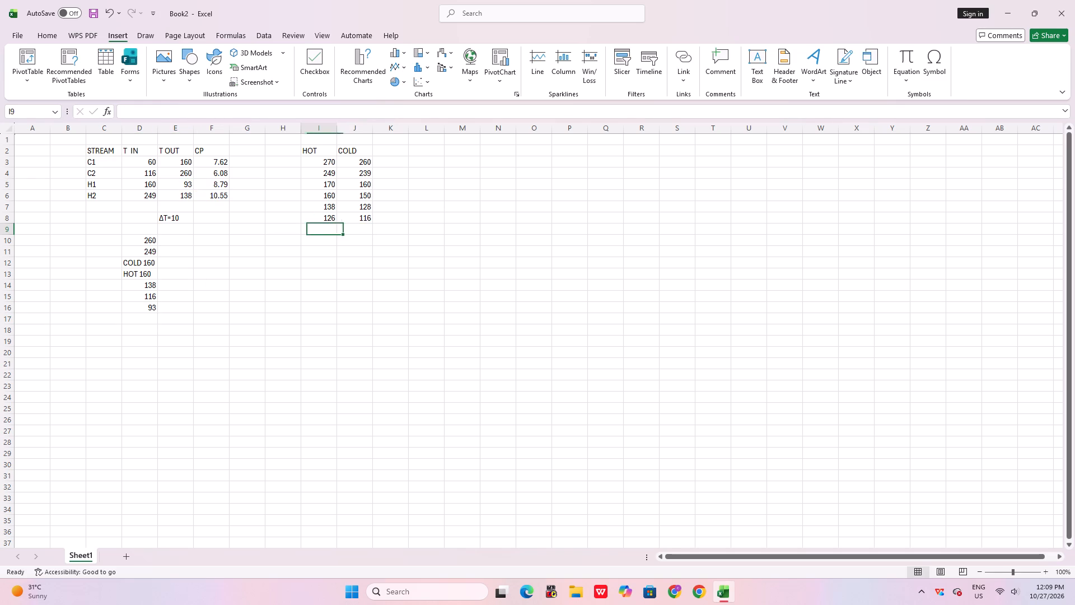
pyautogui.write('93')
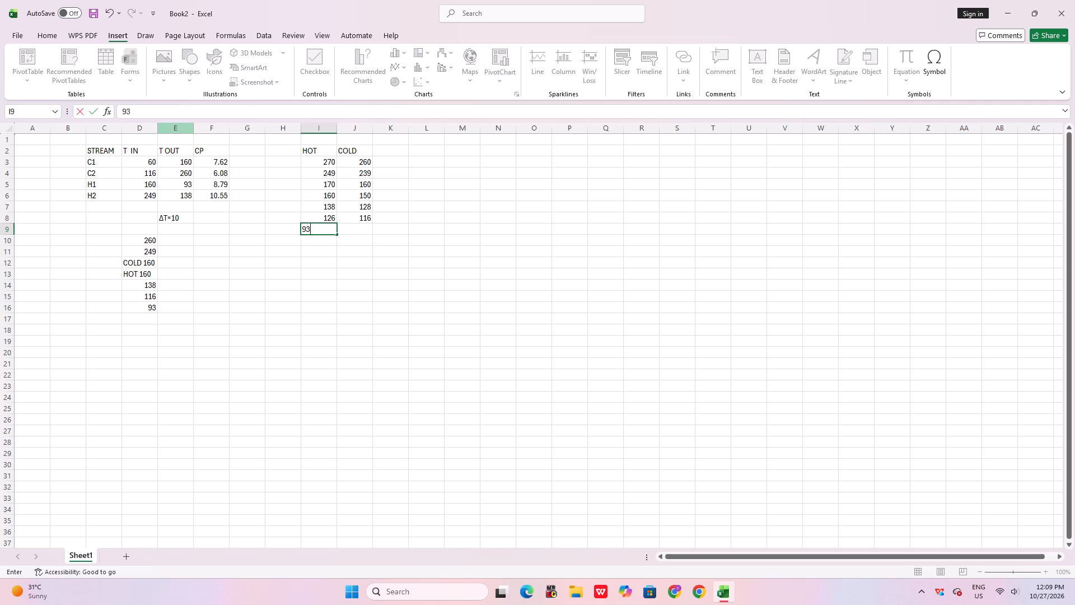
pyautogui.click(364, 227)
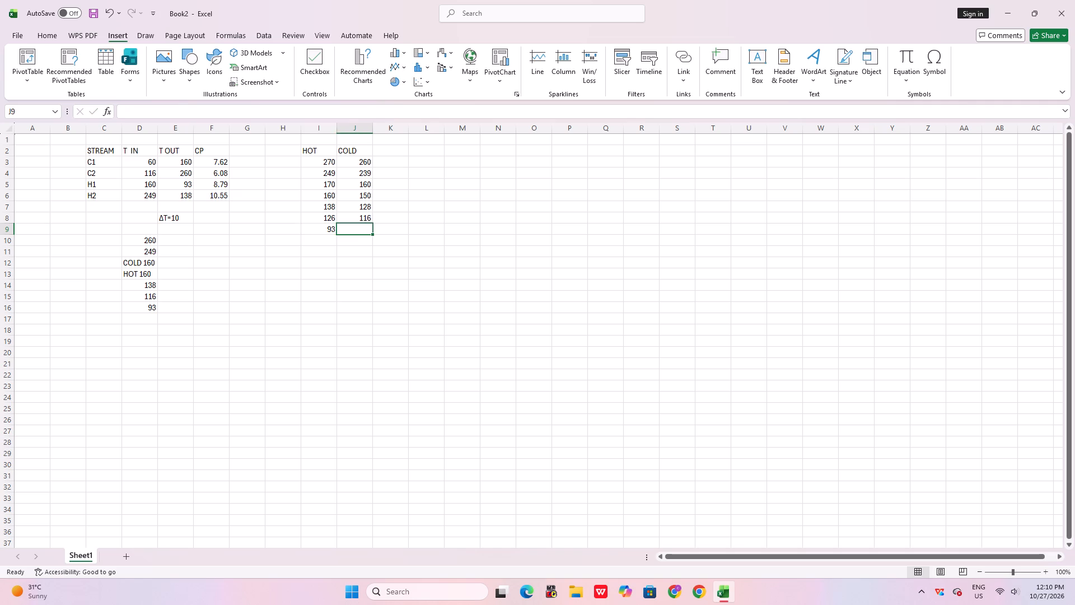
pyautogui.write('83')
pyautogui.click(412, 218)
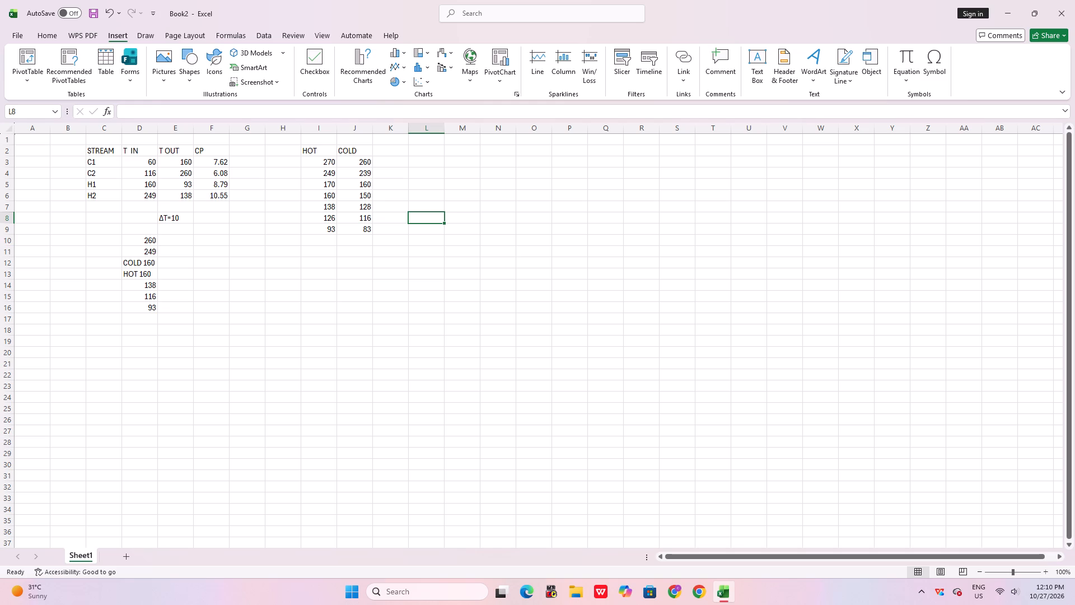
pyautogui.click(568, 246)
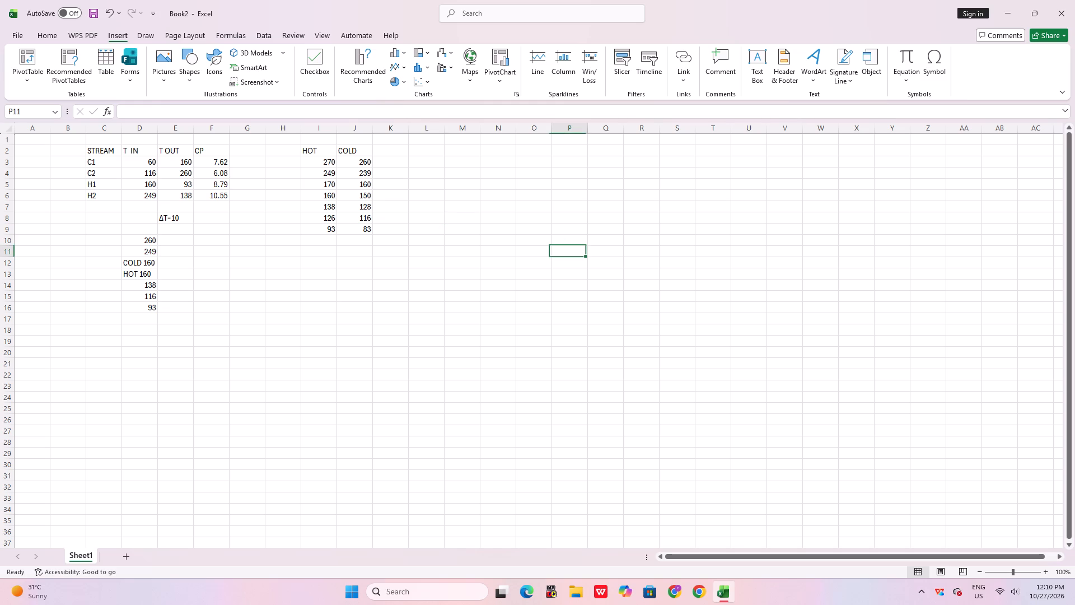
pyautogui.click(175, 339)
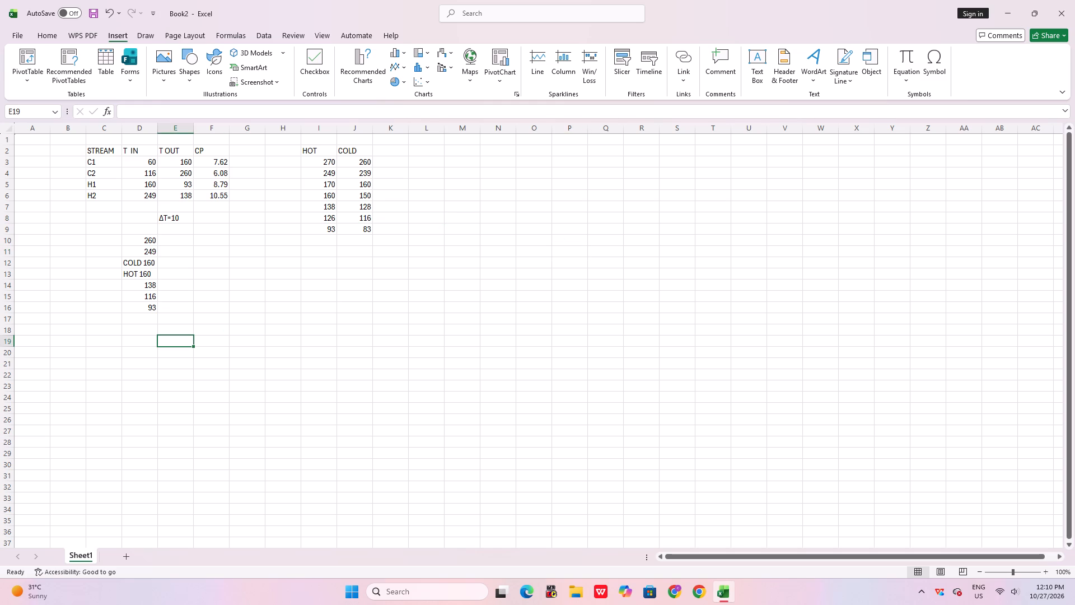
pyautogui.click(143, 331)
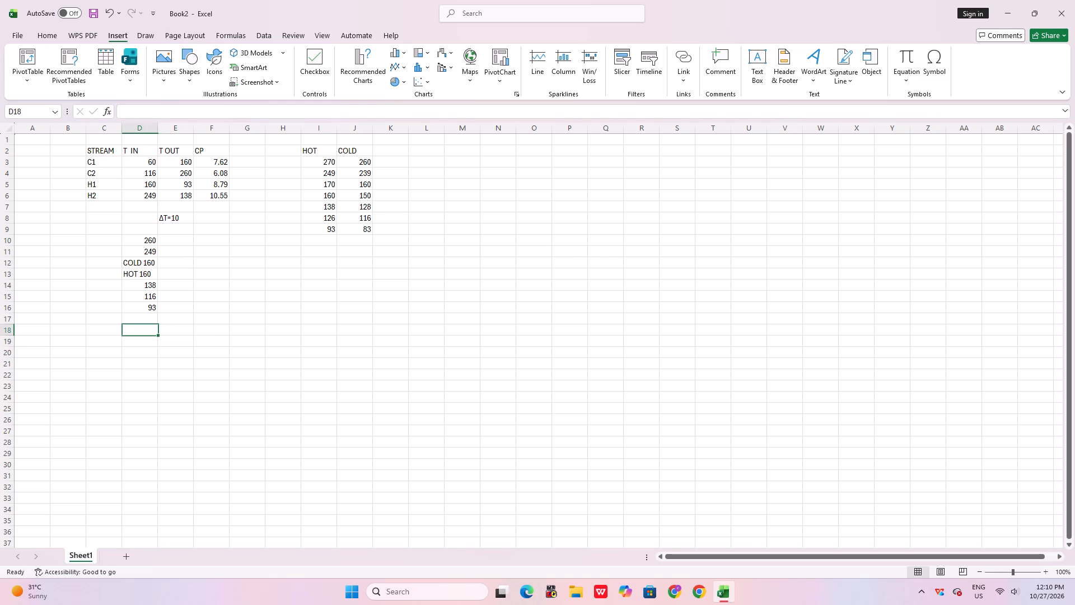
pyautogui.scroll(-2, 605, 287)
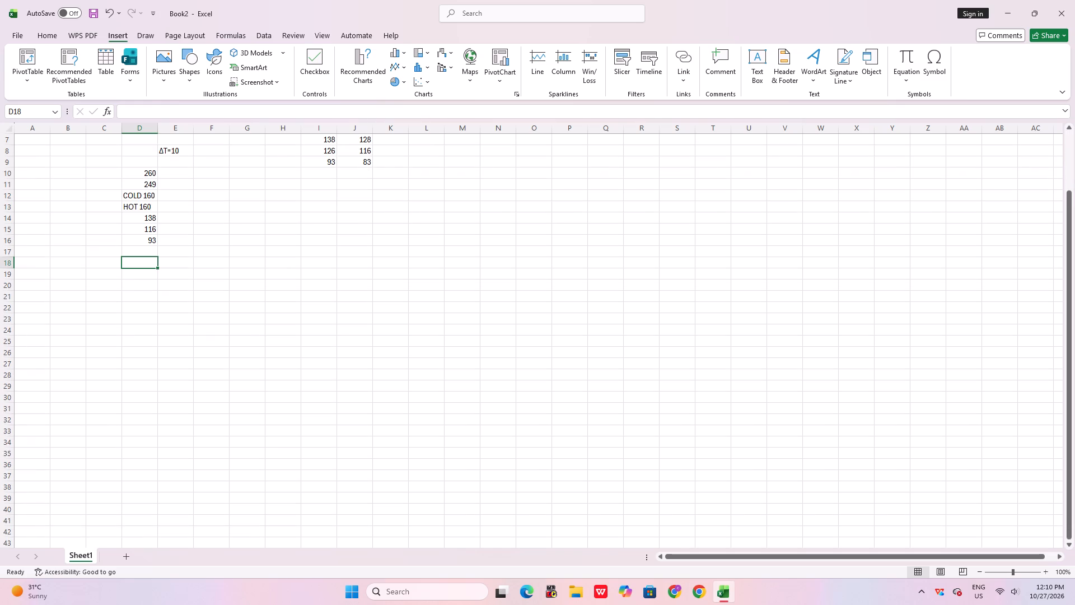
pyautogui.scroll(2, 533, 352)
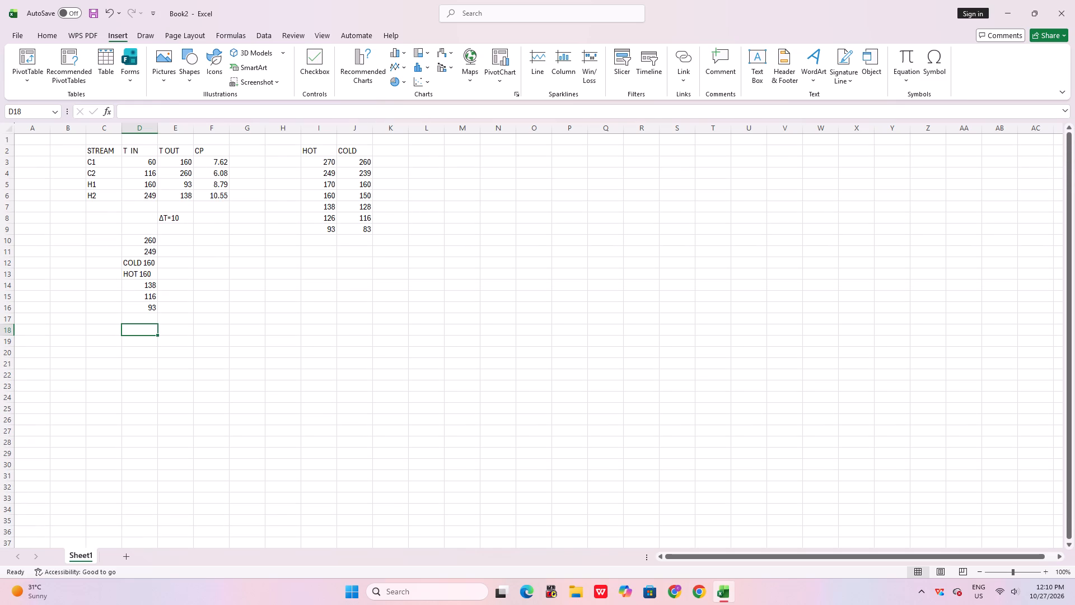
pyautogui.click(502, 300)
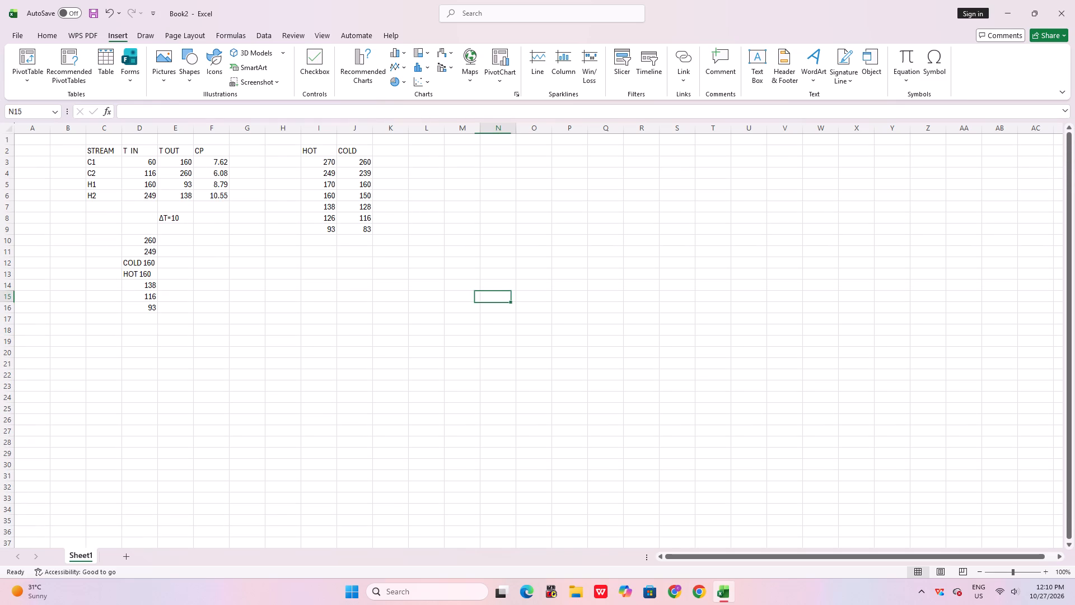
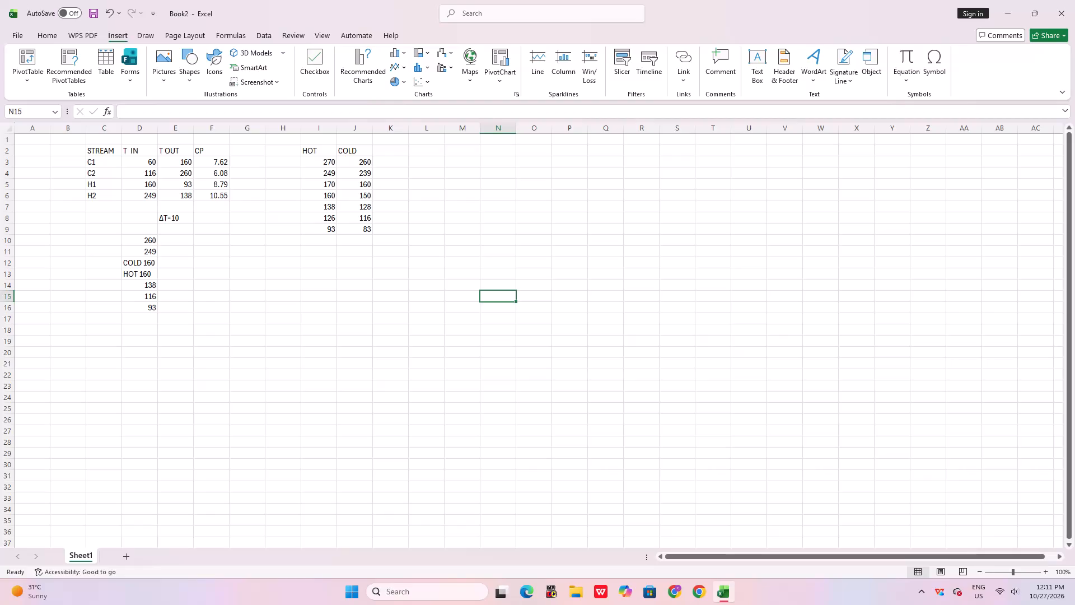
# Enter the cascade table headers H2, H1, HOT, COLD, C1 and C2 across cells L12 to Q12.
pyautogui.click(498, 262)
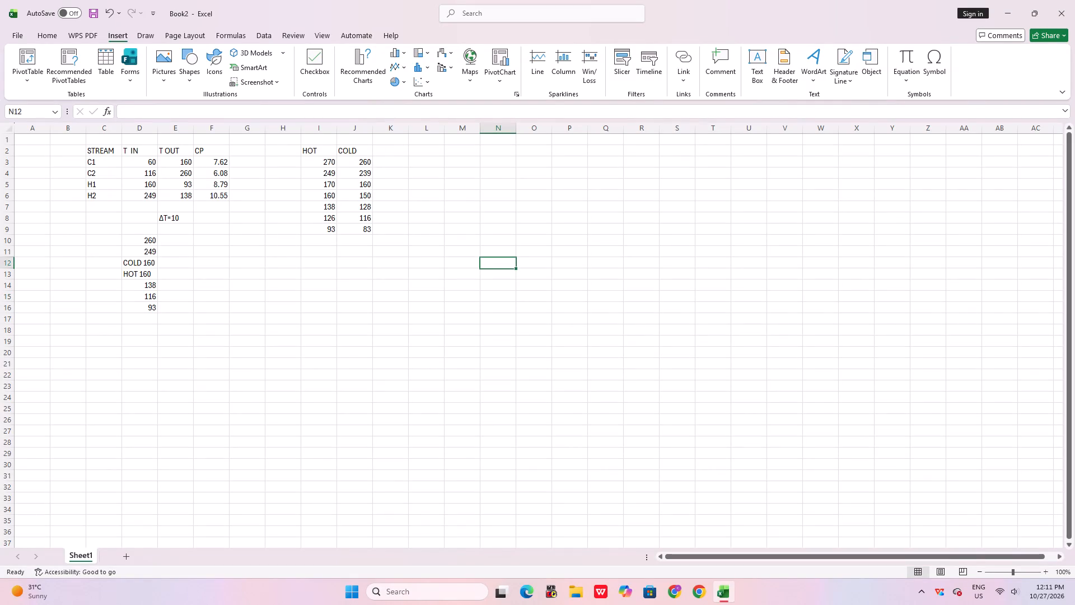
pyautogui.write('HOT')
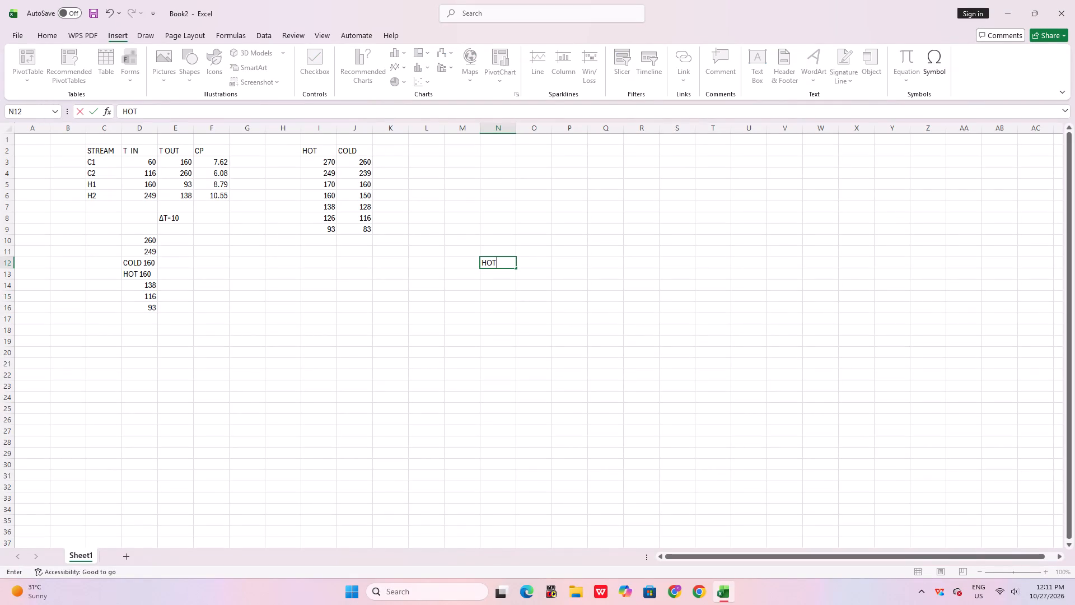
pyautogui.press('Right')
pyautogui.write('COLD')
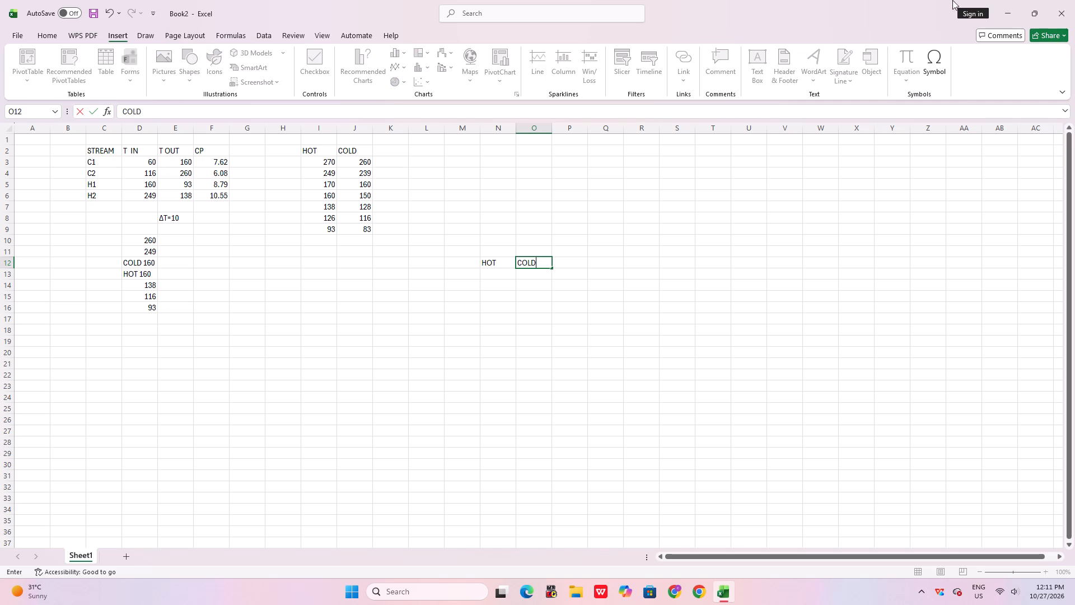
pyautogui.click(472, 258)
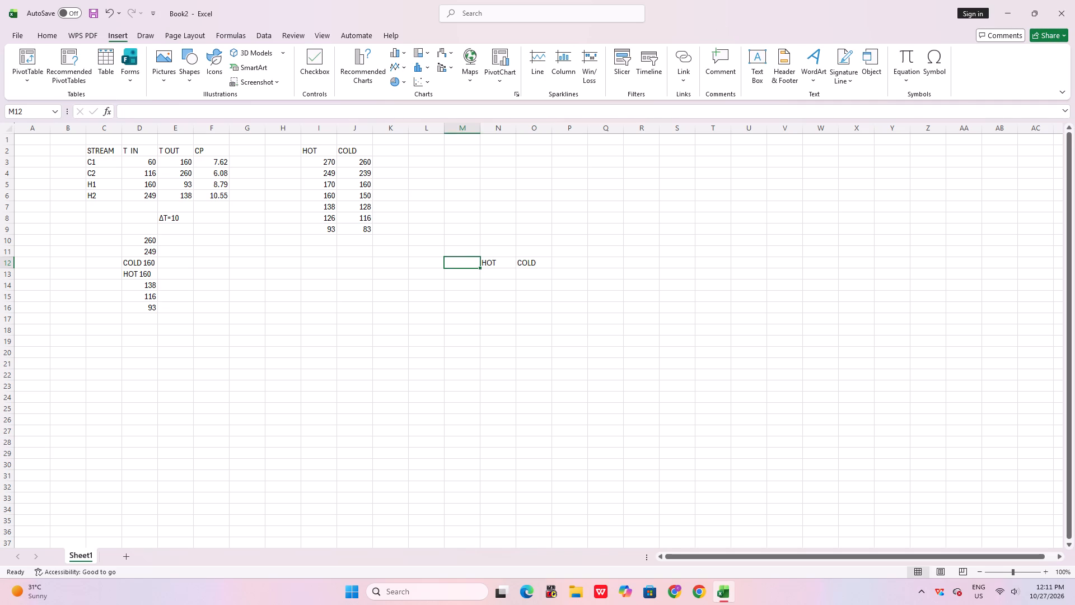
pyautogui.write('H1')
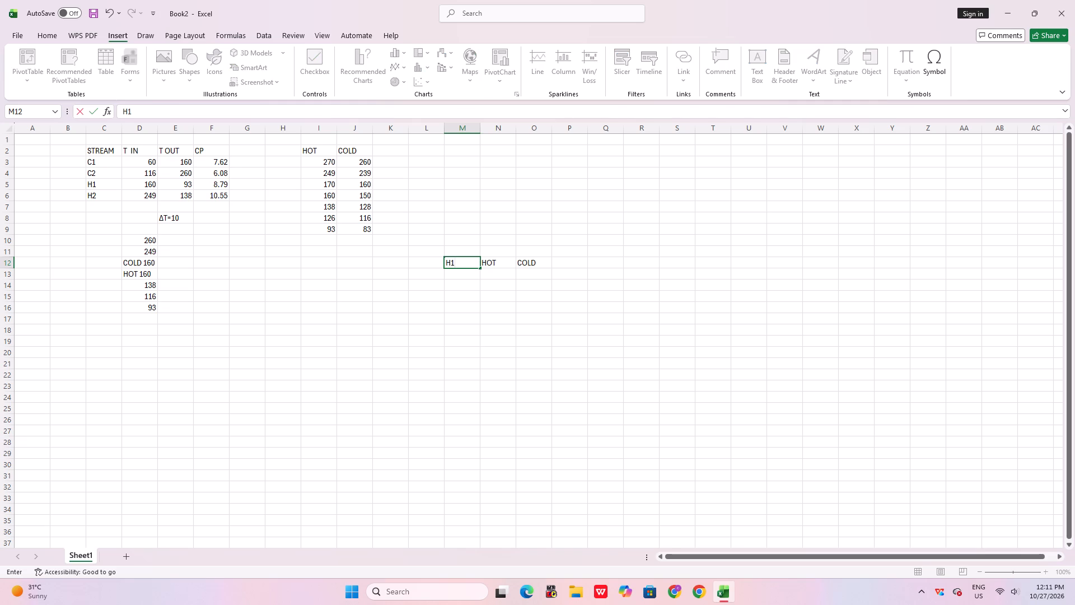
pyautogui.click(419, 267)
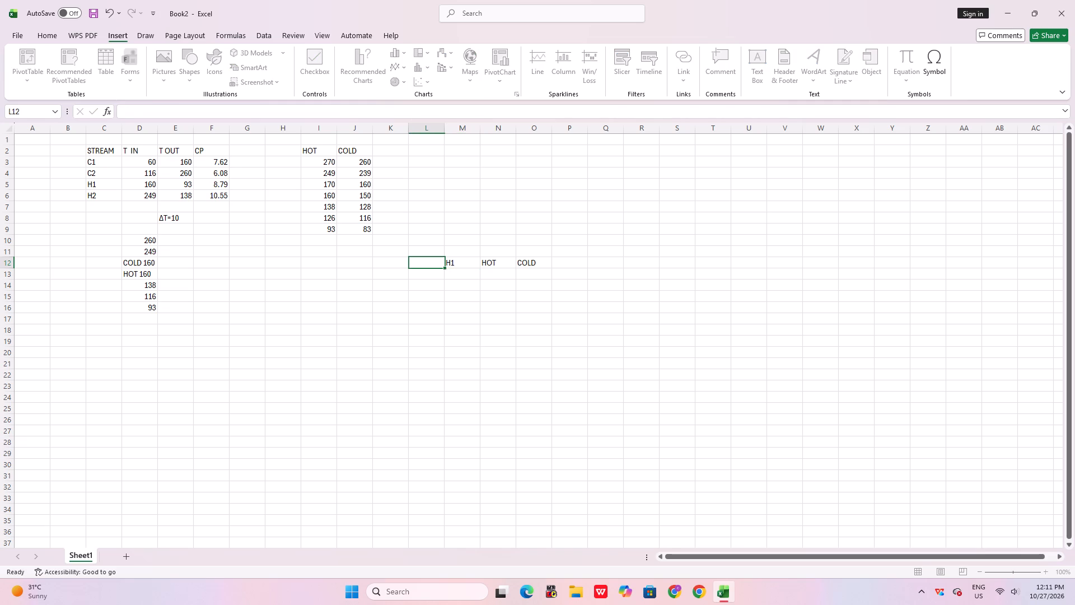
pyautogui.write('H2')
pyautogui.click(588, 262)
pyautogui.click(567, 264)
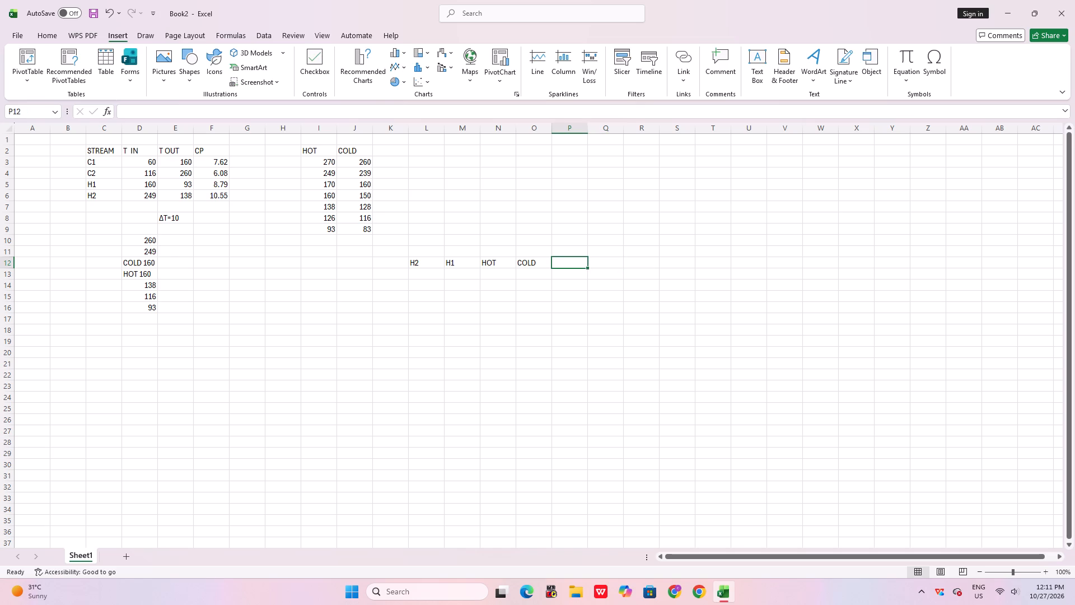
pyautogui.write('C1')
pyautogui.press('Right')
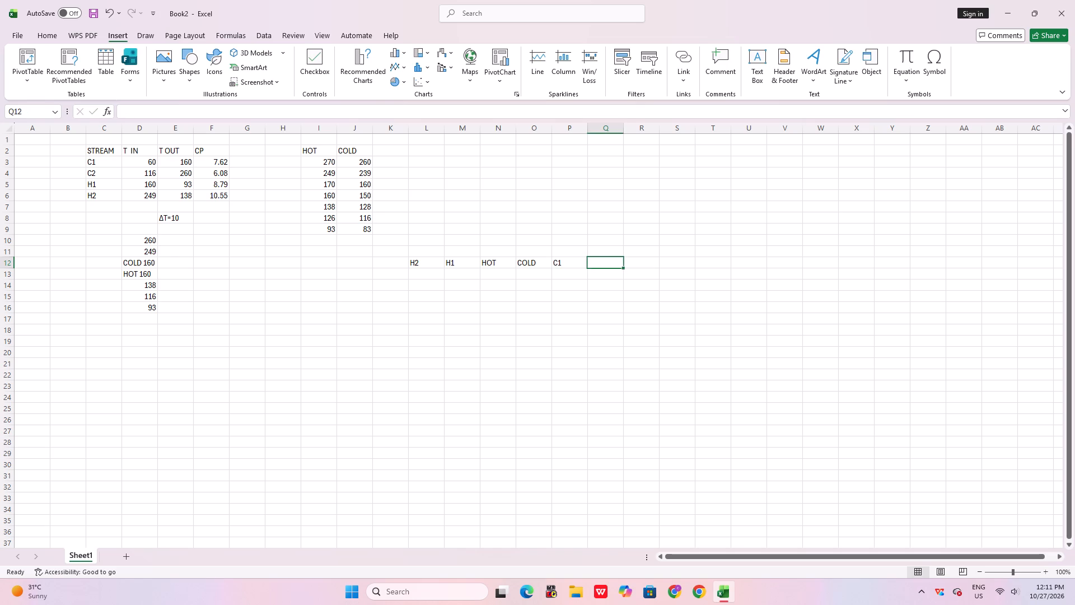
pyautogui.write('C2')
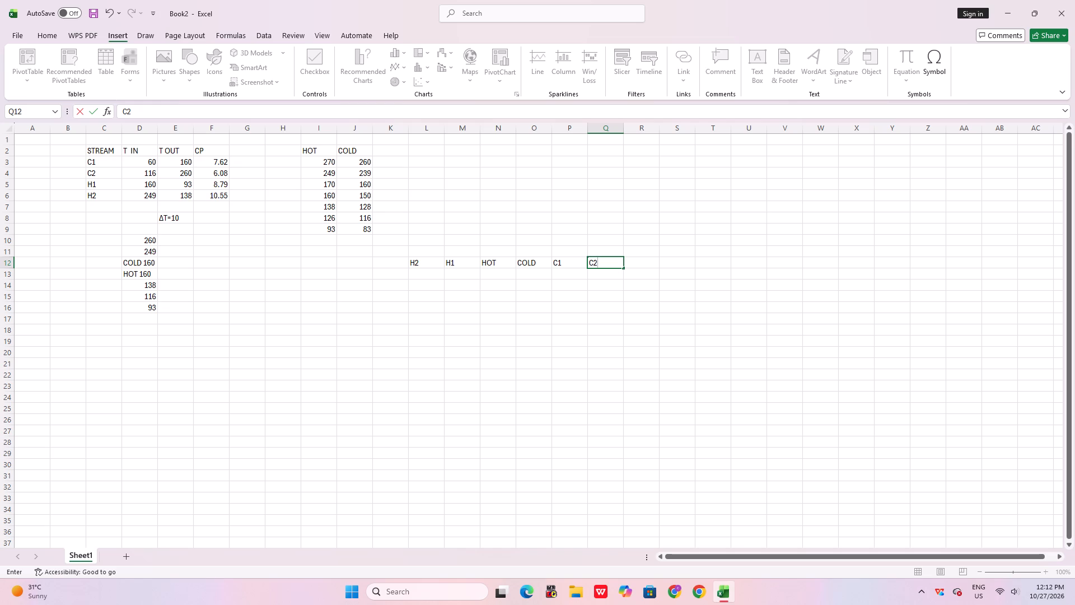
# Enter the eighth interval temperature pair: 60 under COLD in J10 and 70 under HOT in I10.
pyautogui.click(319, 235)
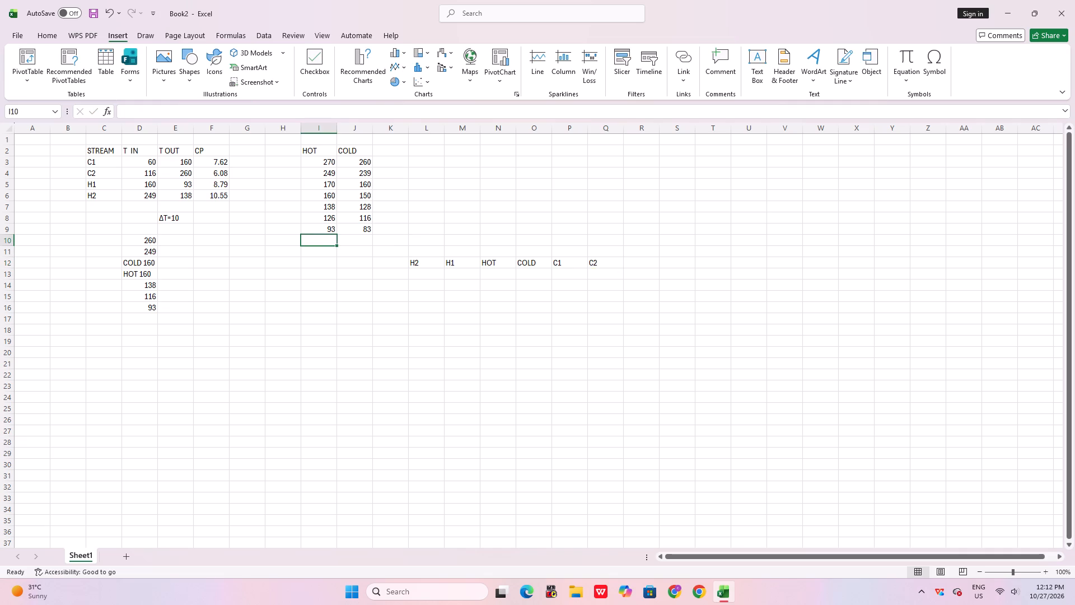
pyautogui.click(358, 239)
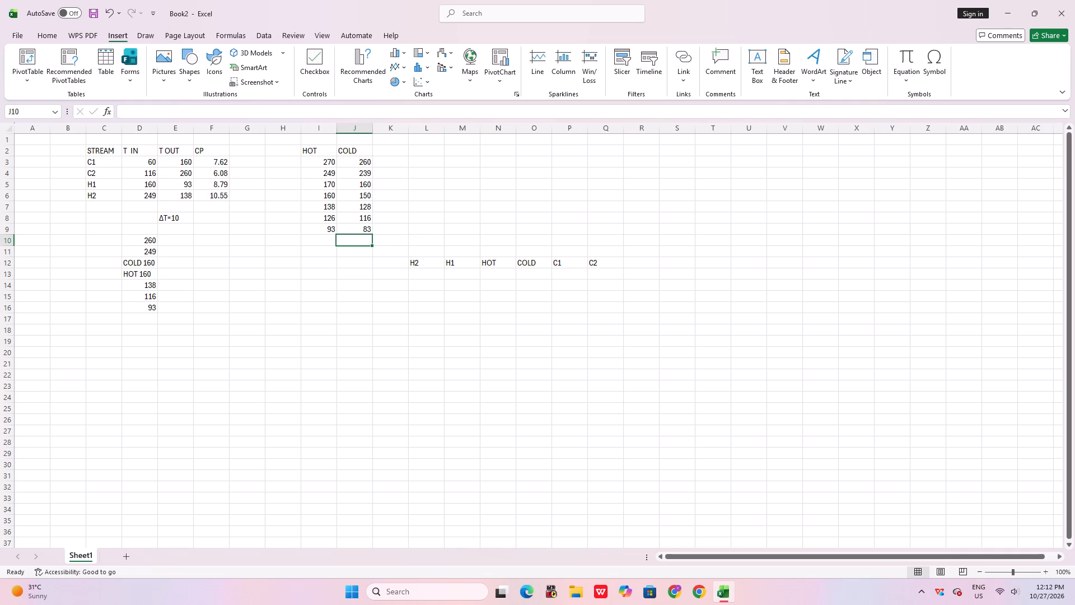
pyautogui.write('60')
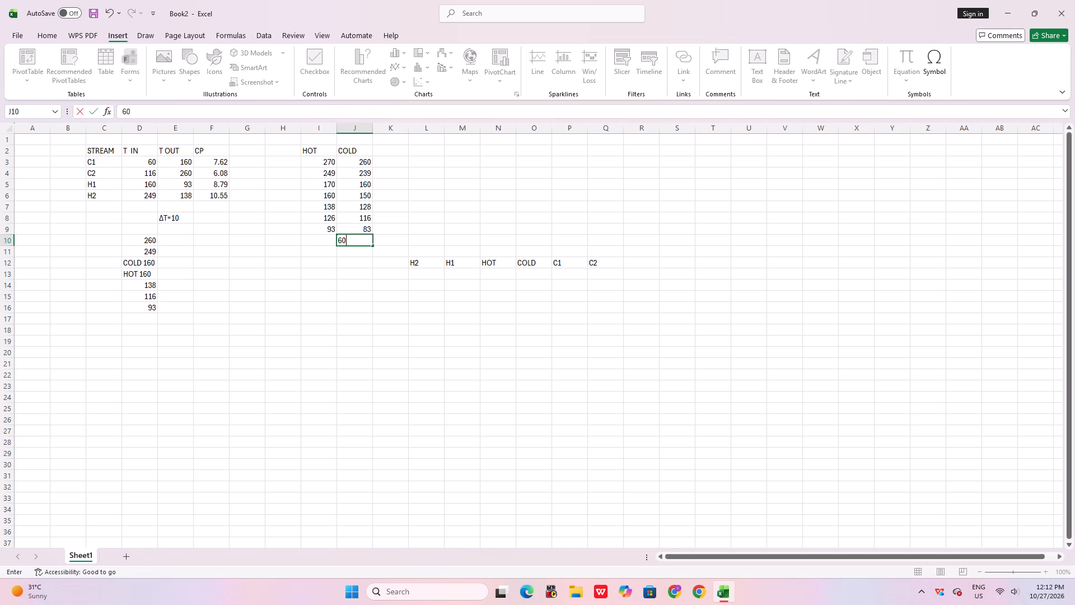
pyautogui.click(333, 240)
pyautogui.write('70')
pyautogui.click(423, 215)
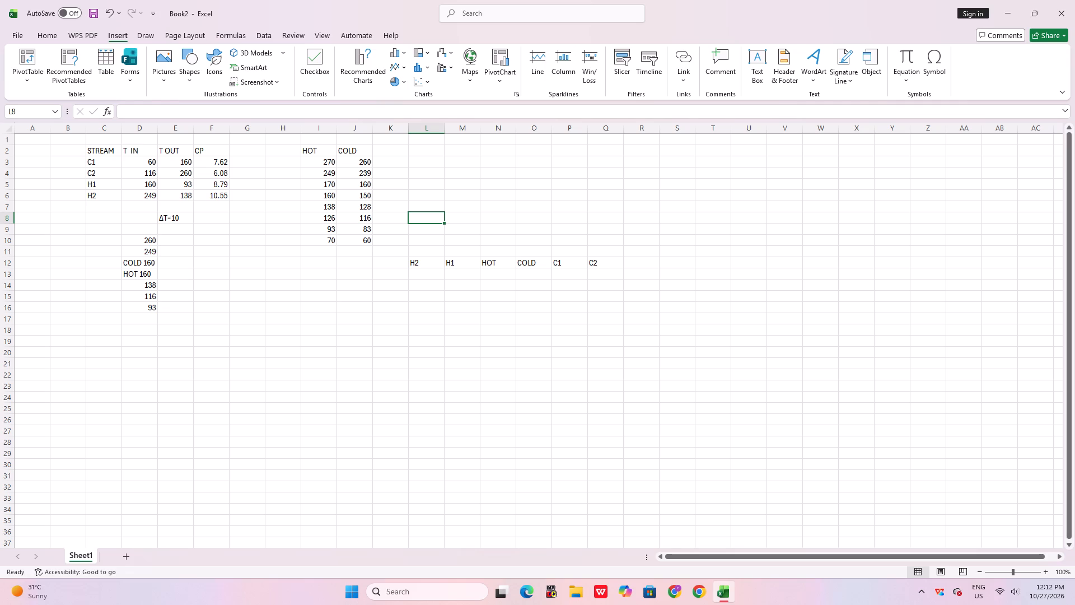
pyautogui.moveTo(389, 258); pyautogui.dragTo(387, 264)
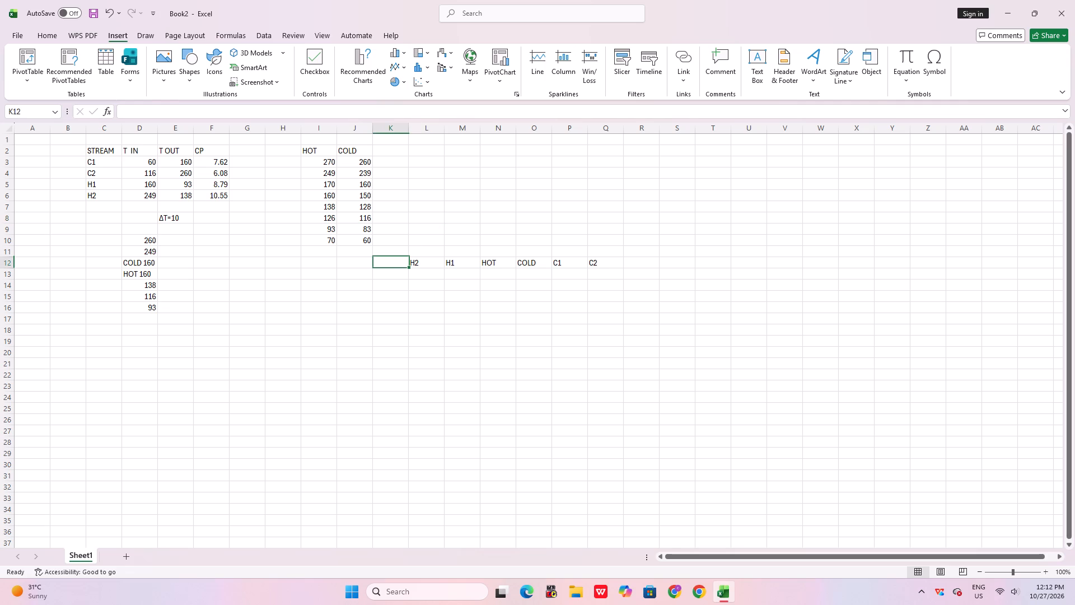